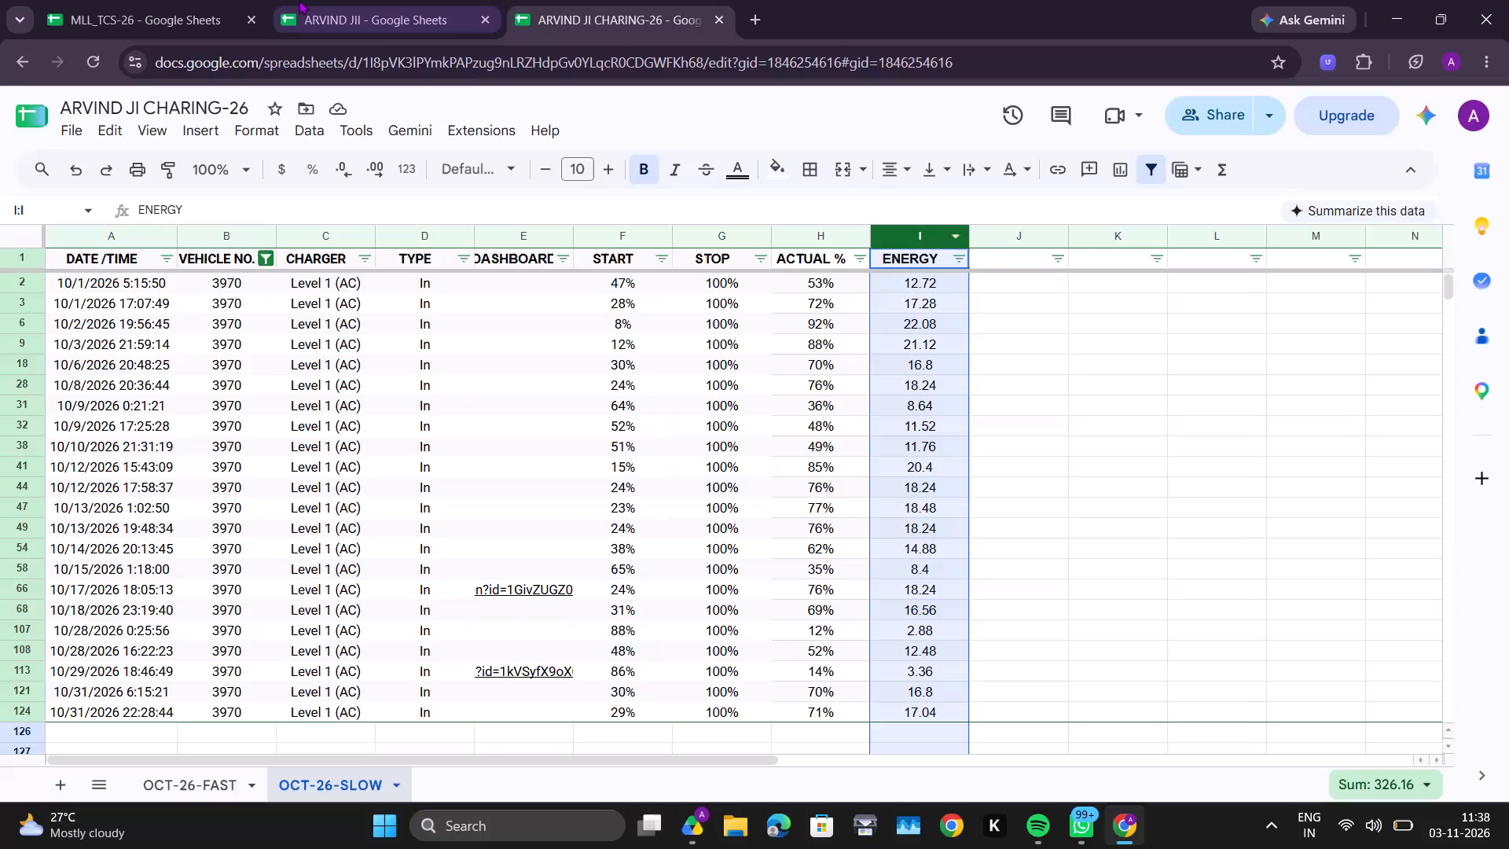
left_click(298, 0)
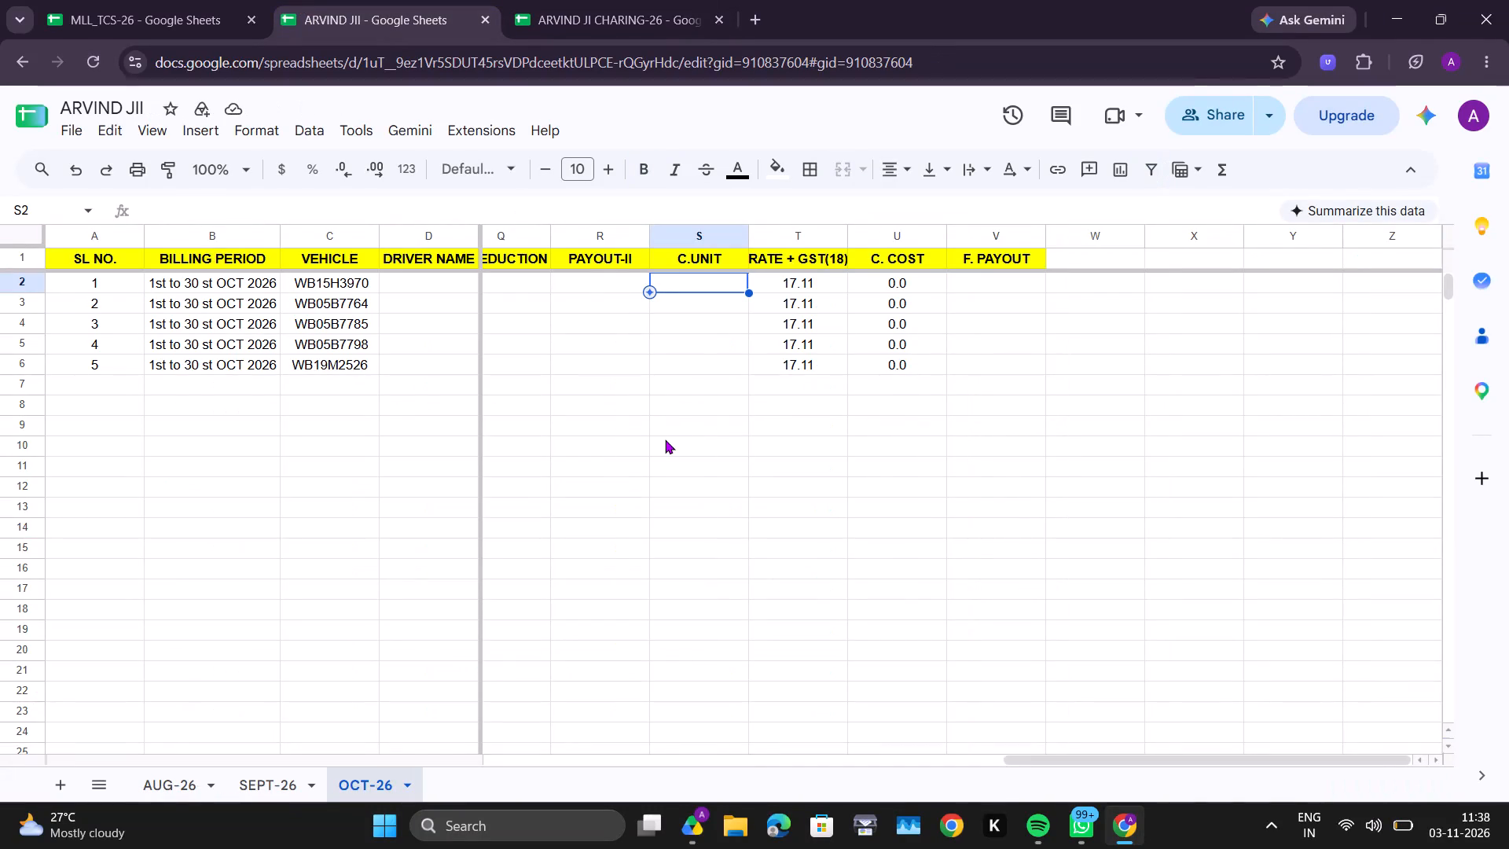
type("852")
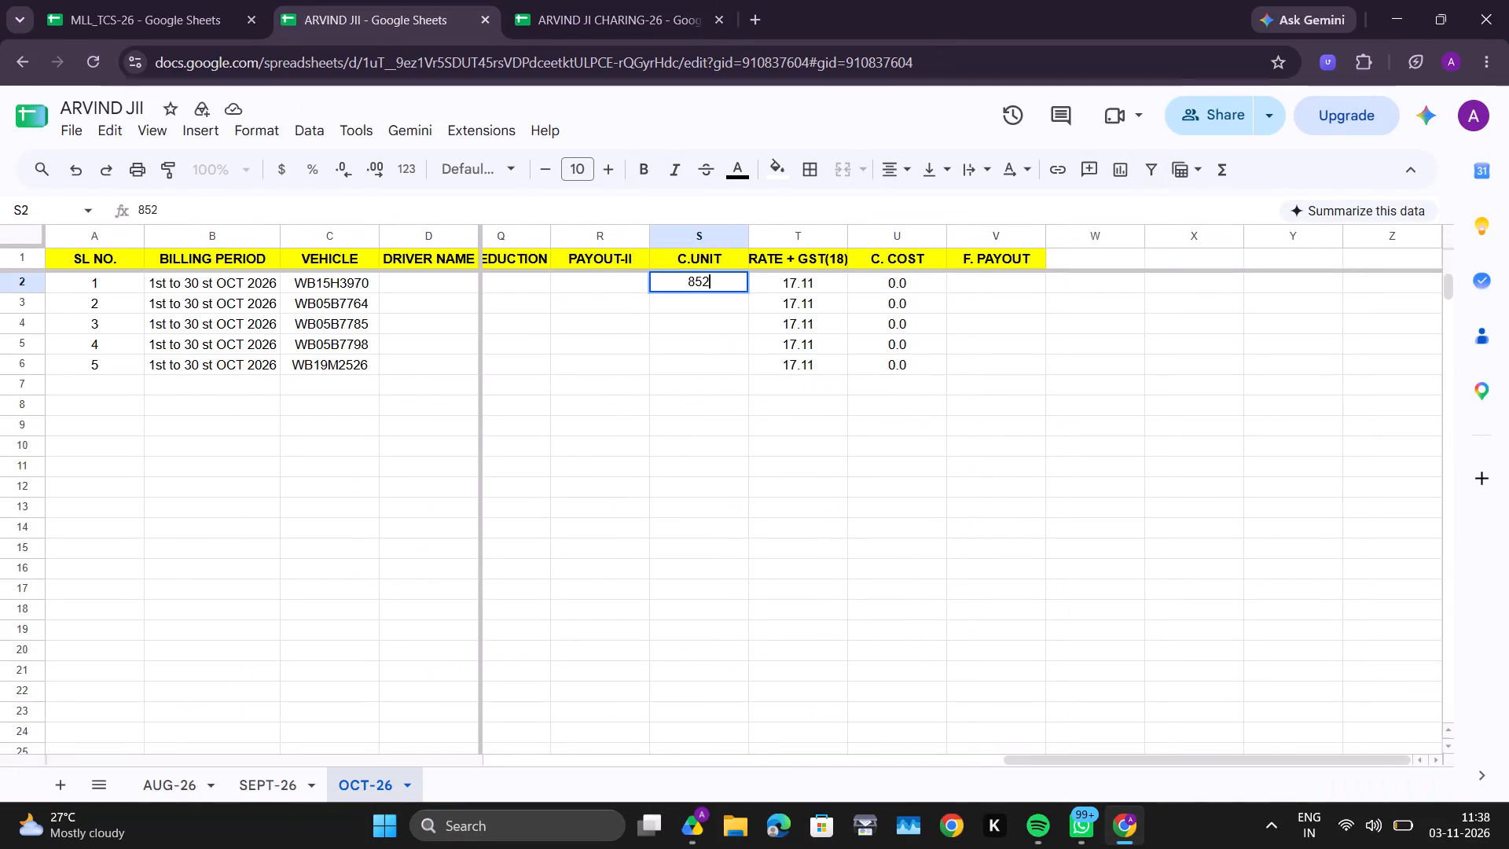
type(".99")
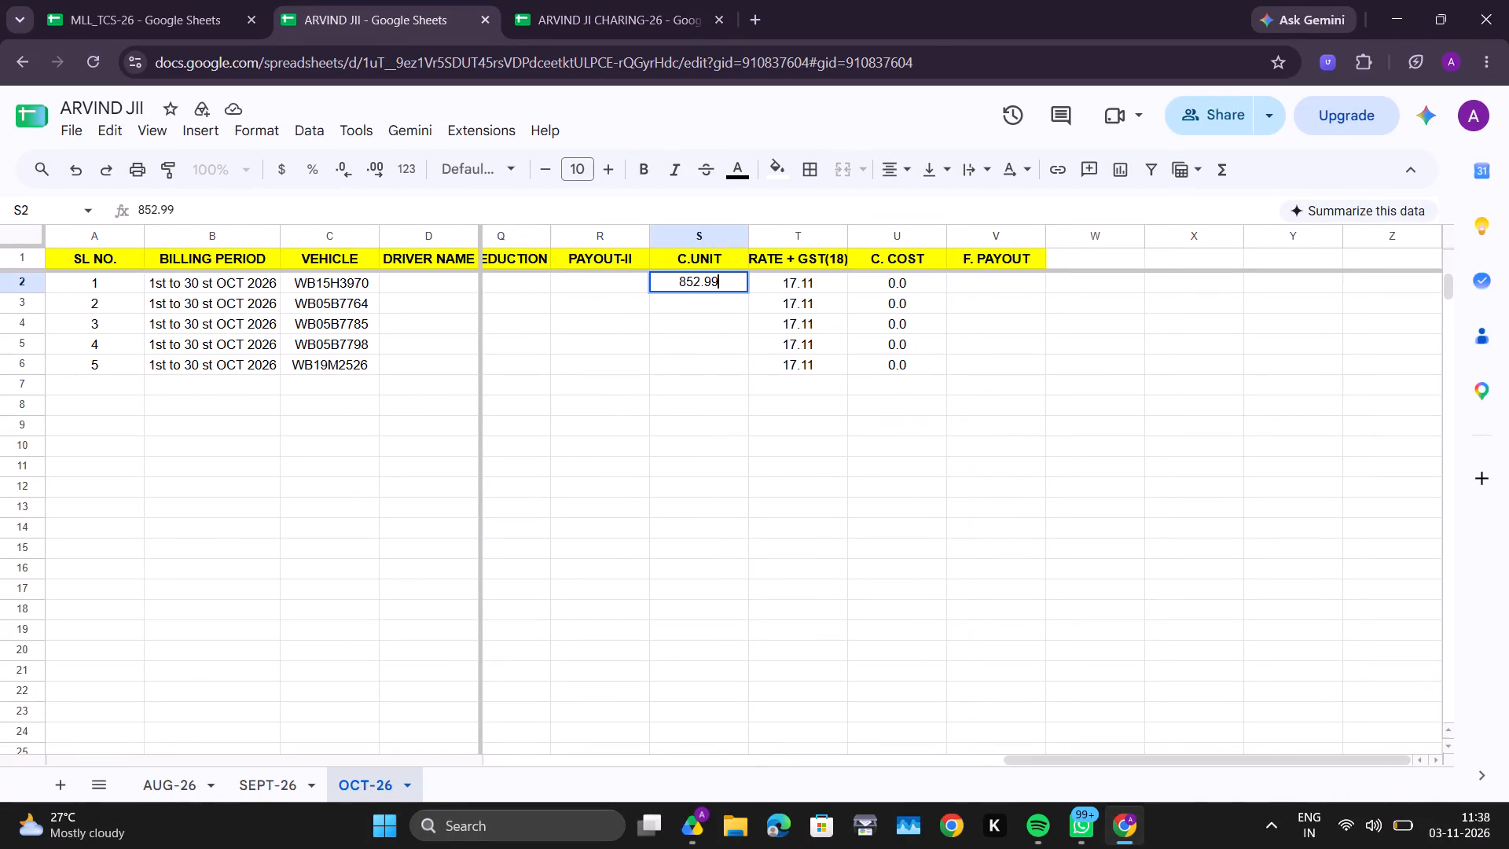
key("Return")
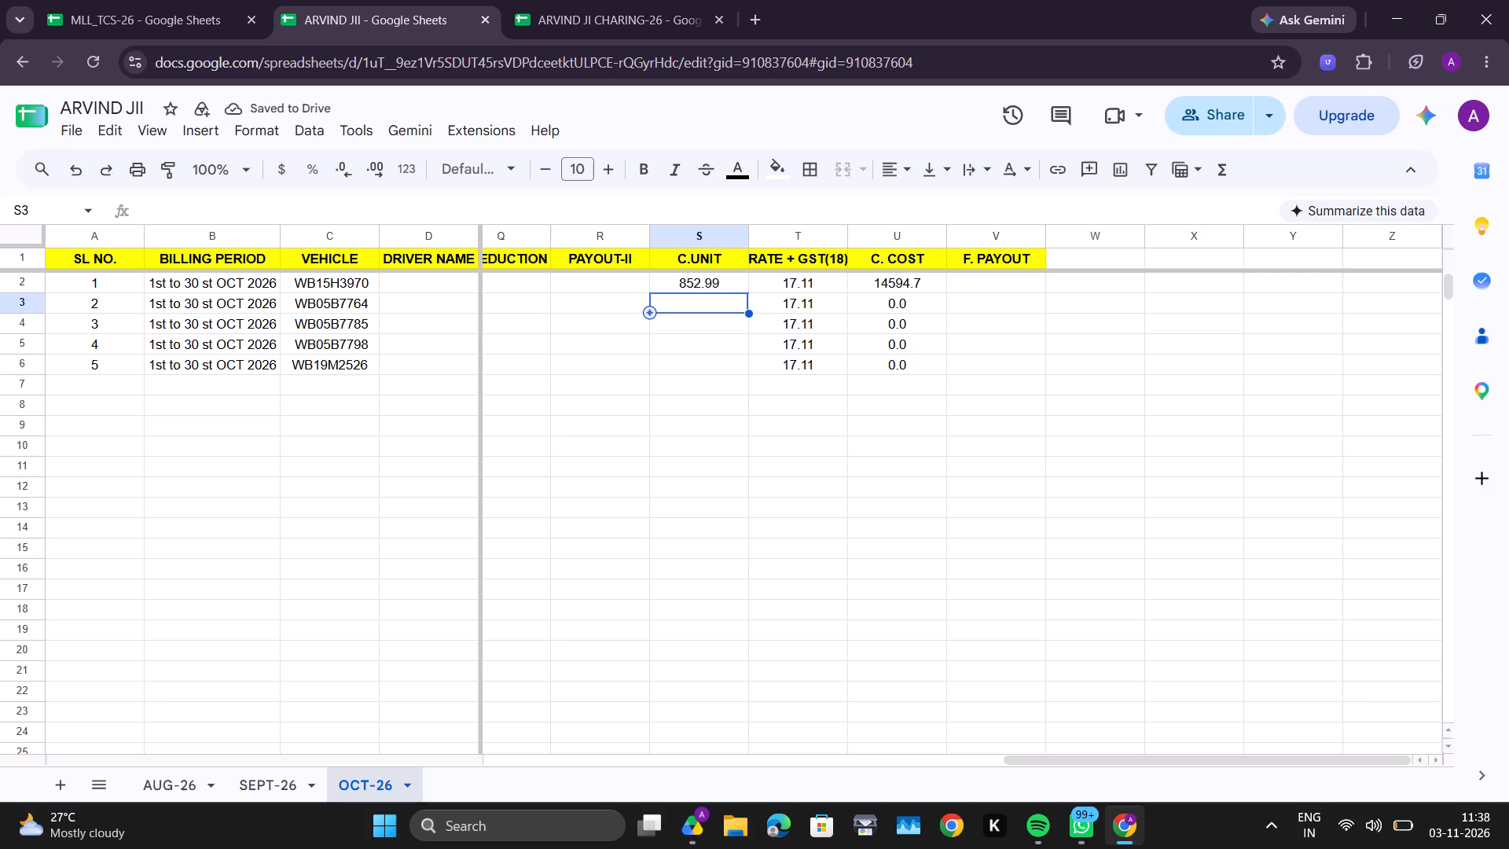
In ARVIND JI CHARING-26, filter OCT-26-FAST's Email column to only the trioev- account and select the Total Energy column for its sum.
left_click(589, 0)
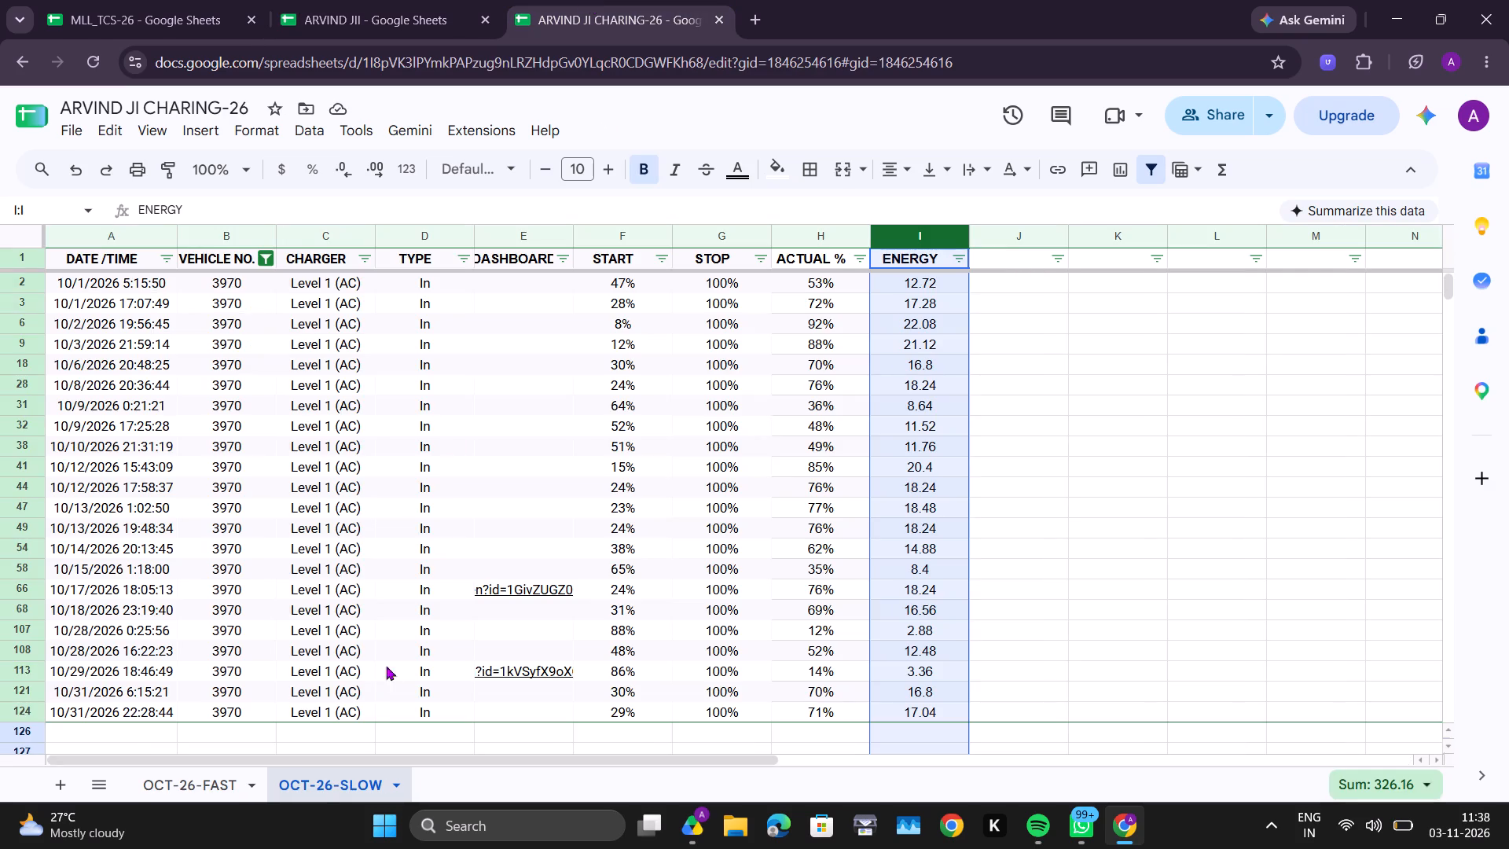
left_click(209, 771)
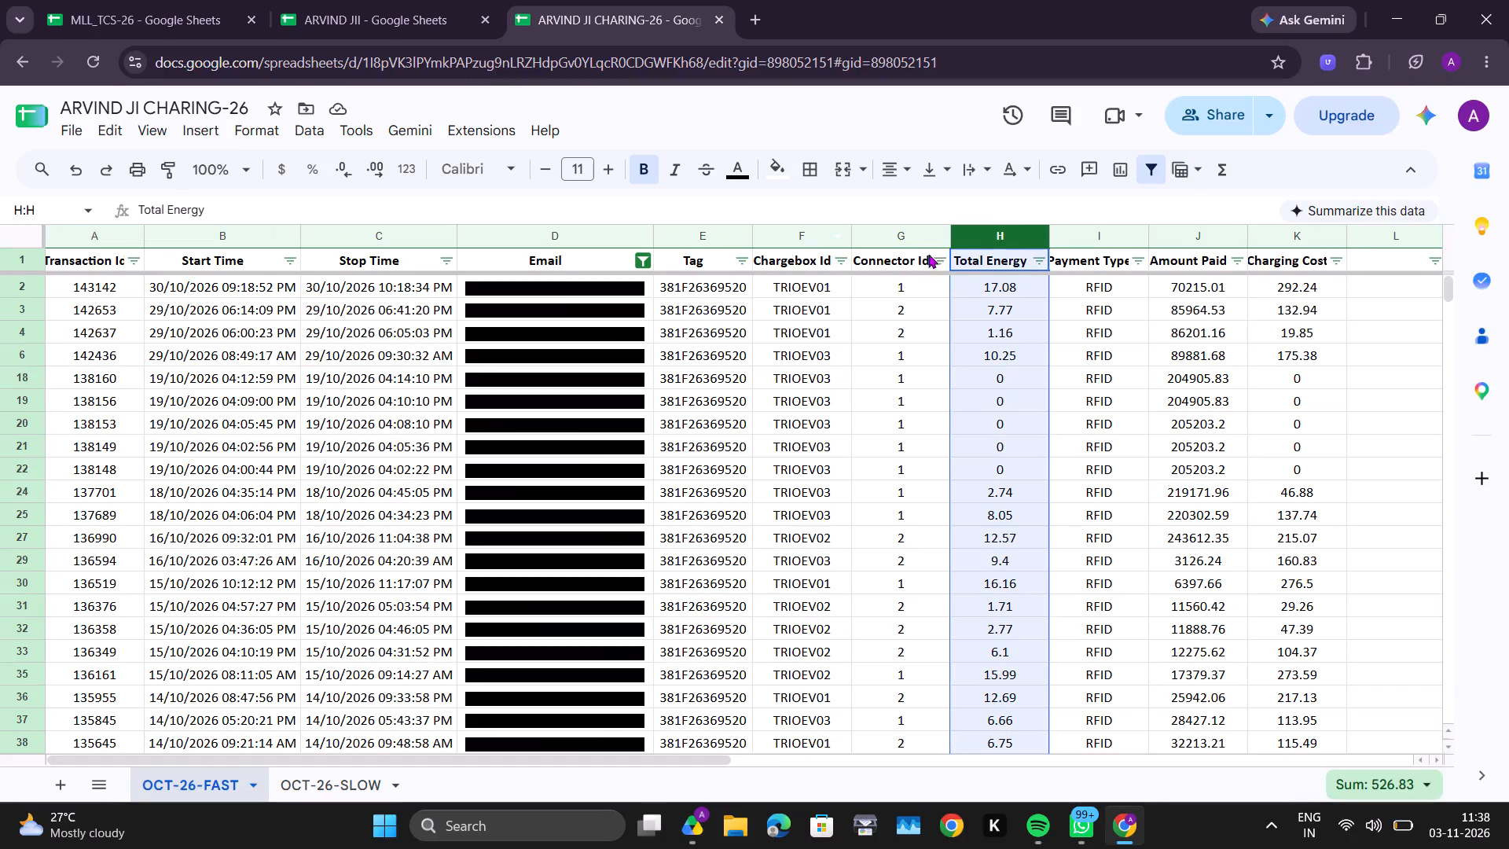
left_click(644, 258)
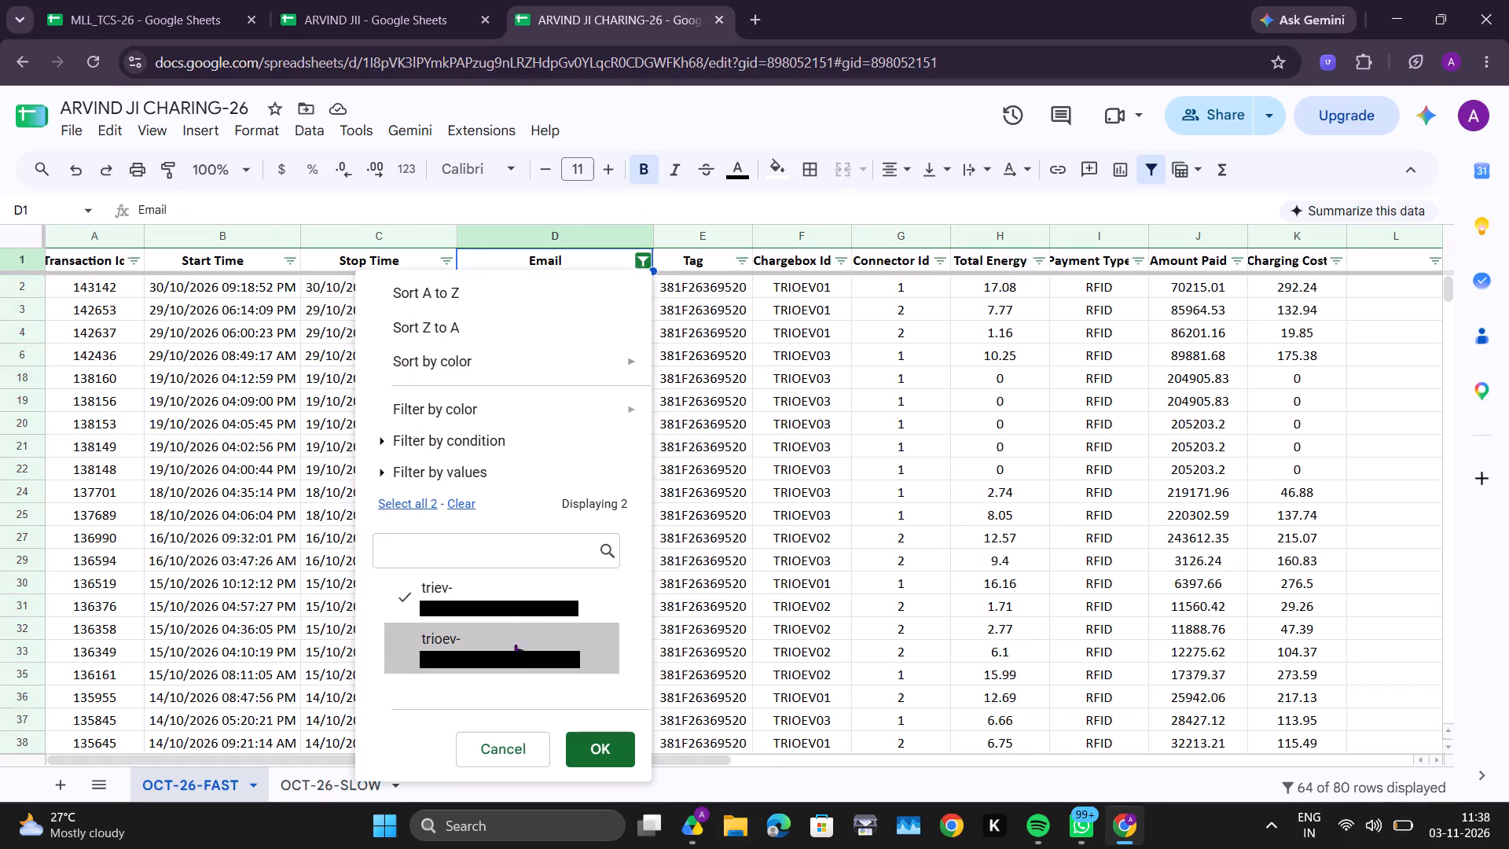
left_click(544, 641)
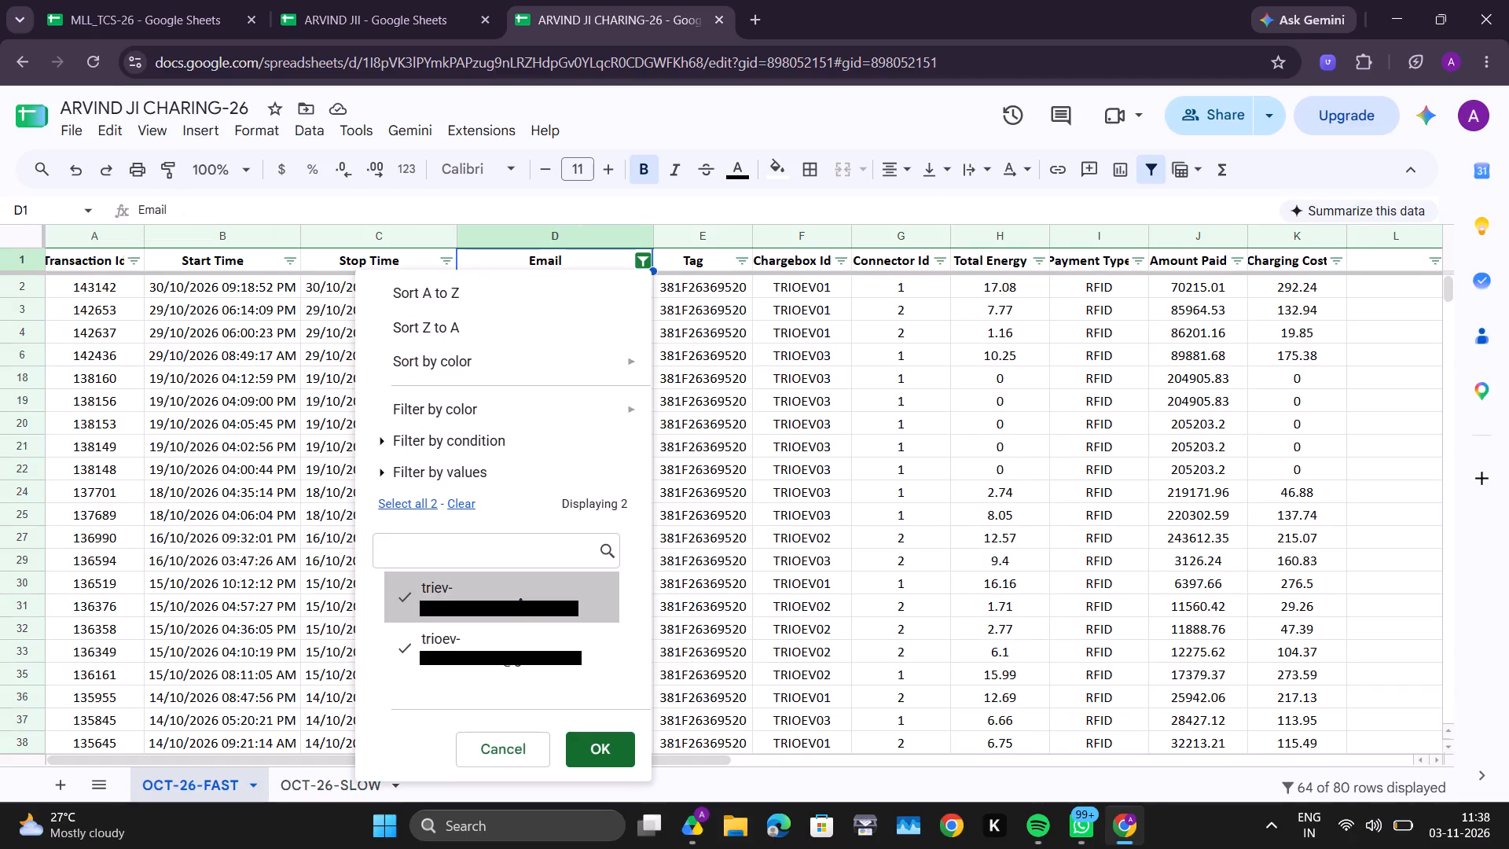
left_click(520, 598)
left_click(605, 746)
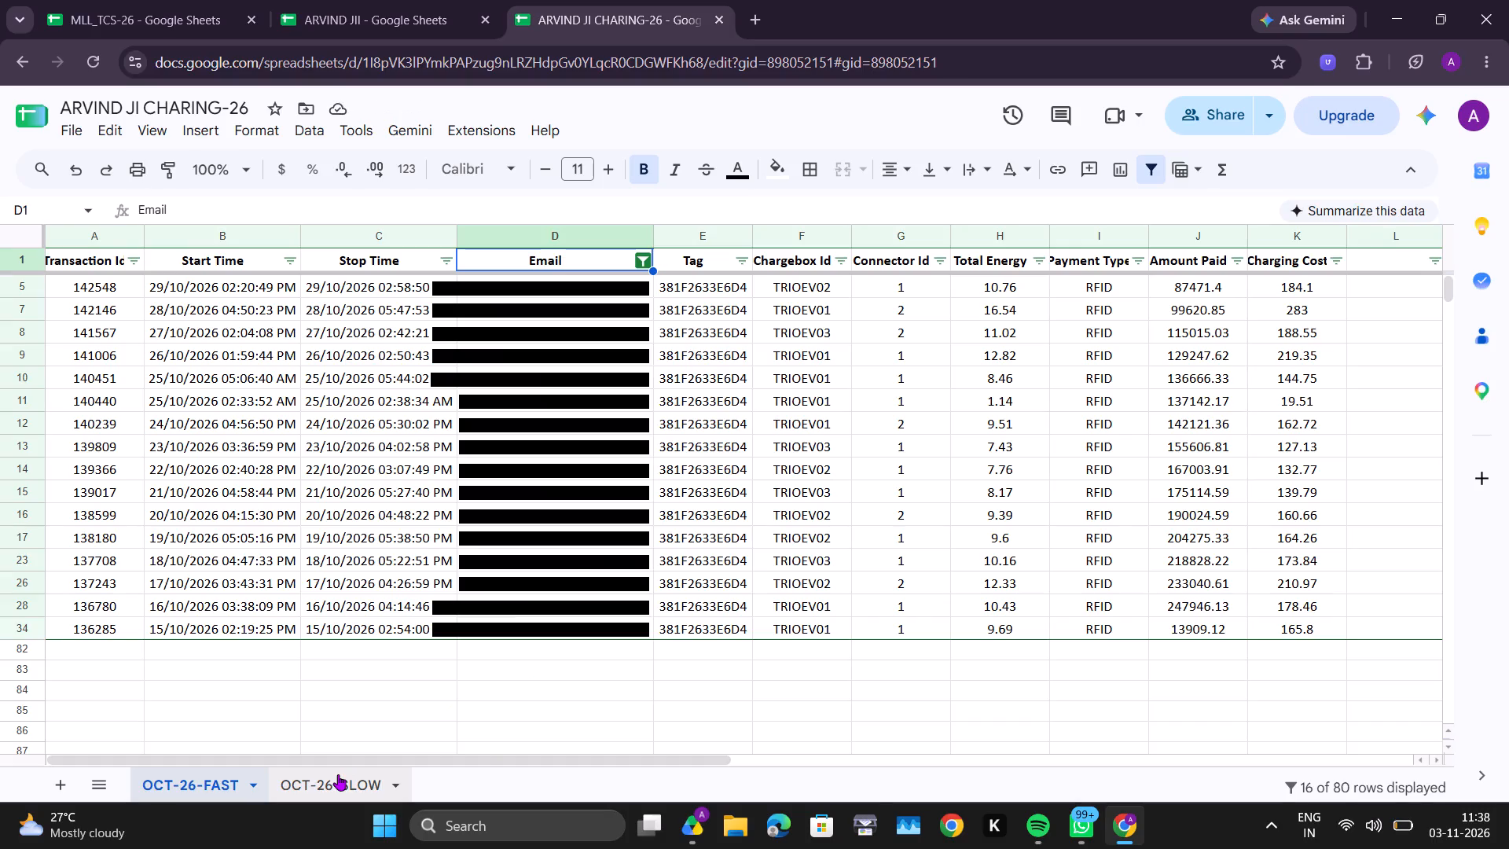
left_click(1016, 231)
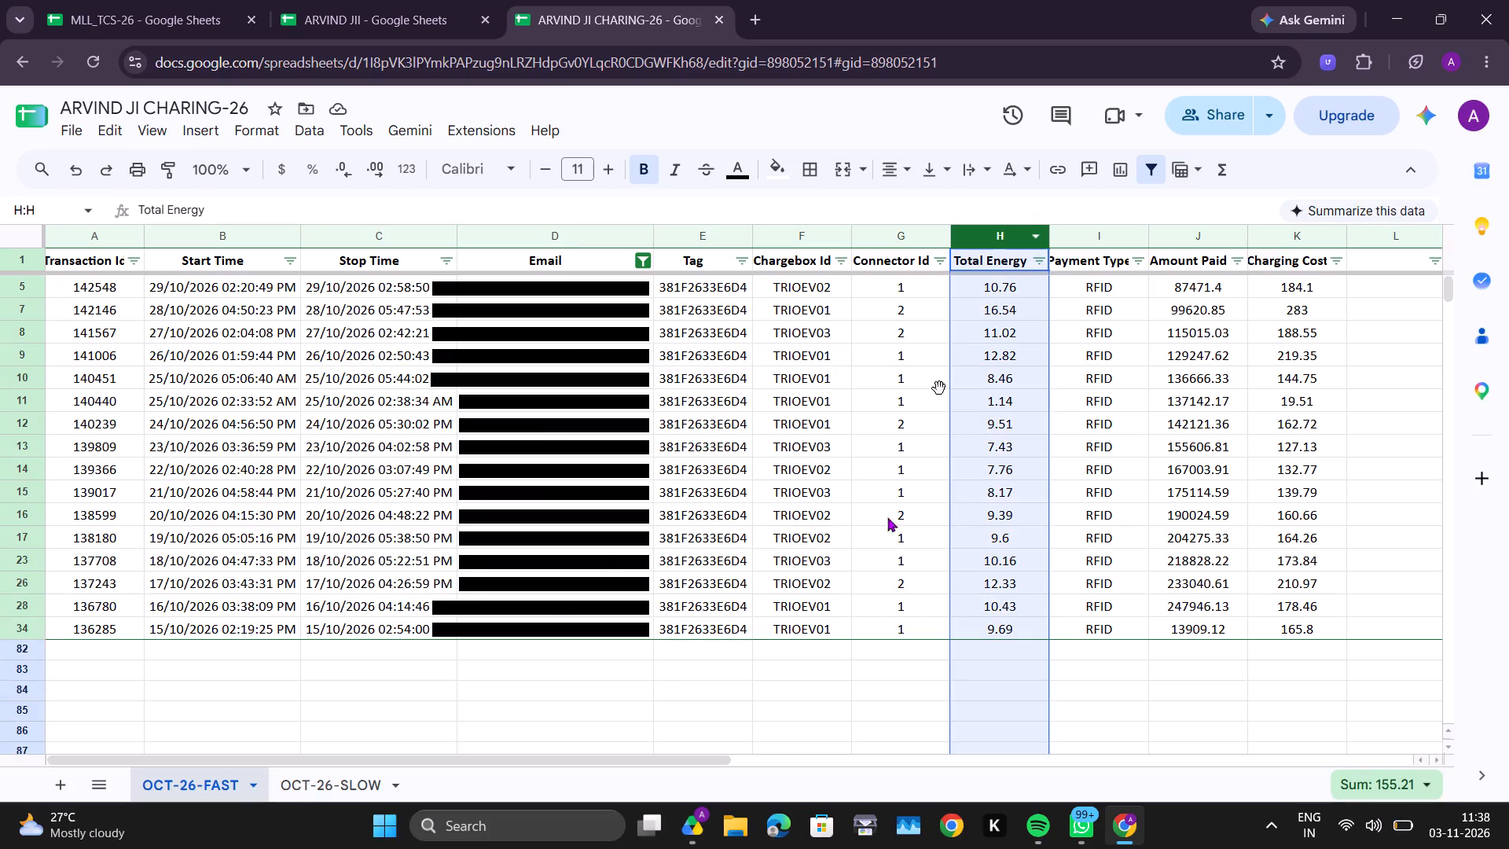
Filter the OCT-26-SLOW sheet's VEHICLE NO. column to show only 2526, and dismiss the system error dialog.
left_click(282, 780)
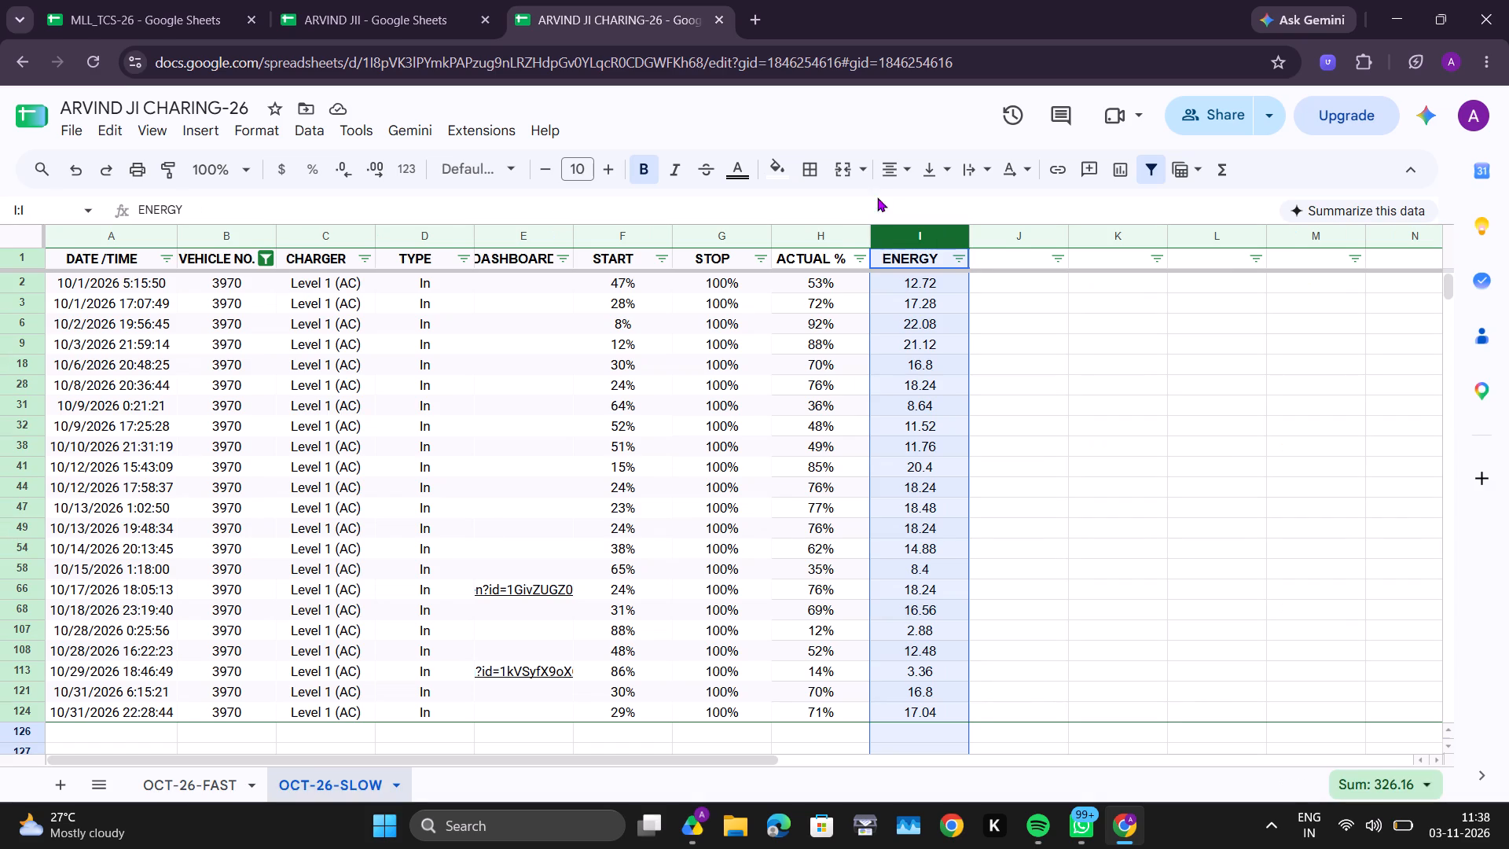
left_click(262, 261)
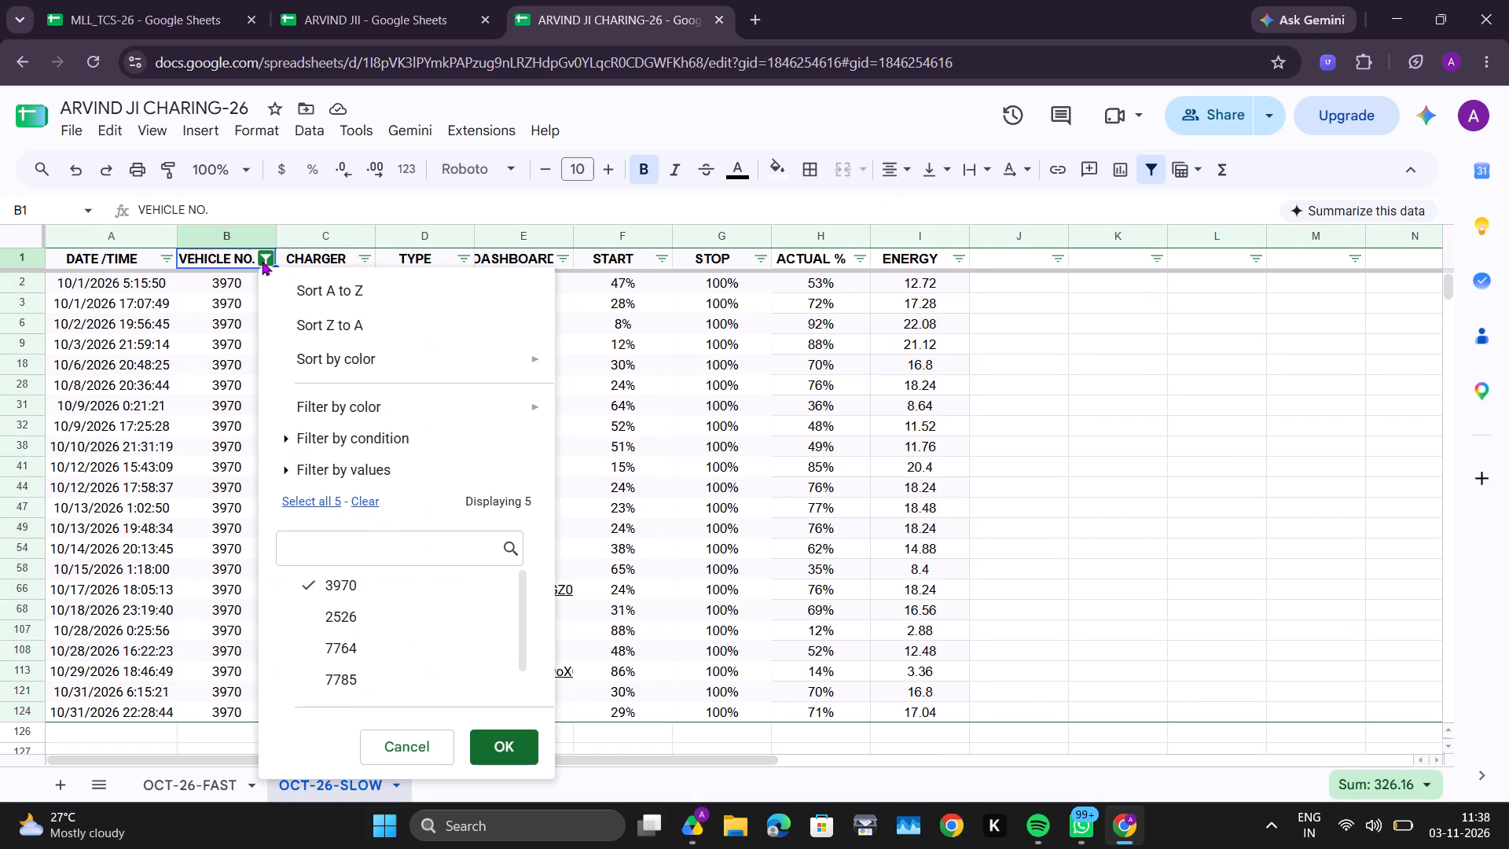
left_click(442, 606)
left_click(439, 590)
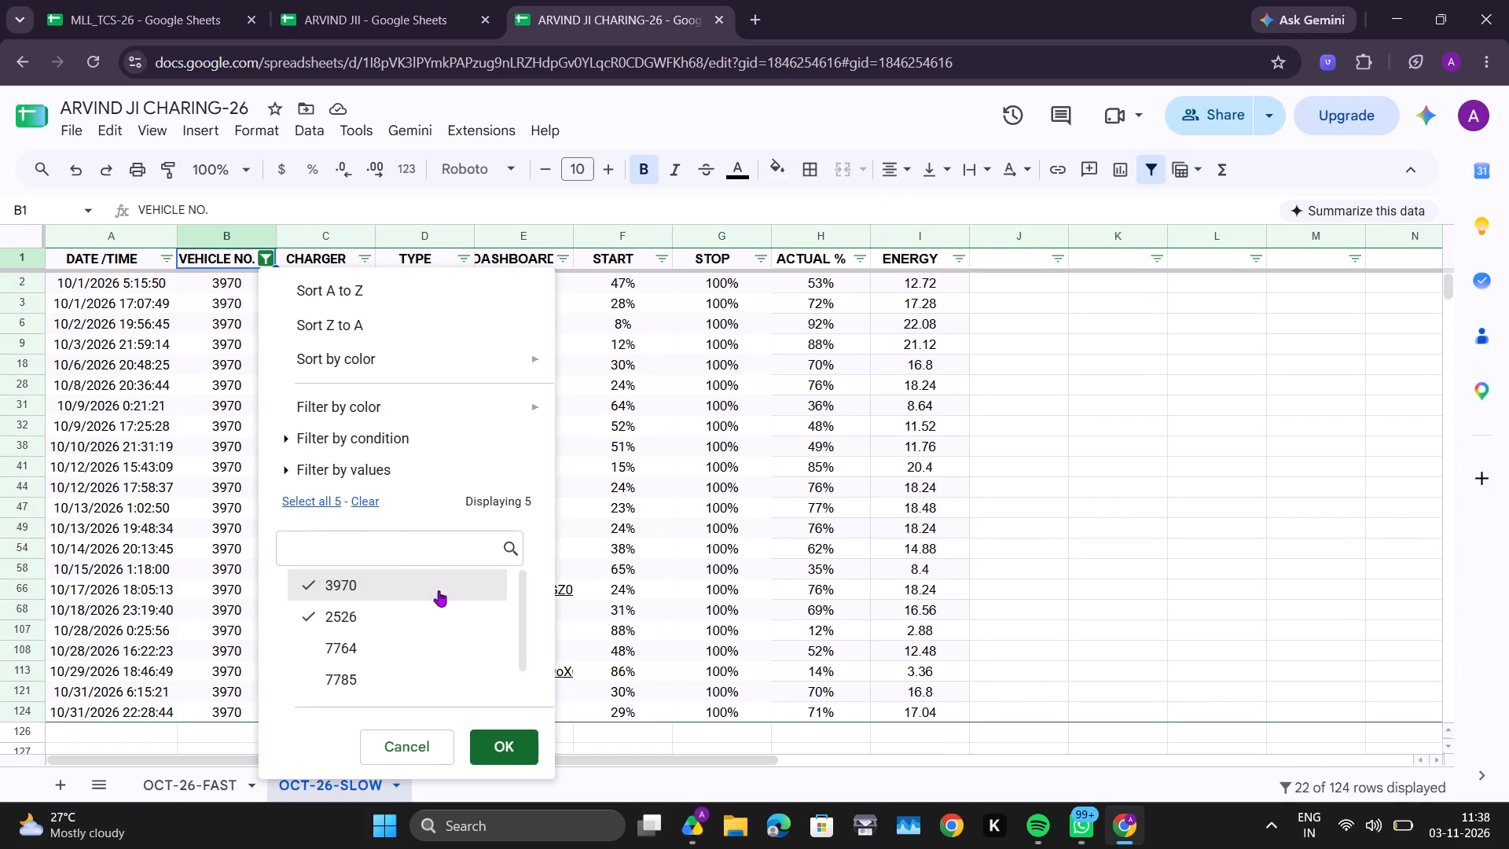
left_click(520, 743)
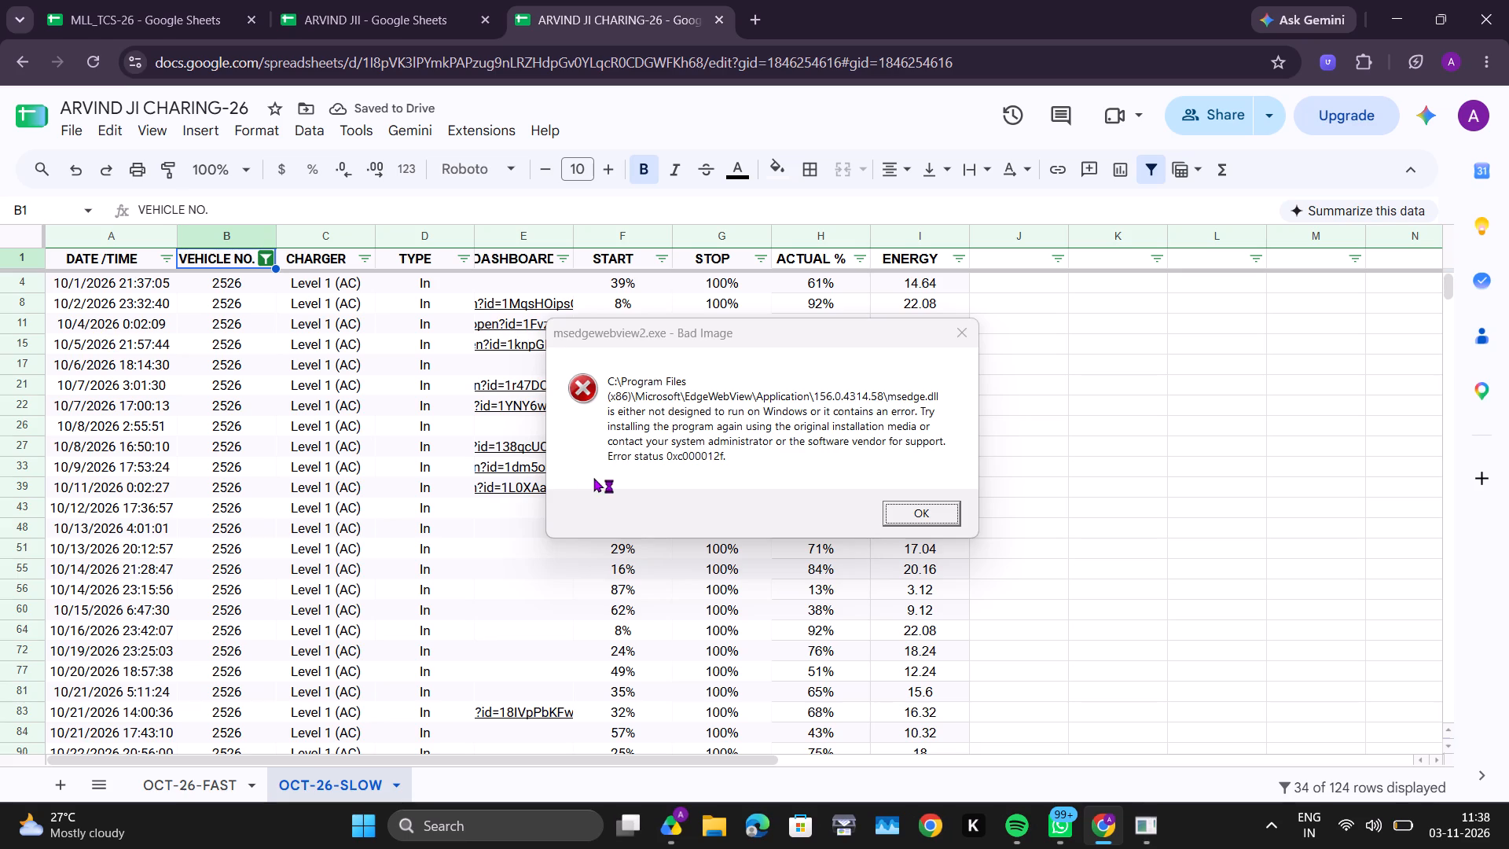
left_click(955, 341)
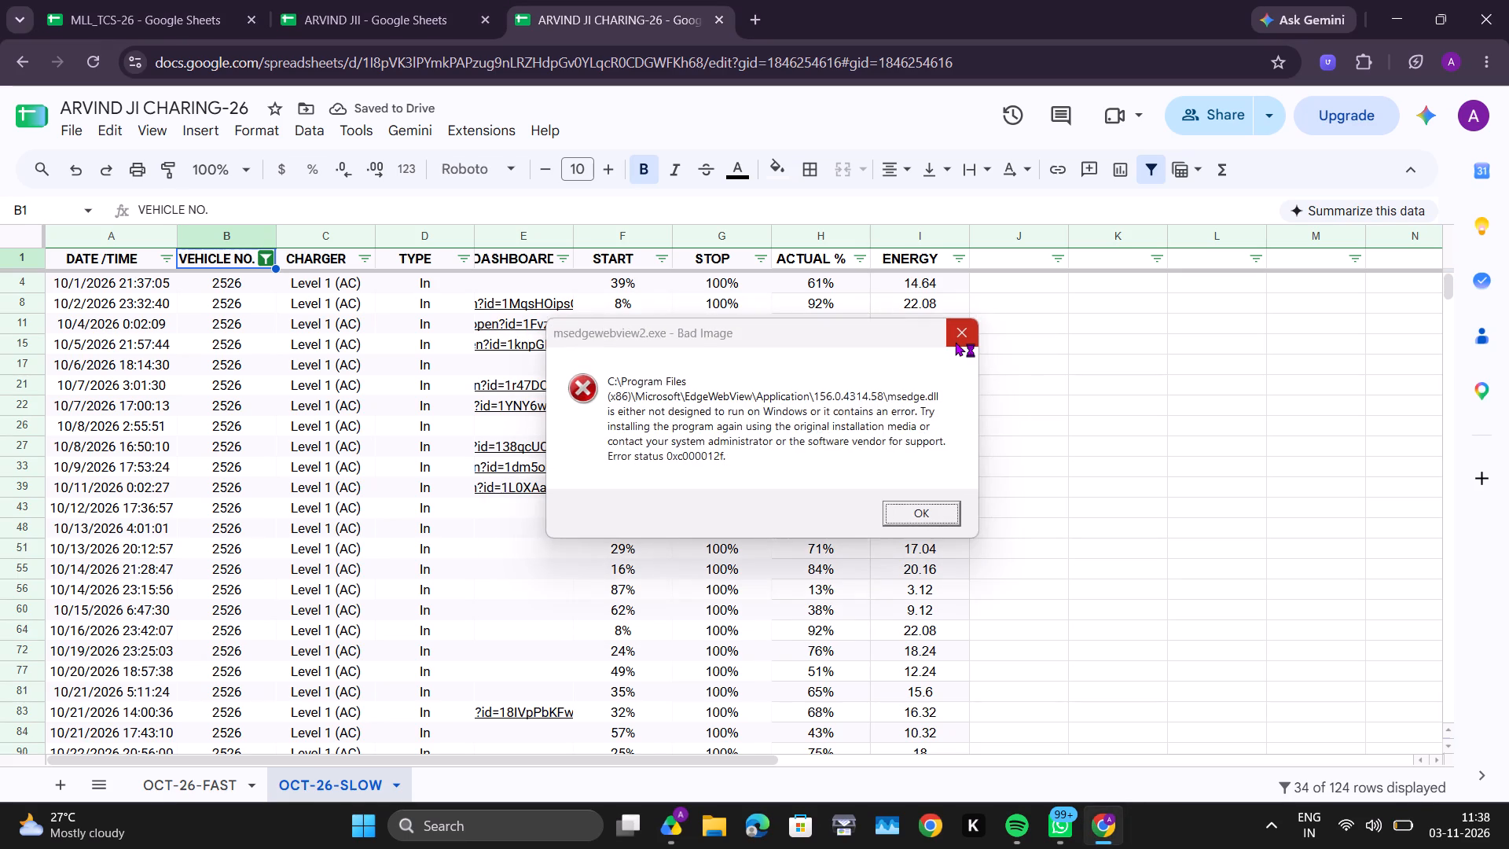
left_click(955, 342)
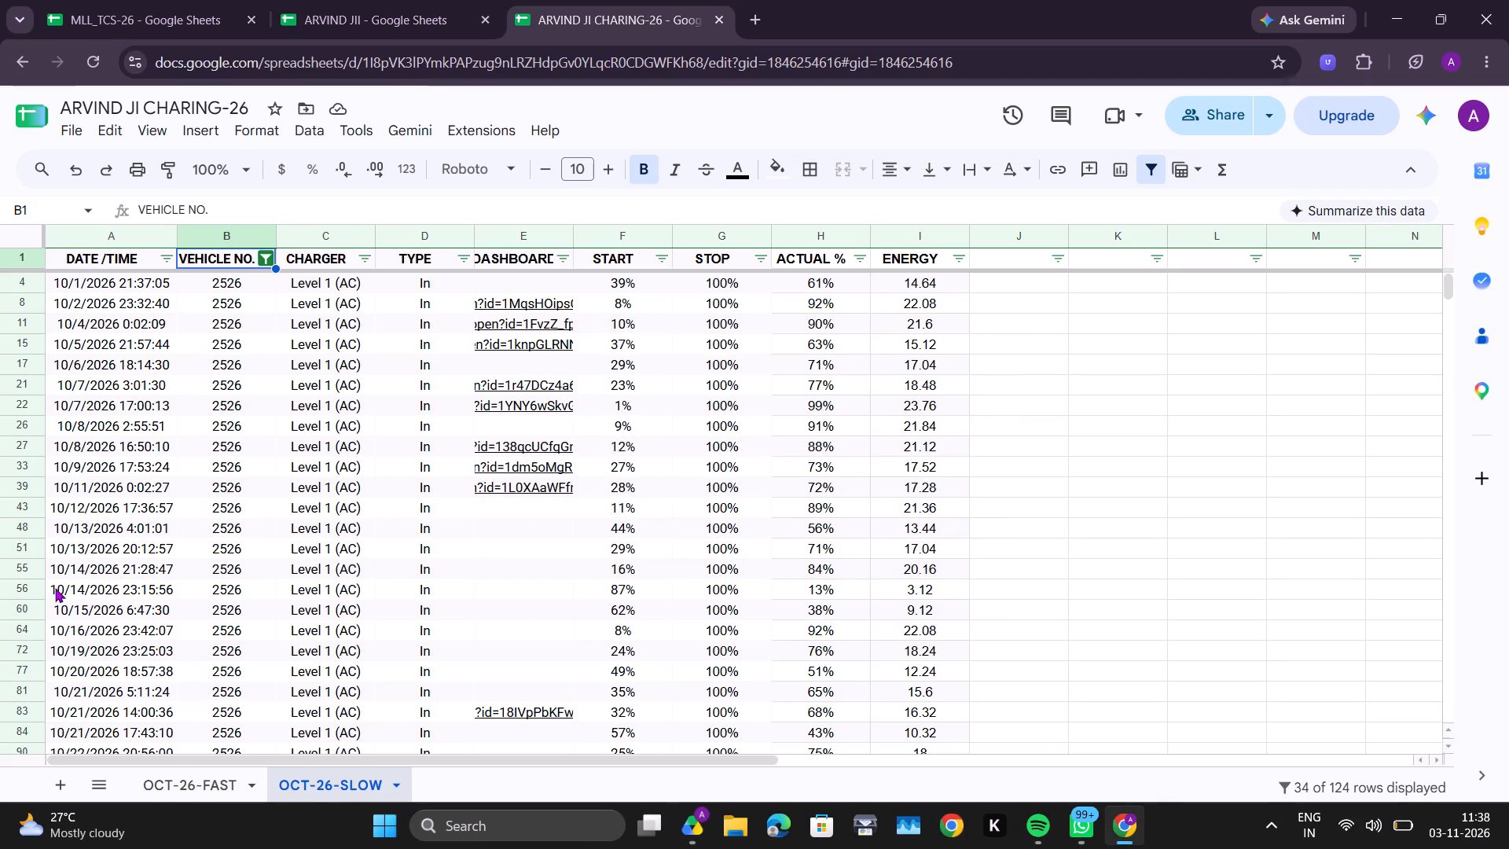
Delete the vehicle 2526 charging rows dated 10/14/2026 23:15:56 and 10/21/2026 14:00:36 from the OCT-26-SLOW sheet.
left_click(28, 593)
right_click(28, 593)
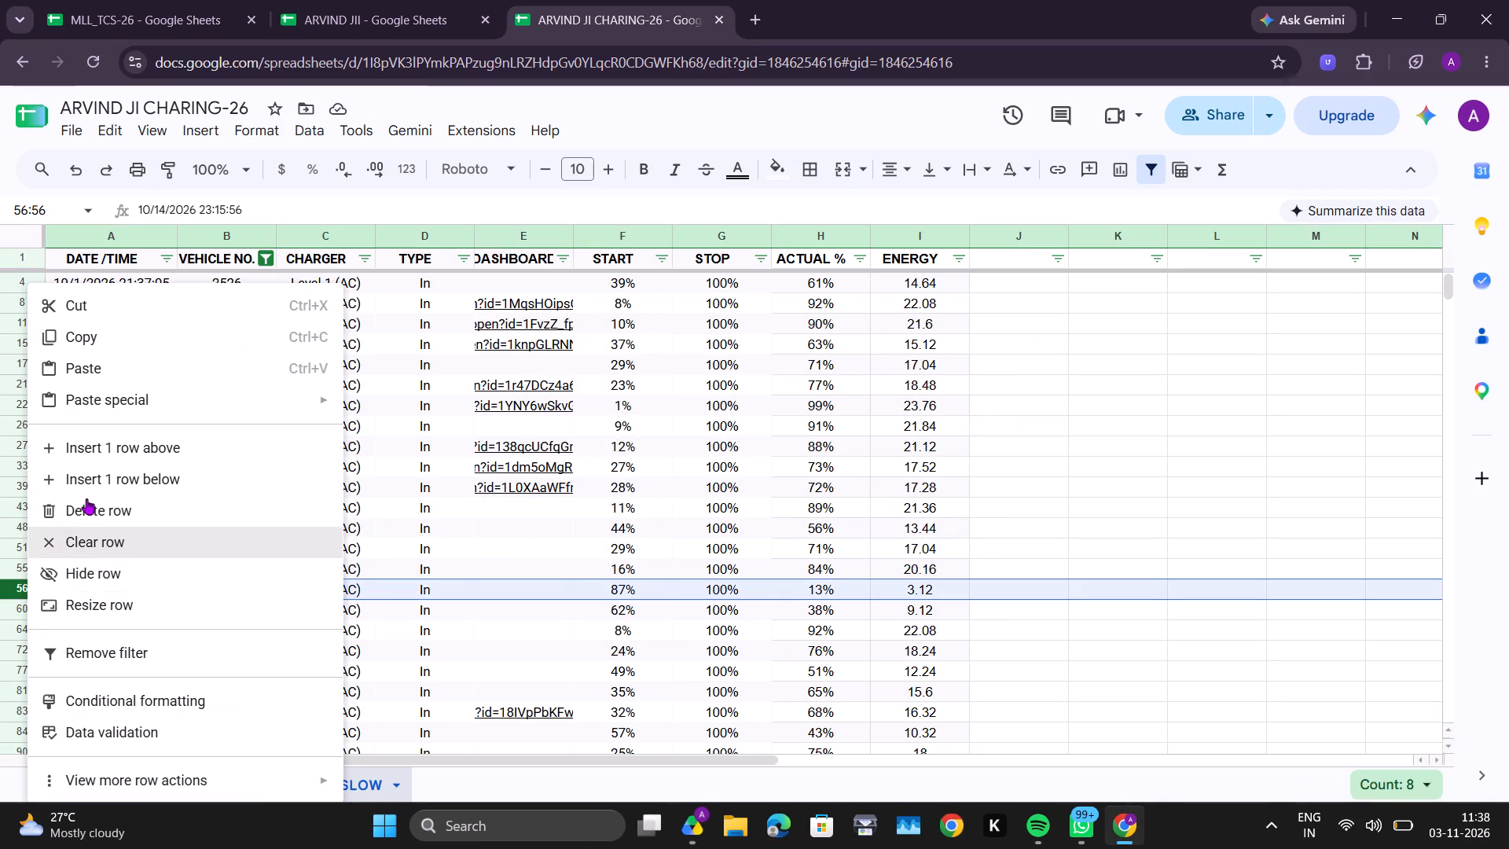
left_click(92, 501)
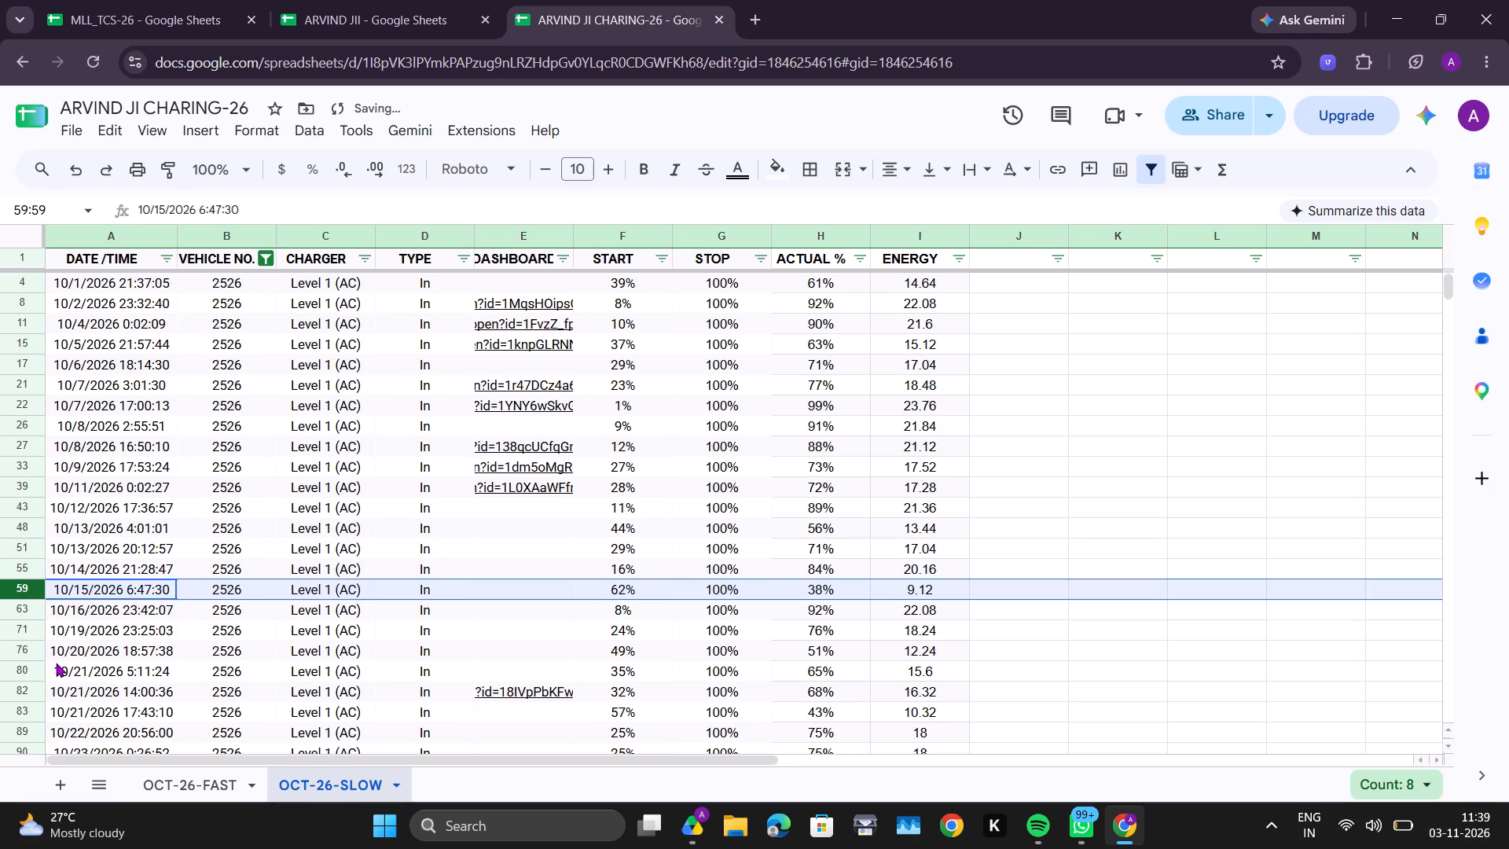
scroll(56, 663, "down", 1)
left_click(17, 678)
right_click(17, 678)
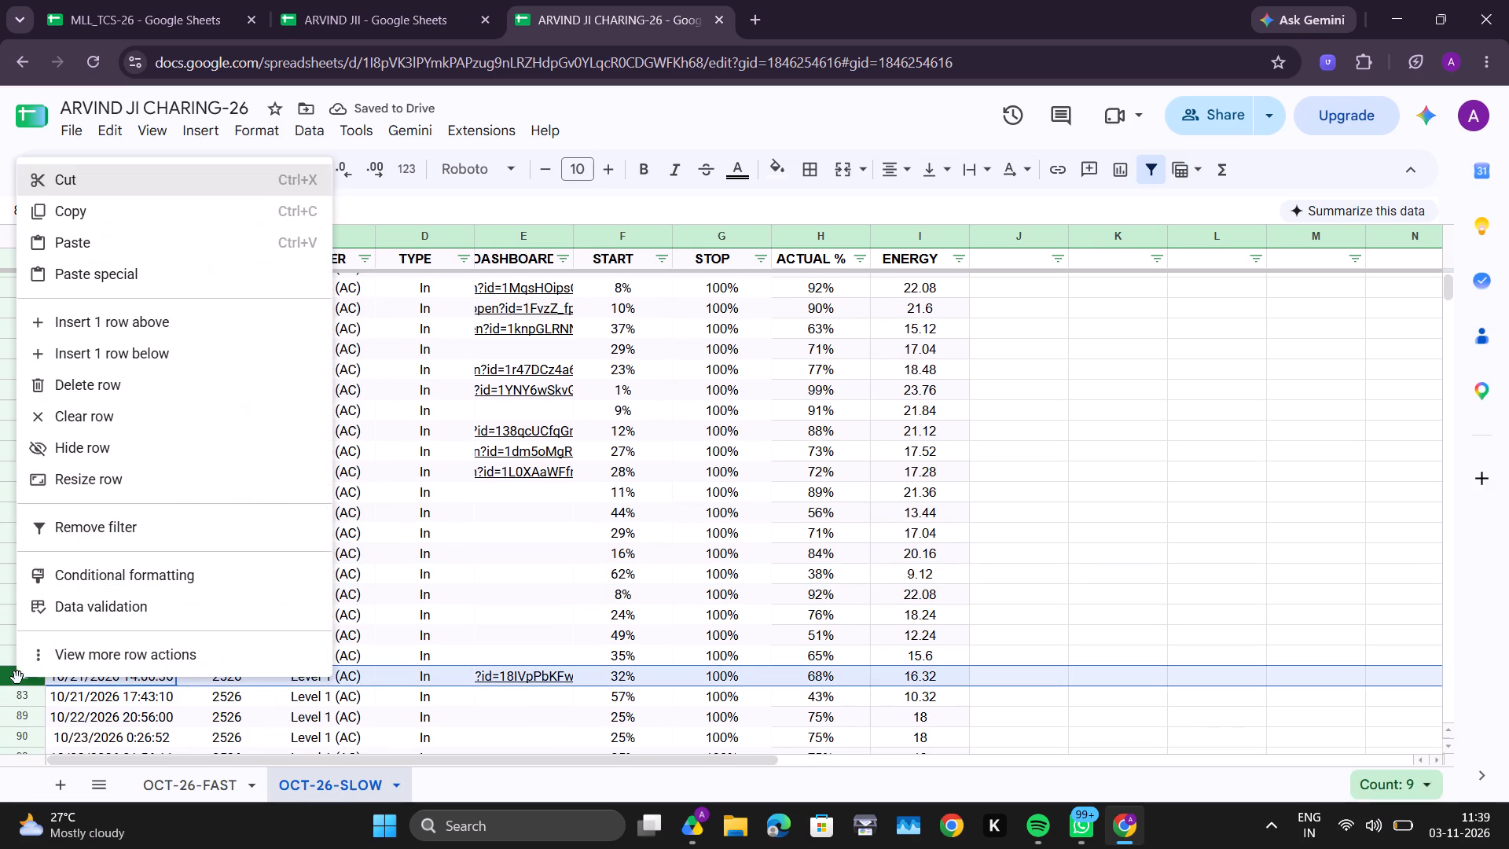
left_click(108, 391)
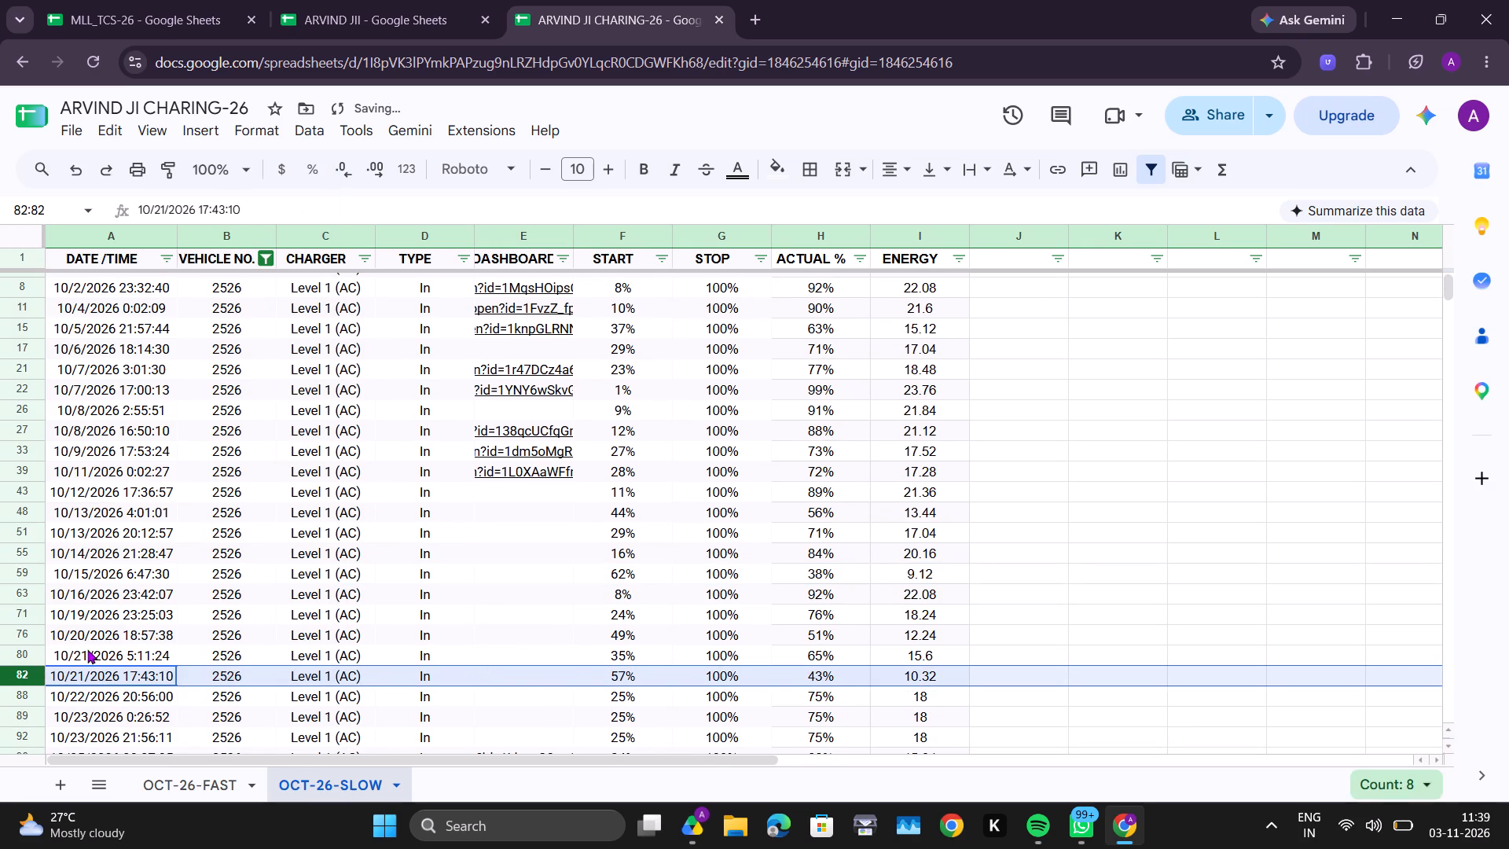
scroll(87, 649, "down", 1)
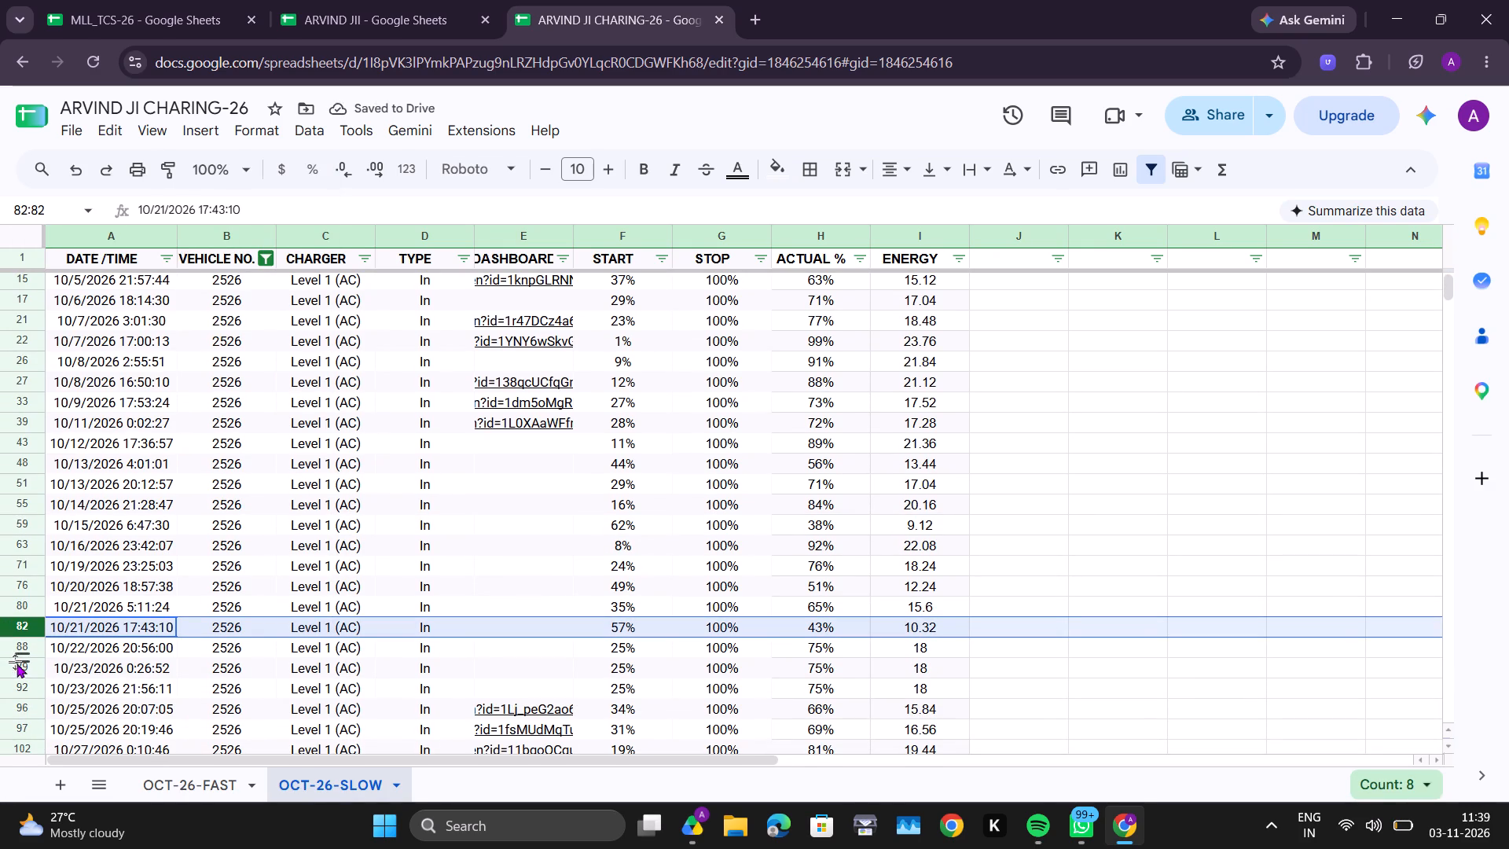
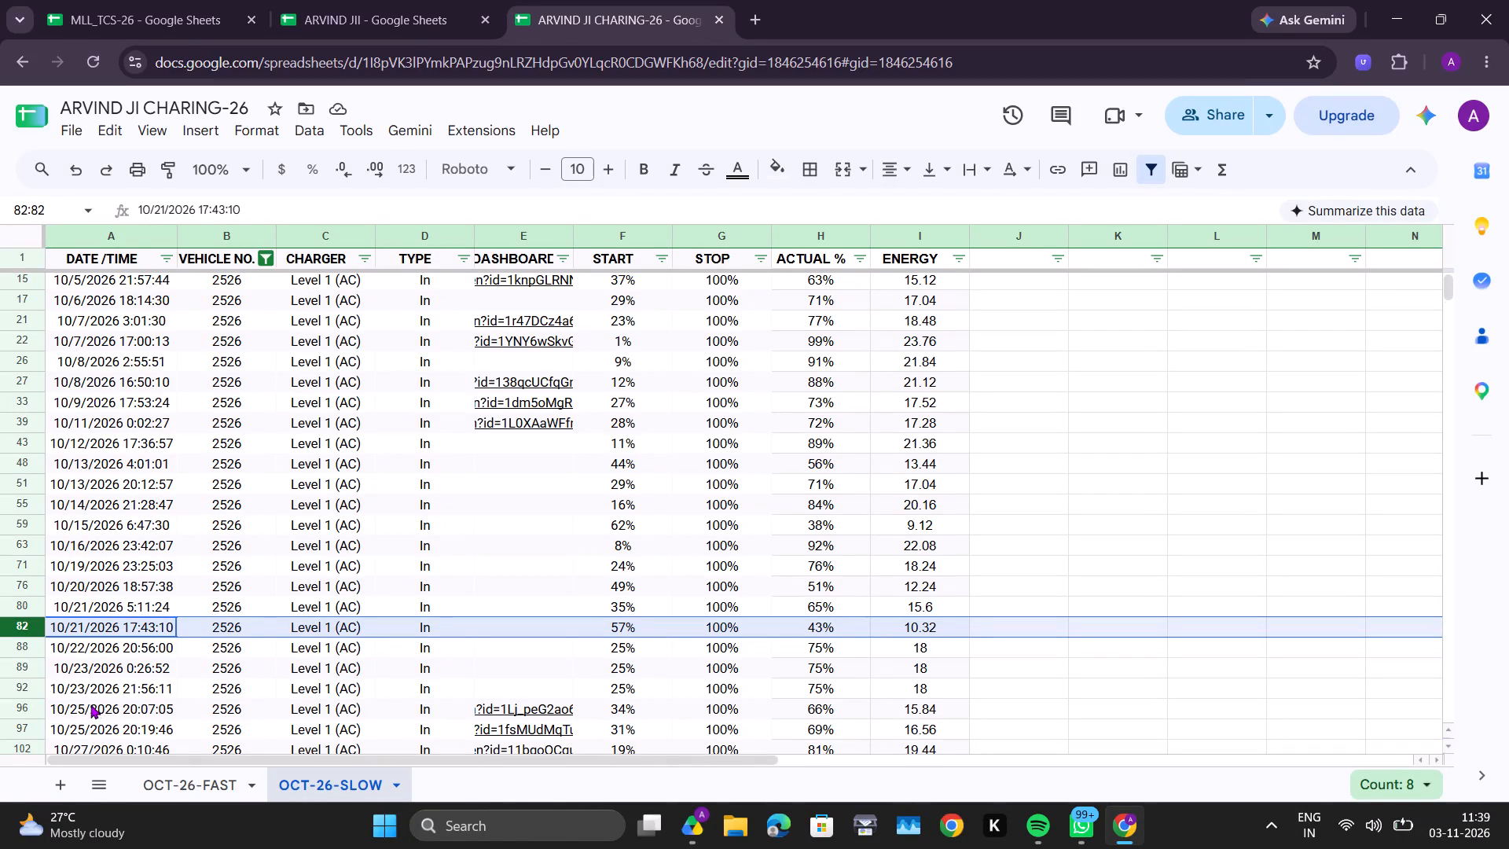
Delete the vehicle 2526 charging rows dated 10/25/2026 20:19:46 and 10/29/2026 22:30:28 from the OCT-26-SLOW sheet.
left_click(24, 716)
right_click(24, 716)
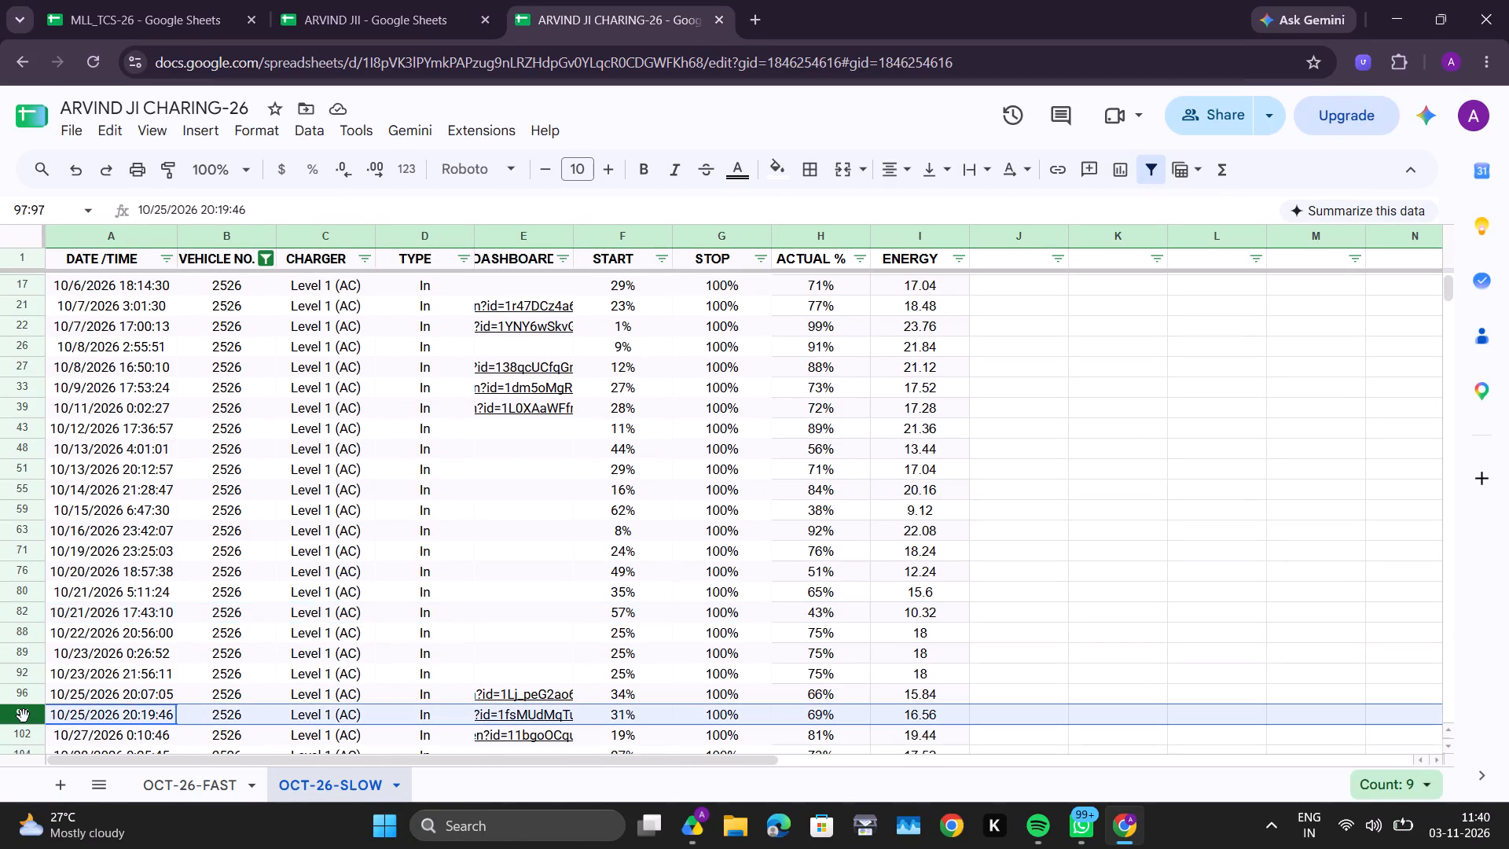
left_click(152, 421)
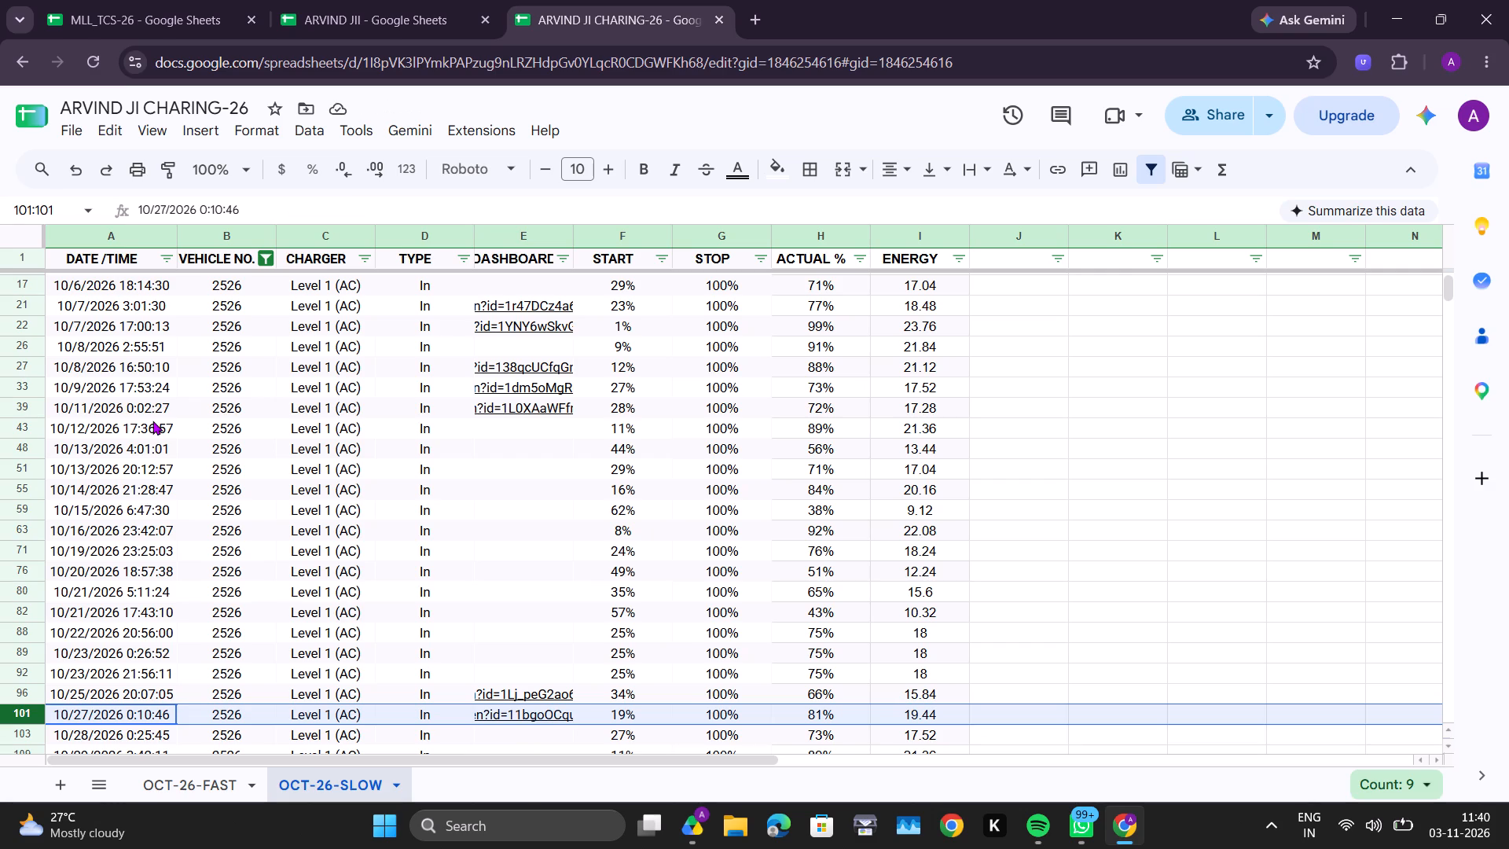
scroll(212, 522, "down", 3)
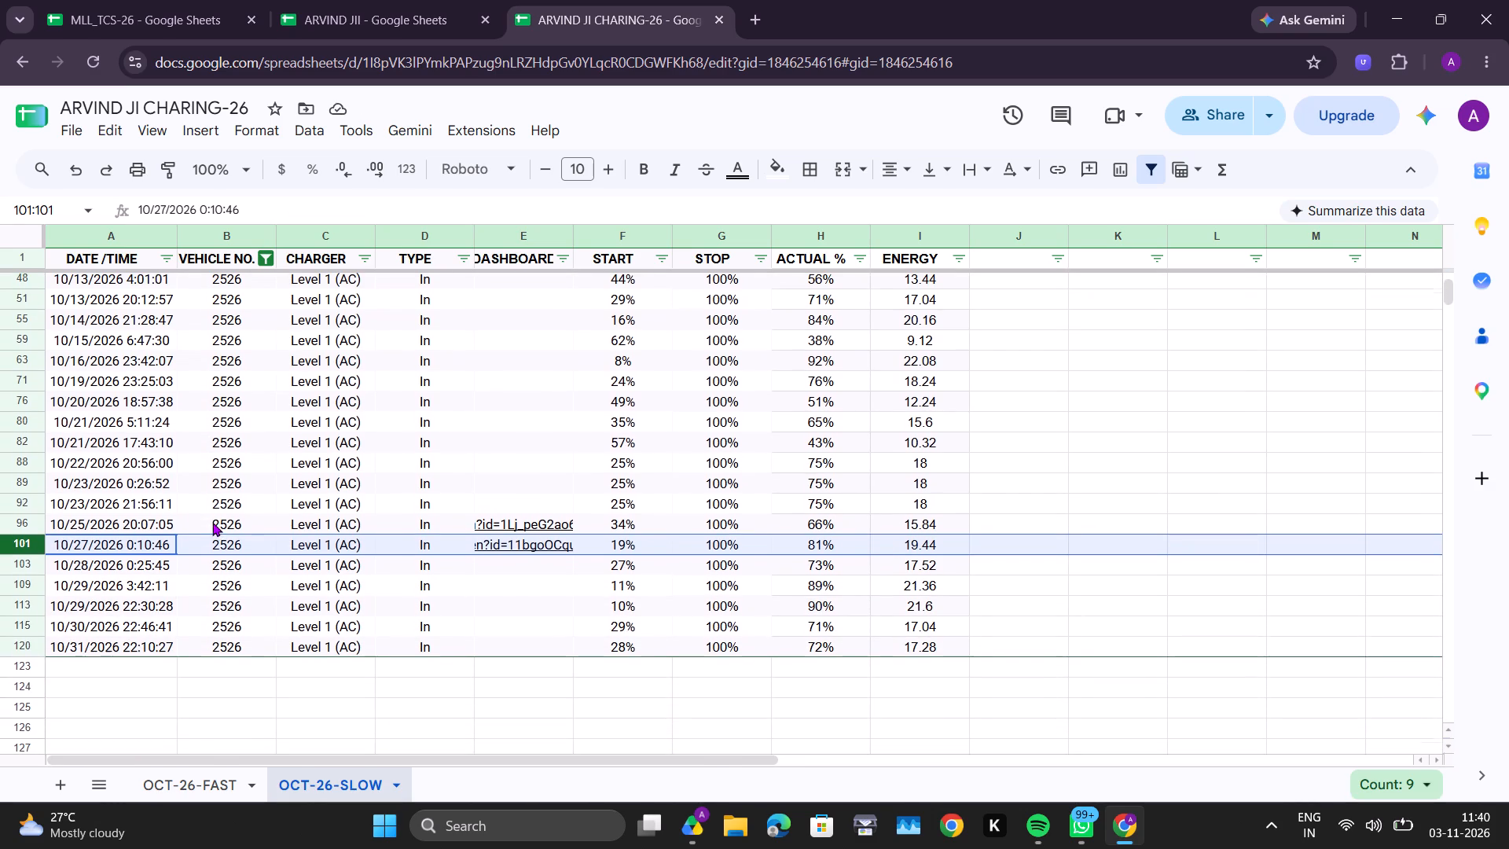
left_click(23, 601)
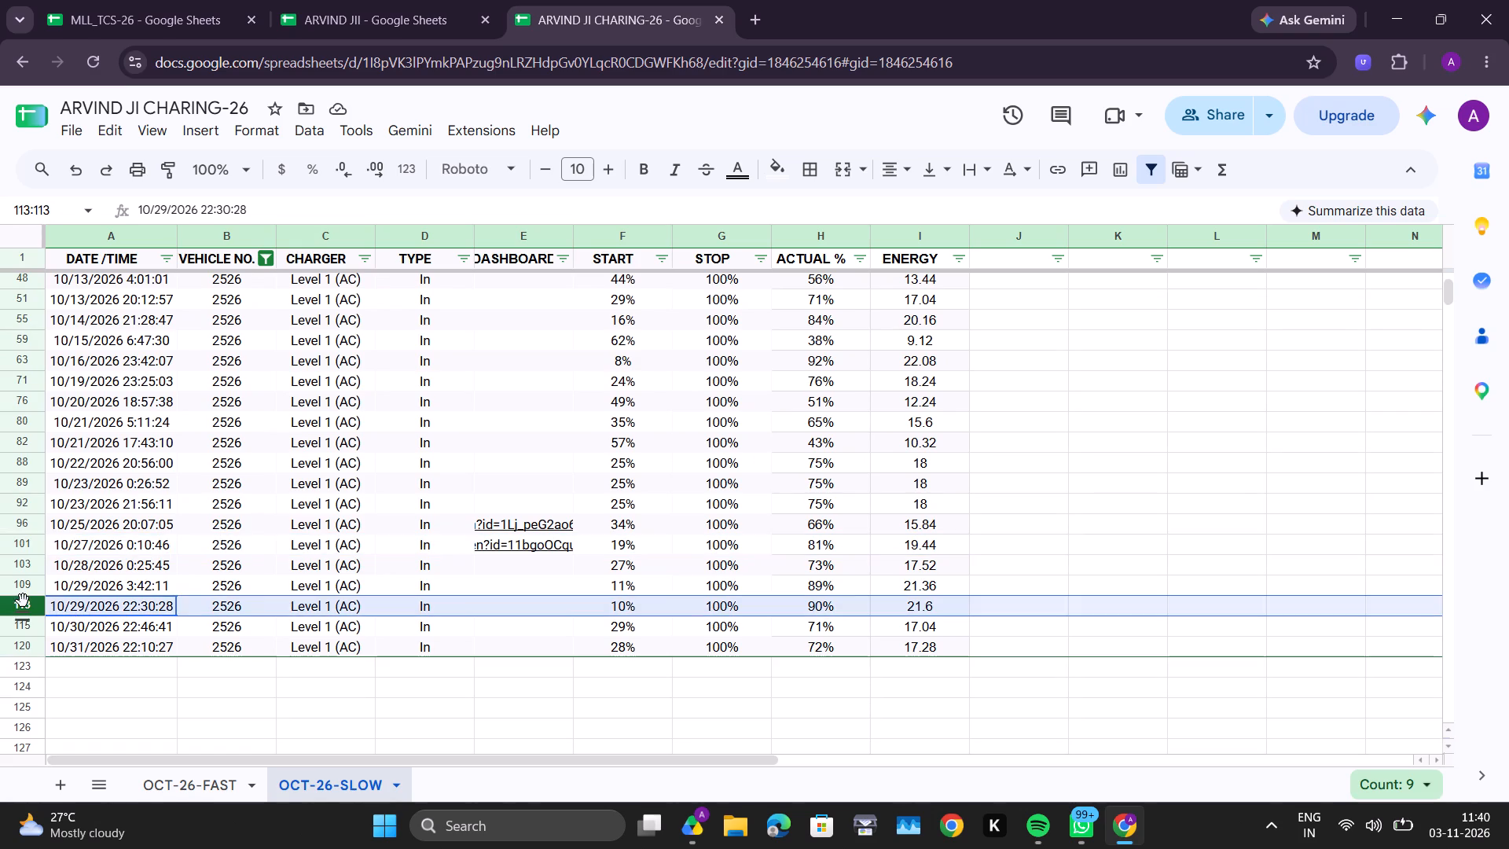
right_click(23, 601)
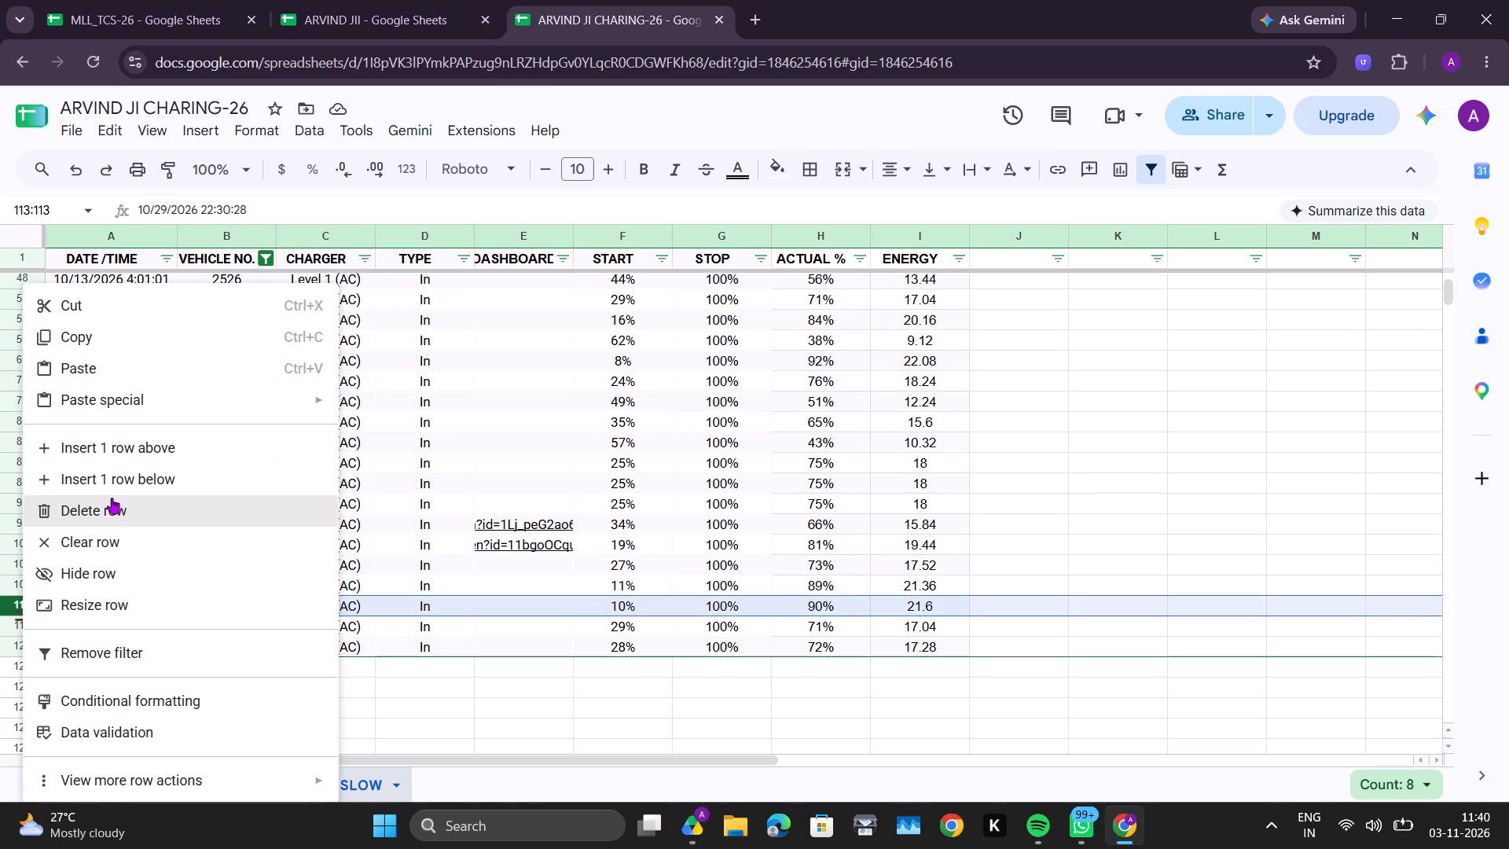
left_click(112, 498)
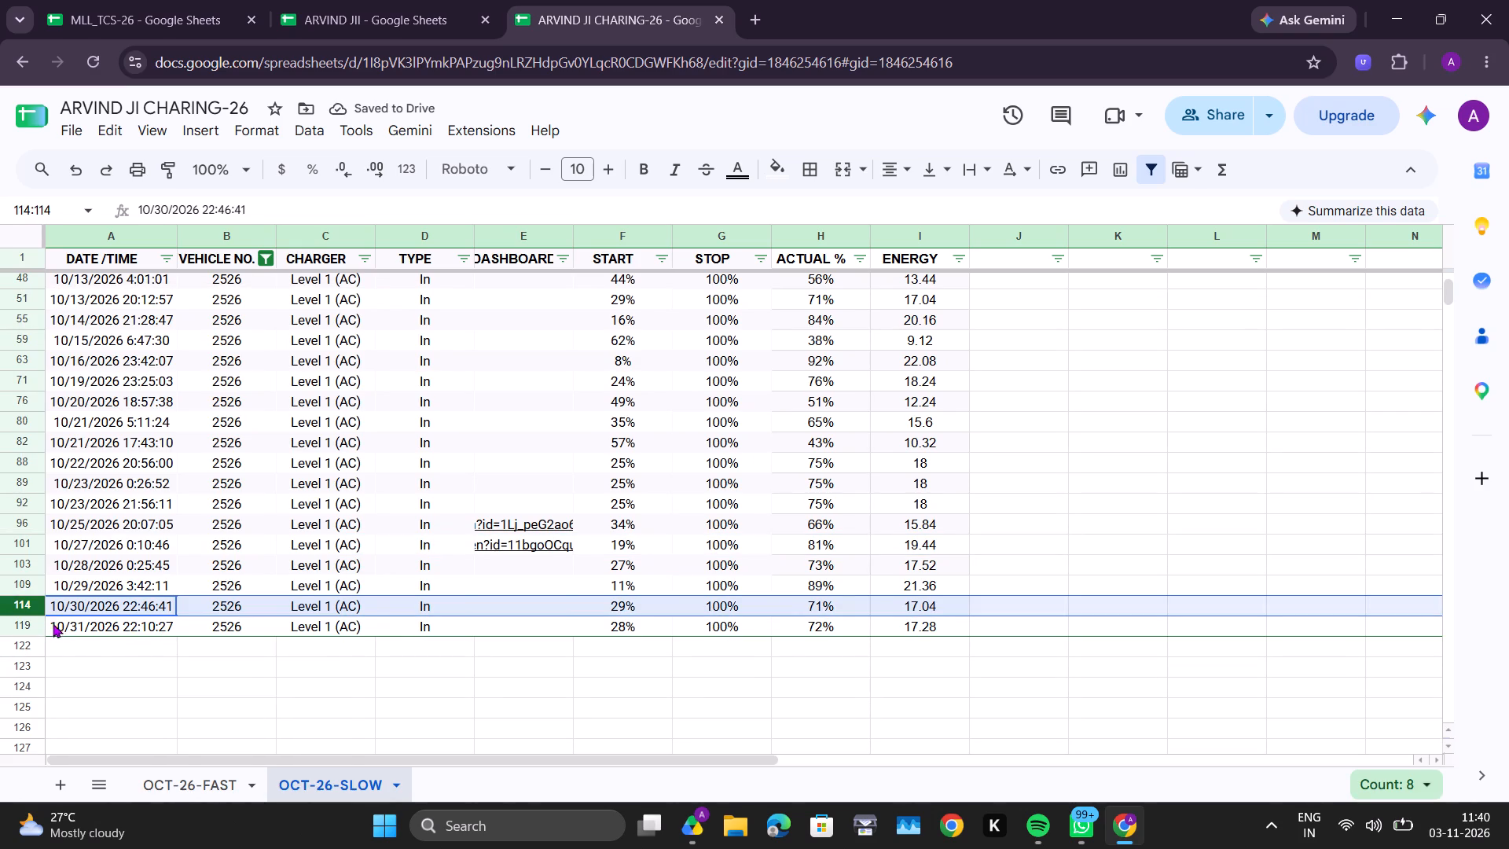
Select the ENERGY column of the filtered OCT-26-SLOW sheet to get vehicle 2526's slow charging sum.
scroll(431, 686, "up", 12)
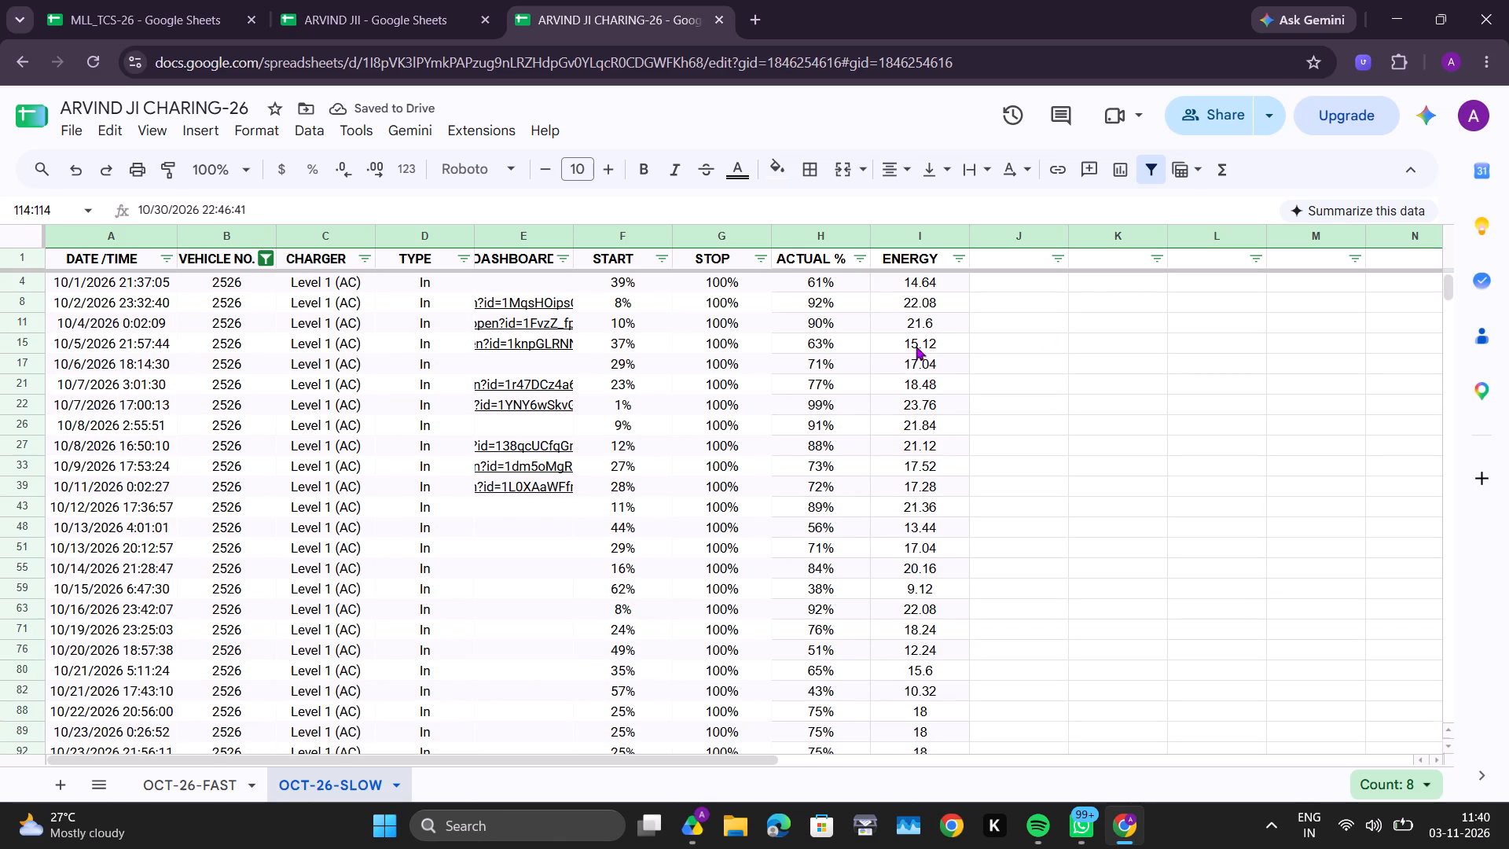
left_click(917, 233)
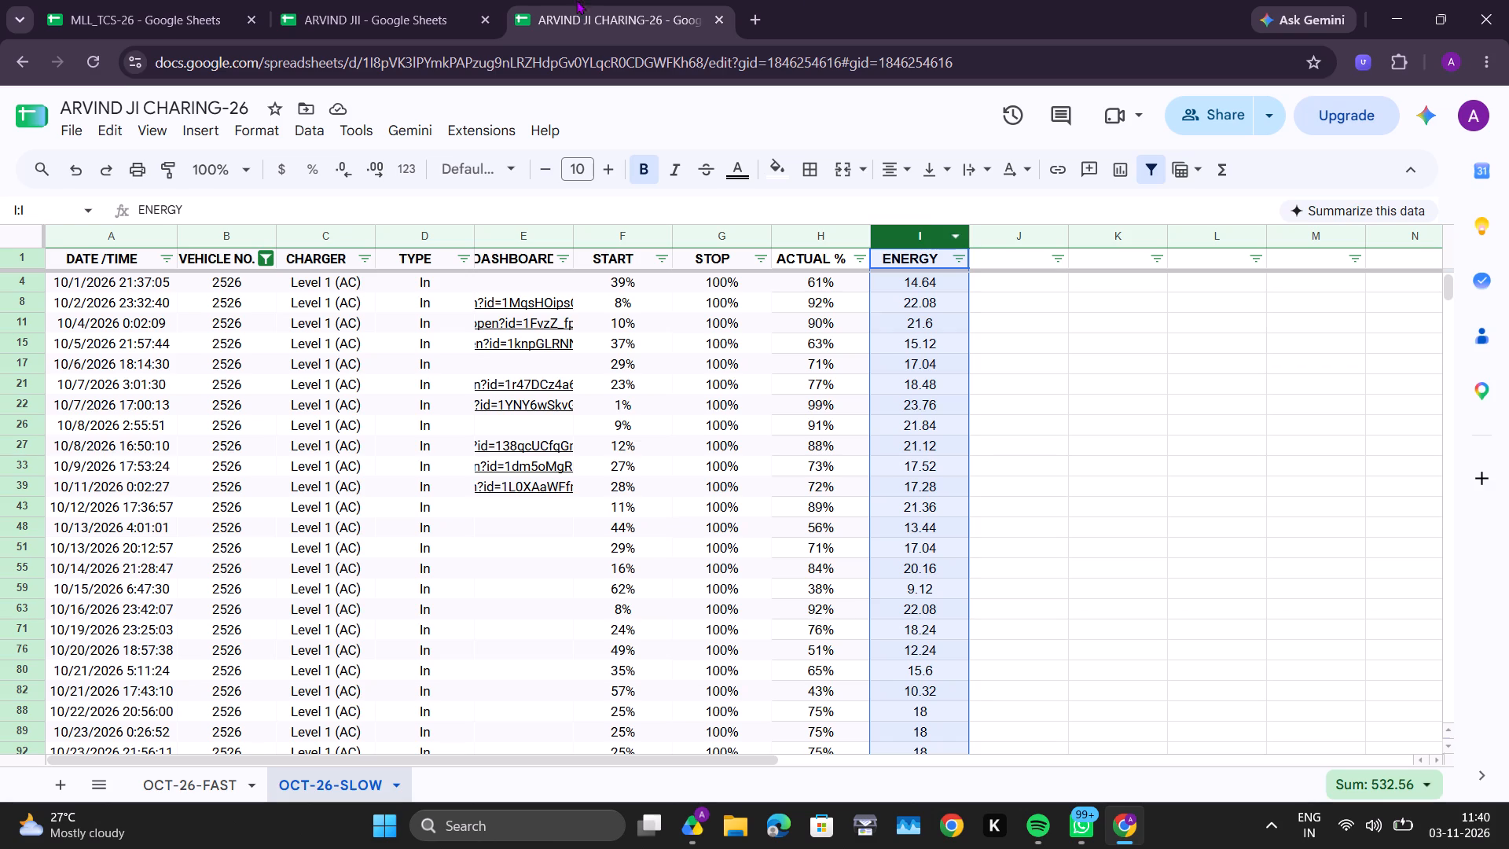
left_click(359, 4)
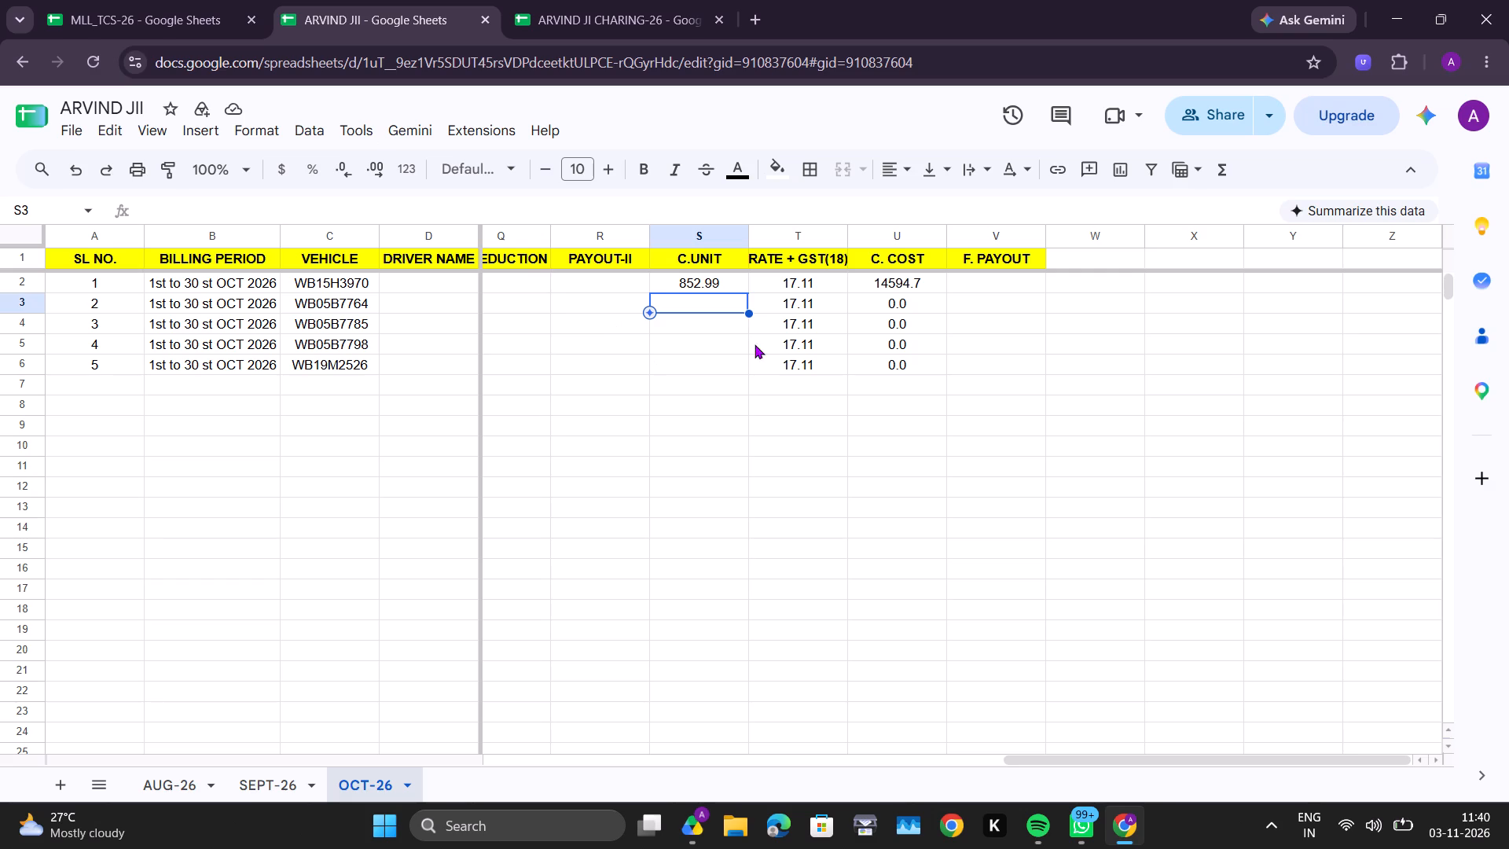
left_click(729, 360)
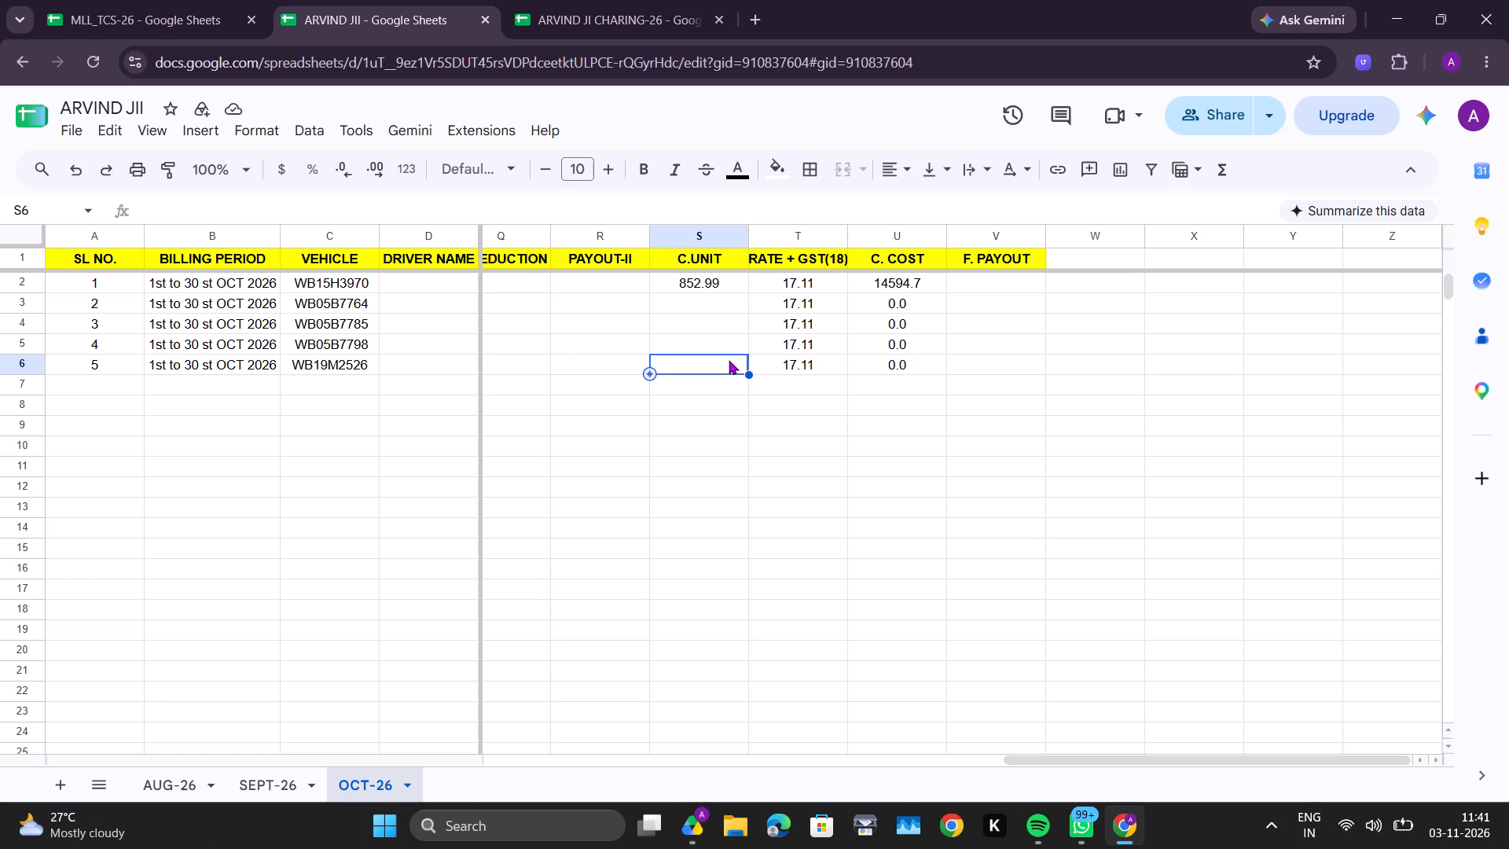
key("6")
type("87.77")
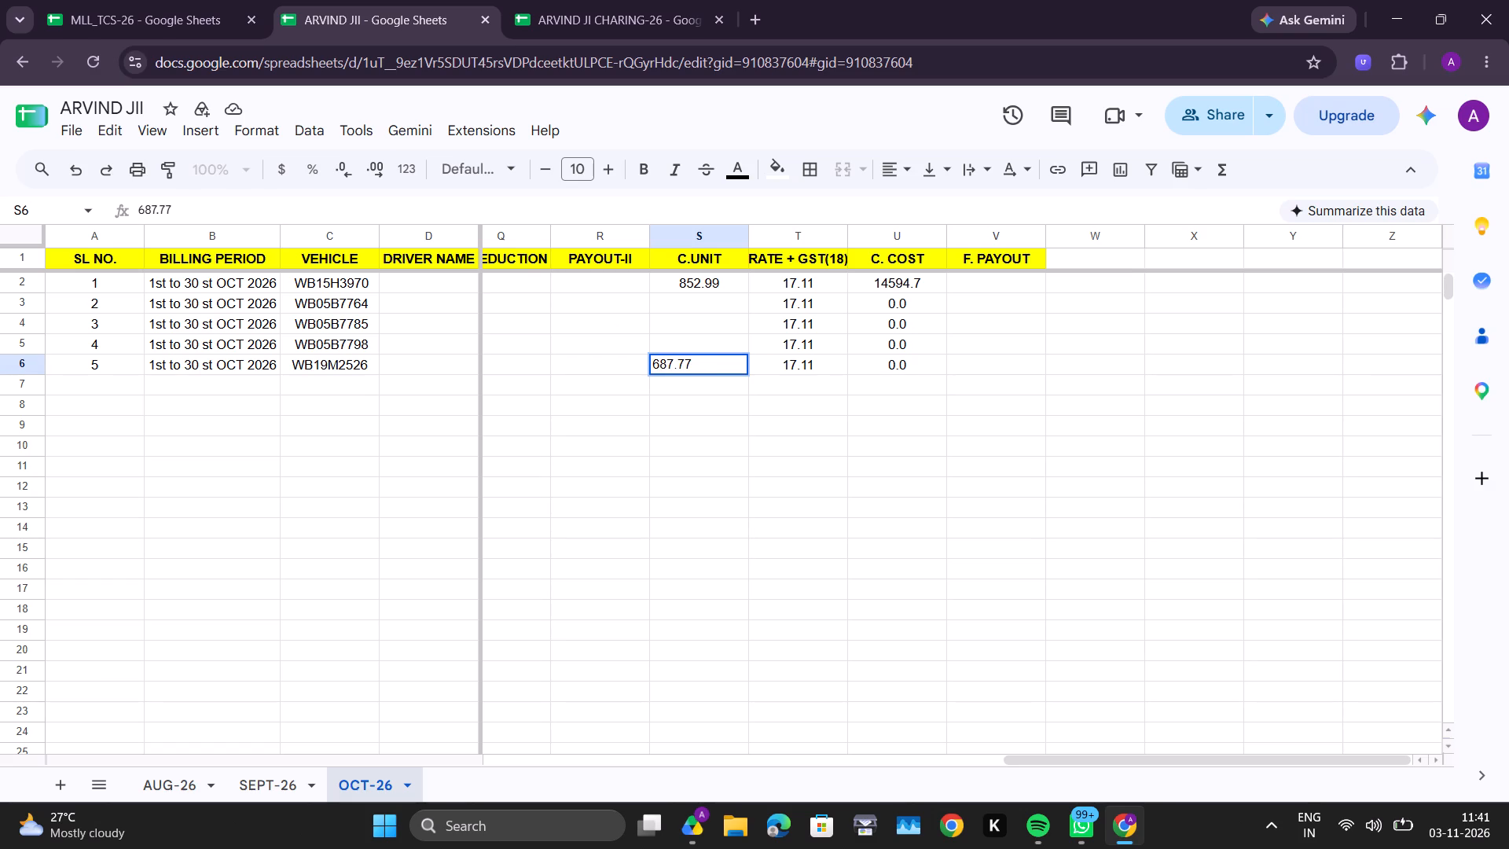
key("Return")
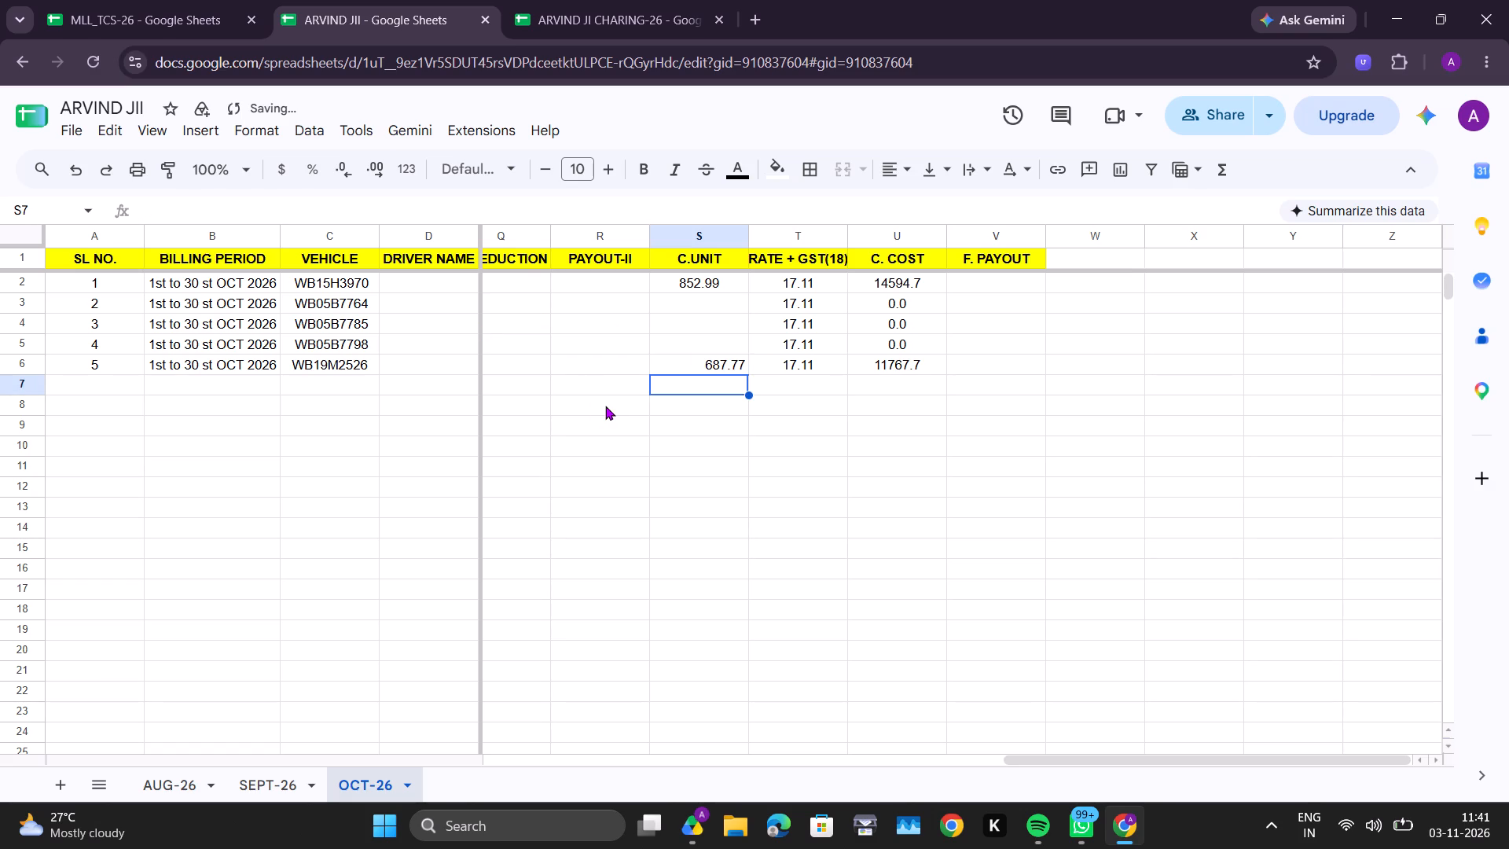
left_click(678, 344)
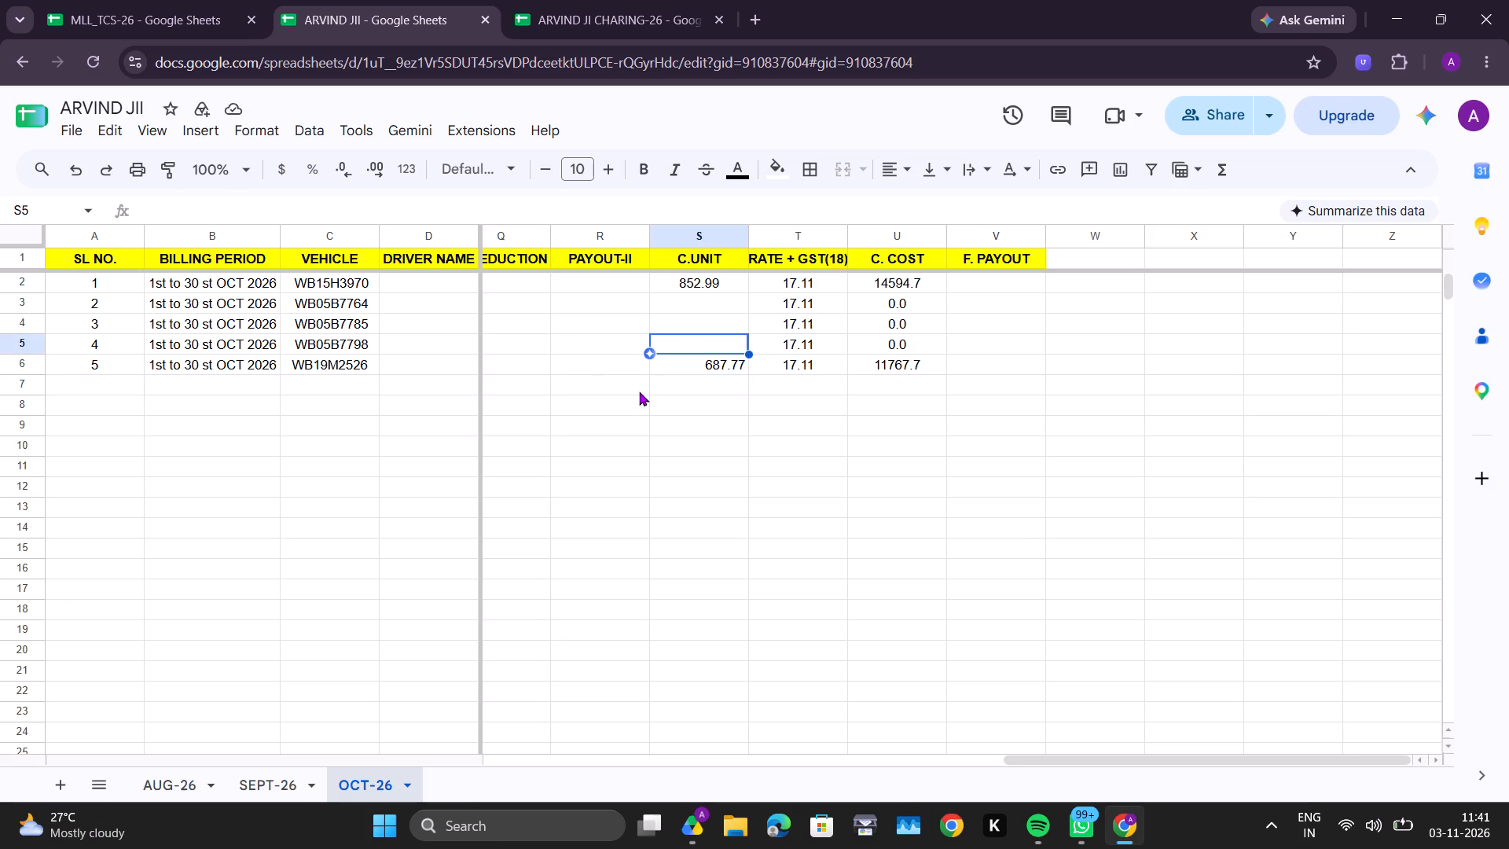
In ARVIND JI CHARING-26, change the OCT-26-SLOW sheet's VEHICLE NO. filter to show only 7764 and look over its rows.
left_click(639, 0)
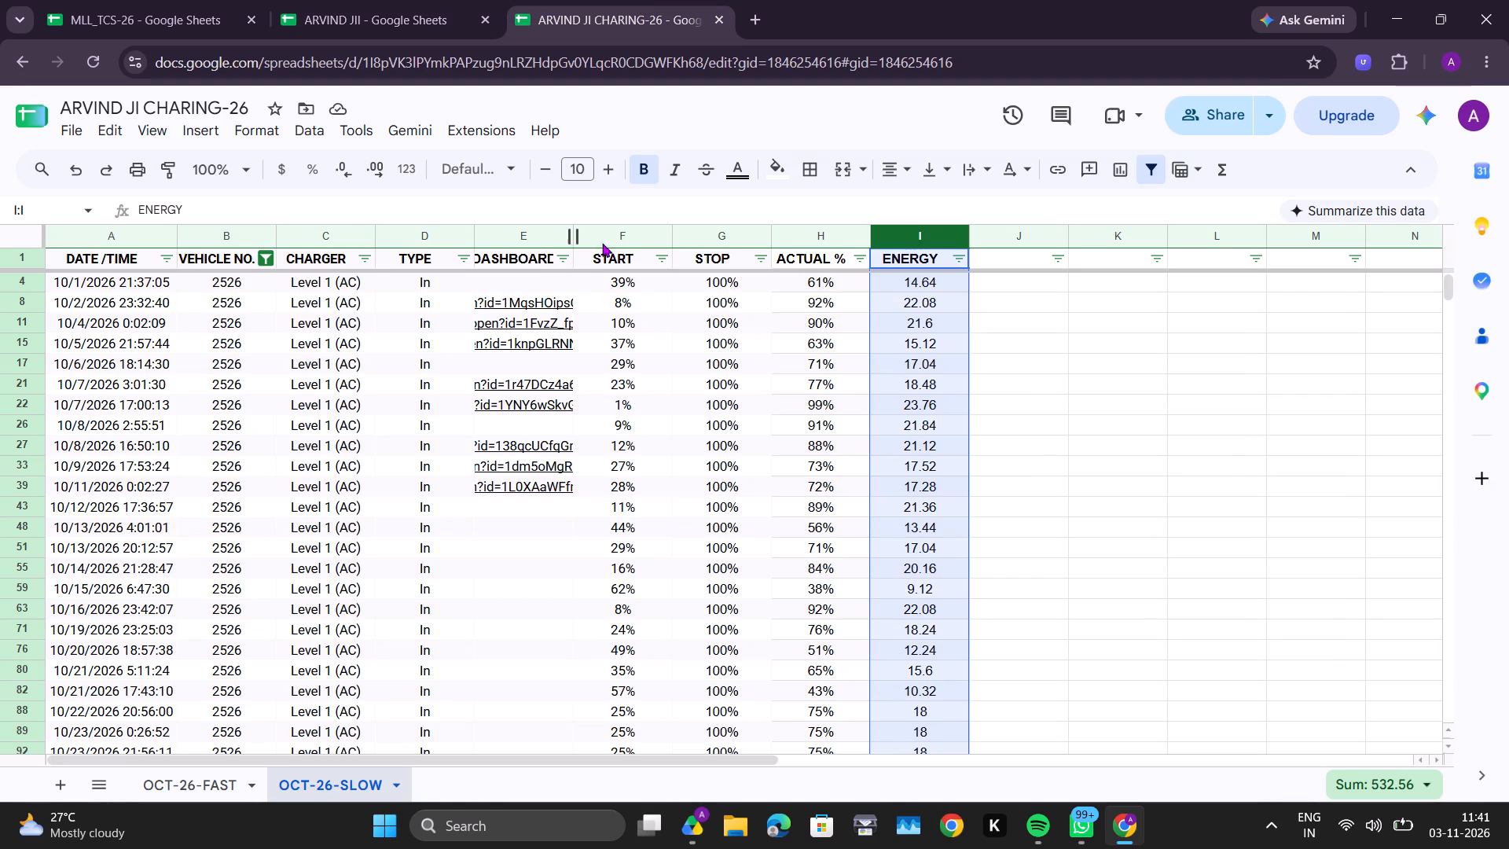
left_click(769, 263)
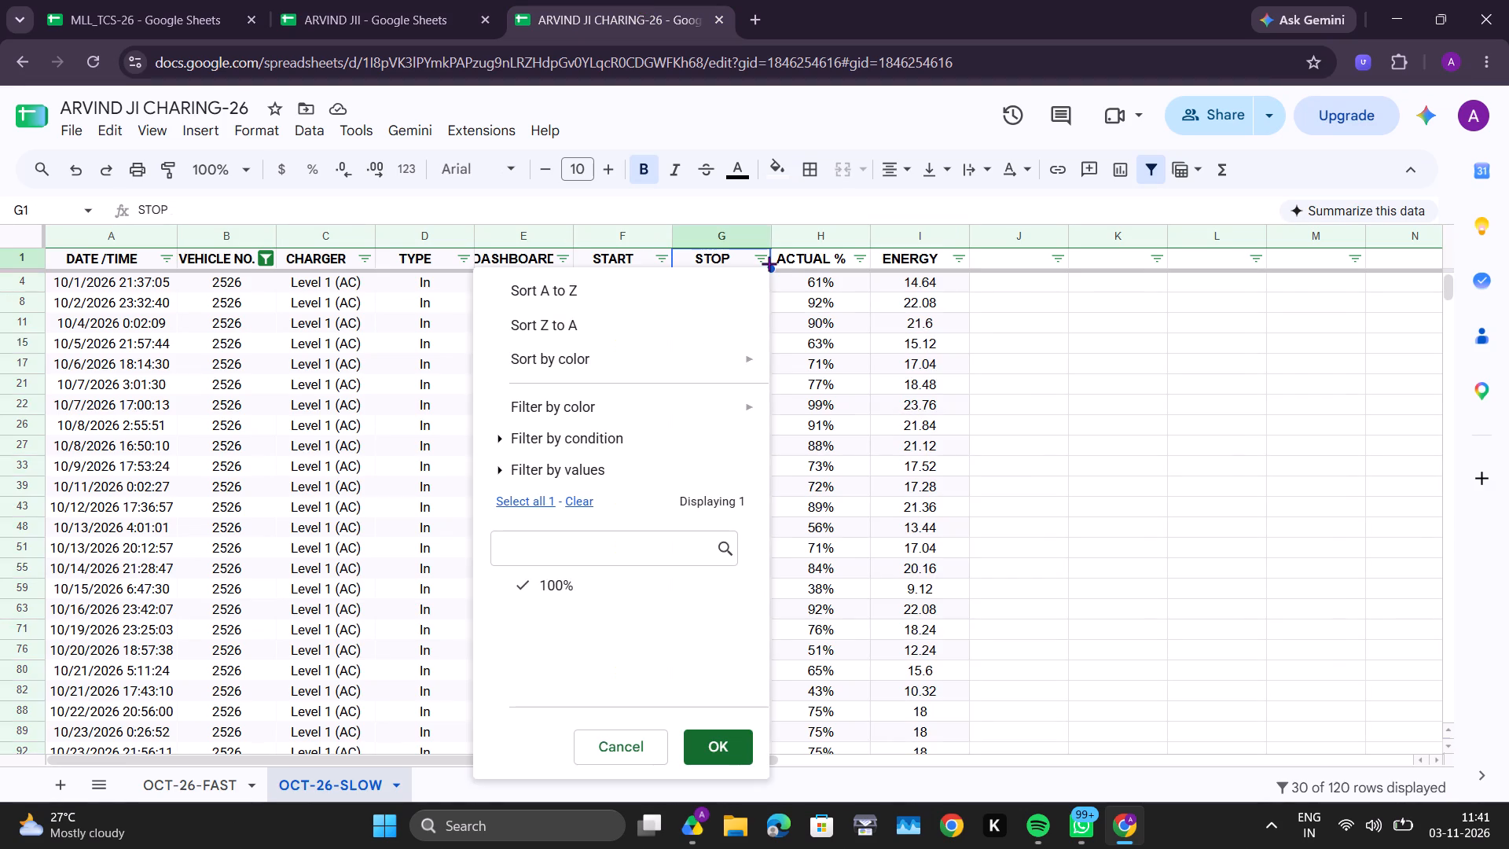
left_click(383, 354)
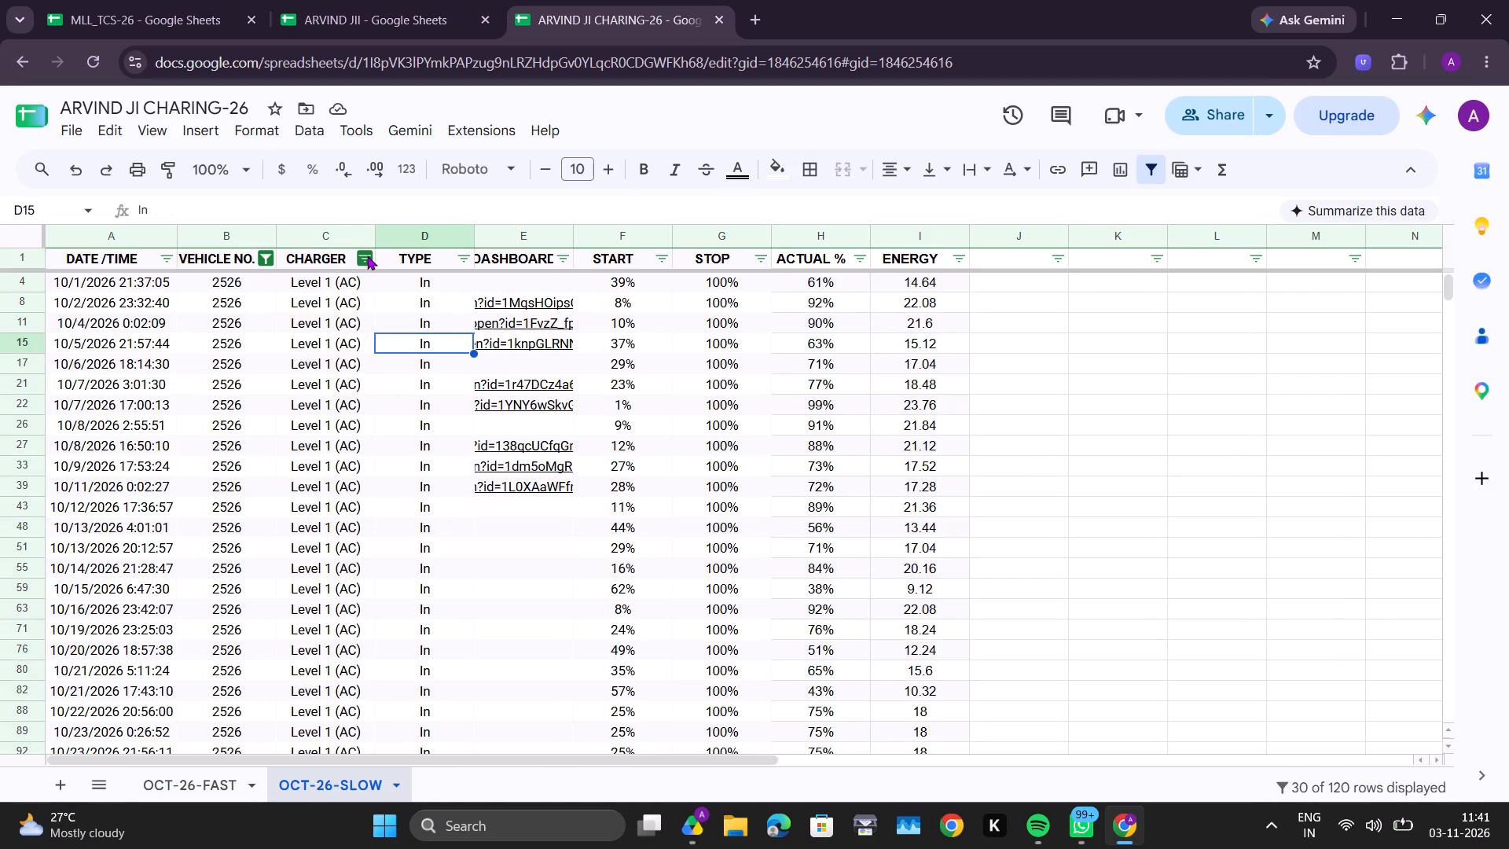
left_click(264, 259)
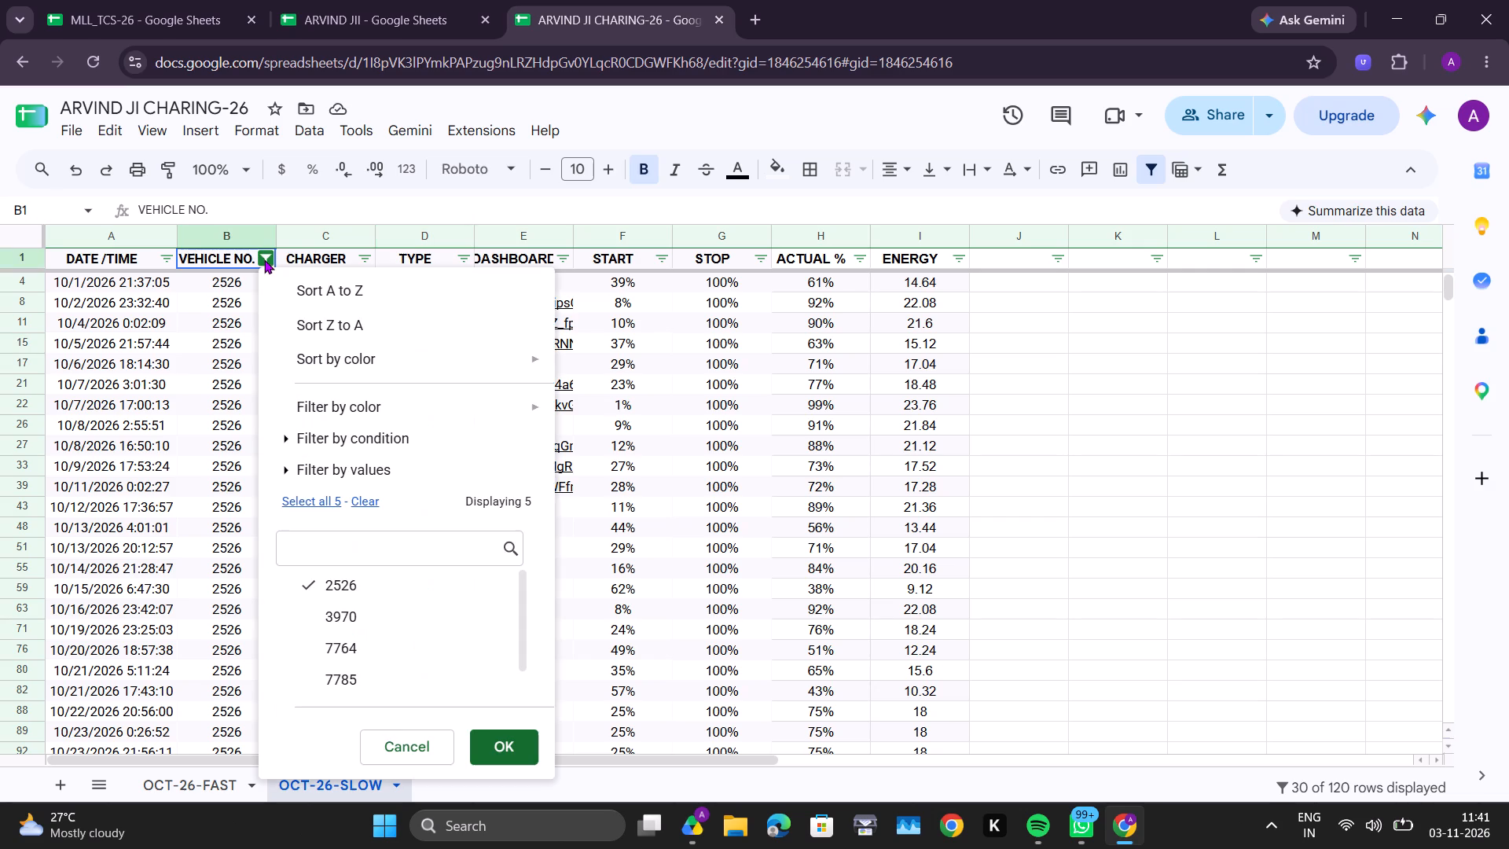
left_click(426, 572)
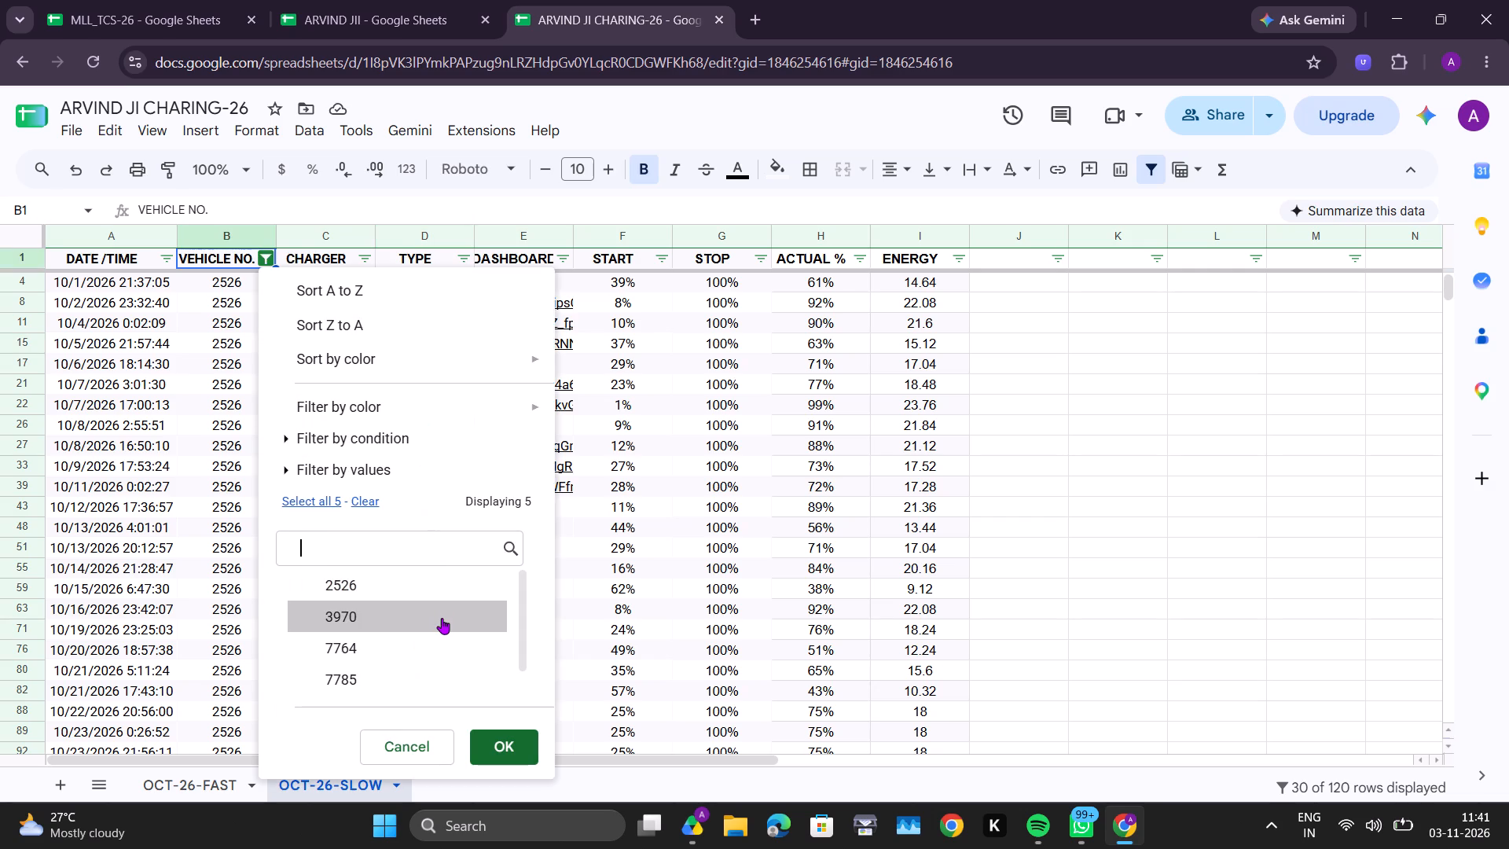
left_click(442, 647)
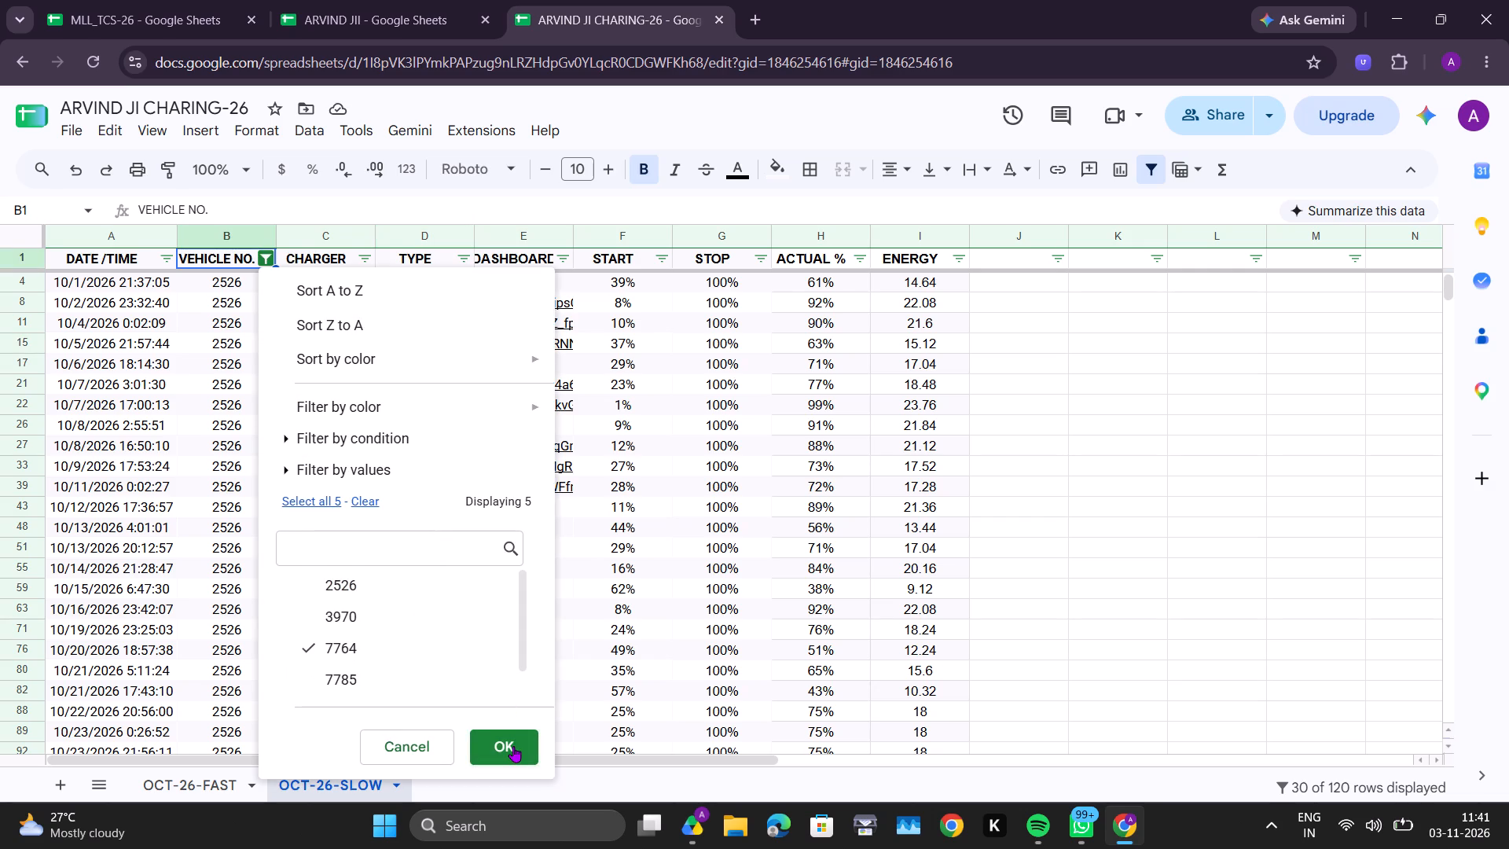
left_click(513, 746)
scroll(511, 546, "down", 6)
scroll(511, 546, "up", 6)
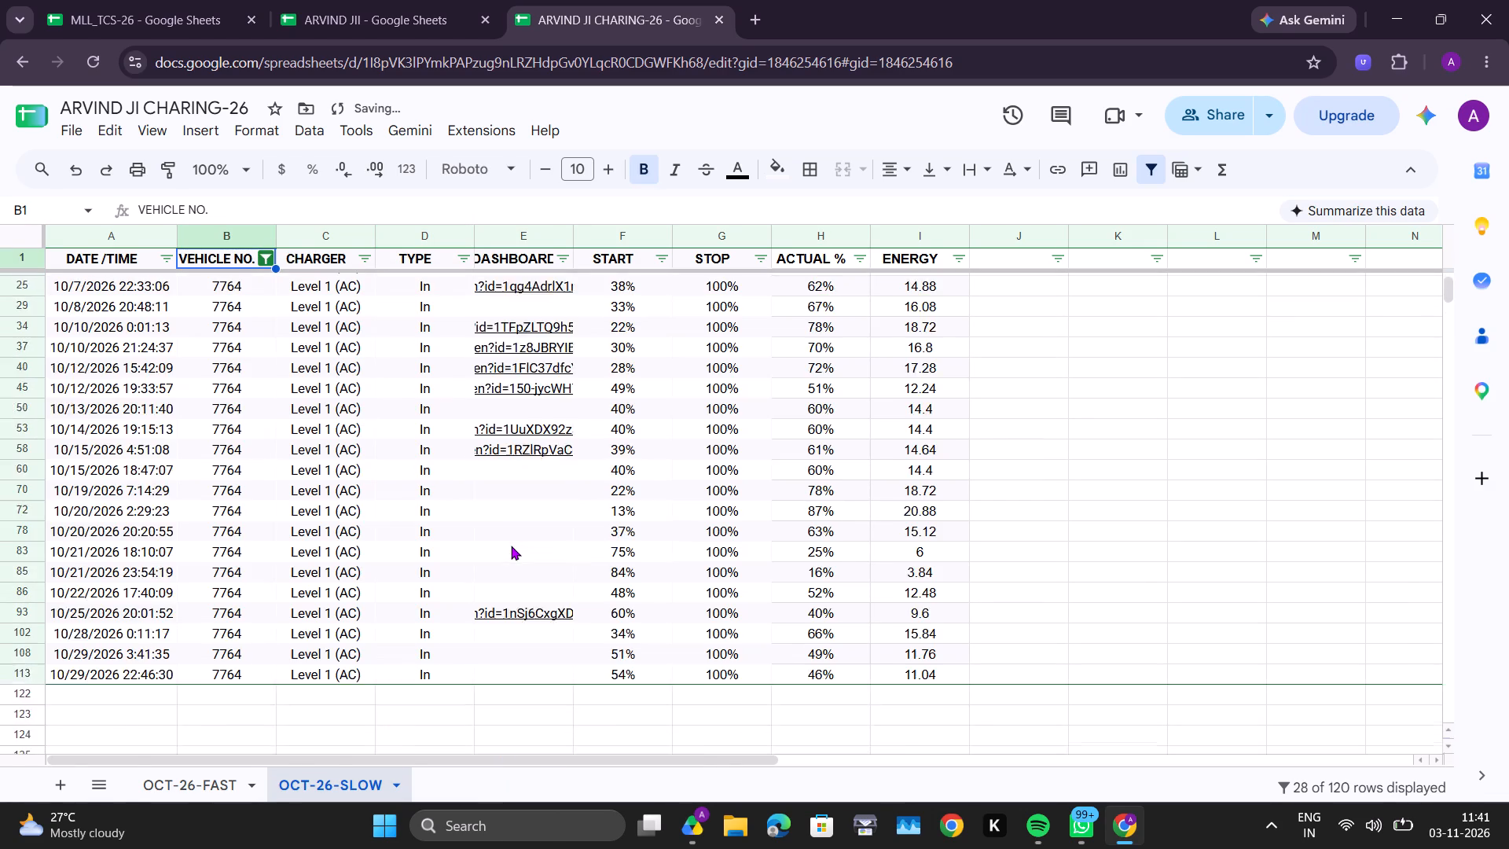
scroll(511, 546, "up", 7)
scroll(315, 388, "up", 1)
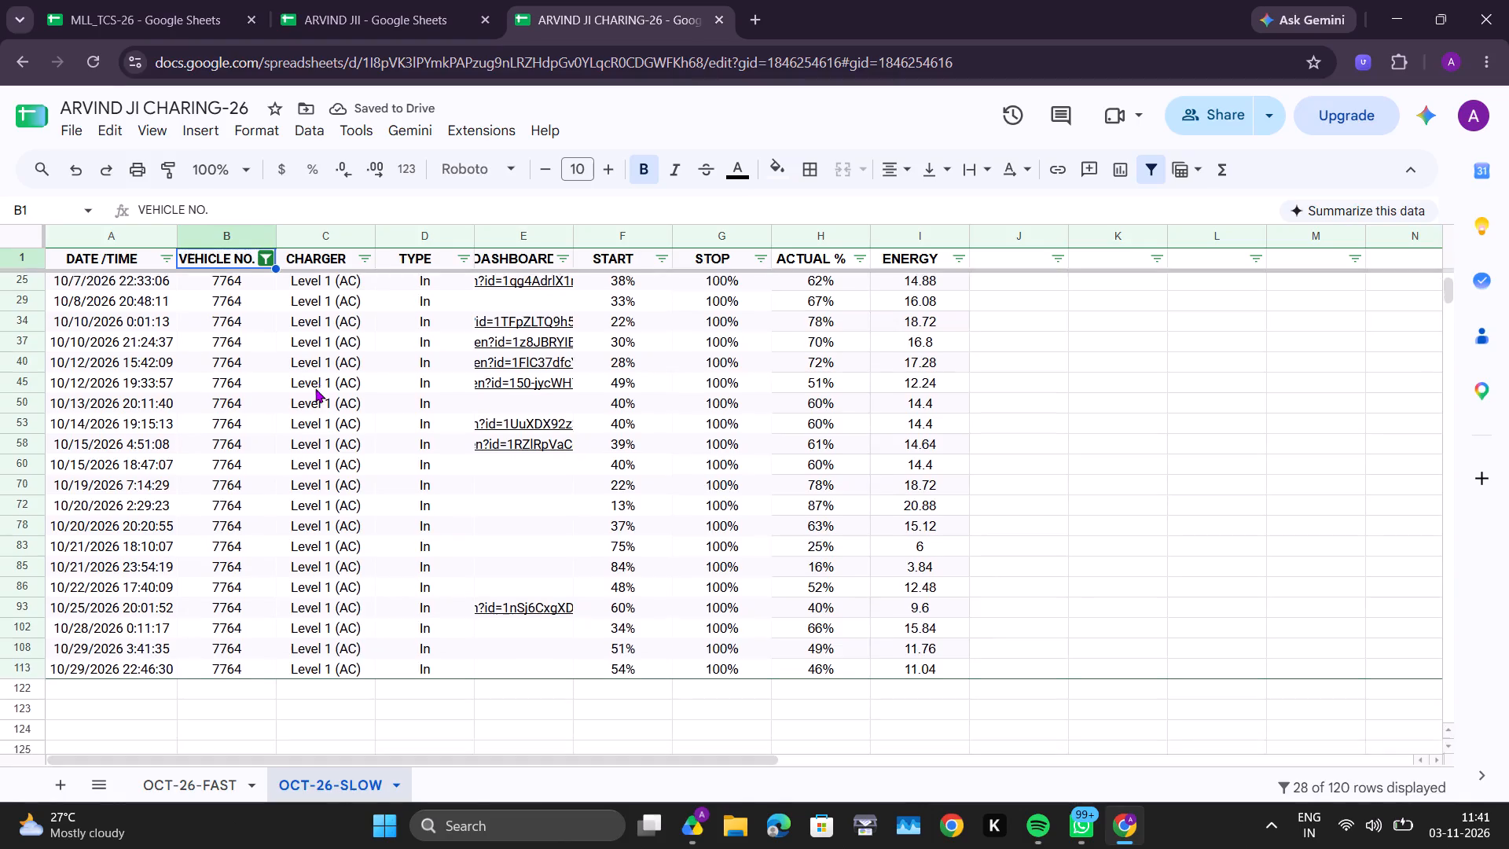
scroll(315, 388, "up", 1)
Check which accounts the OCT-26-FAST sheet's Email filter offers, leaving the filter as it is.
left_click(216, 788)
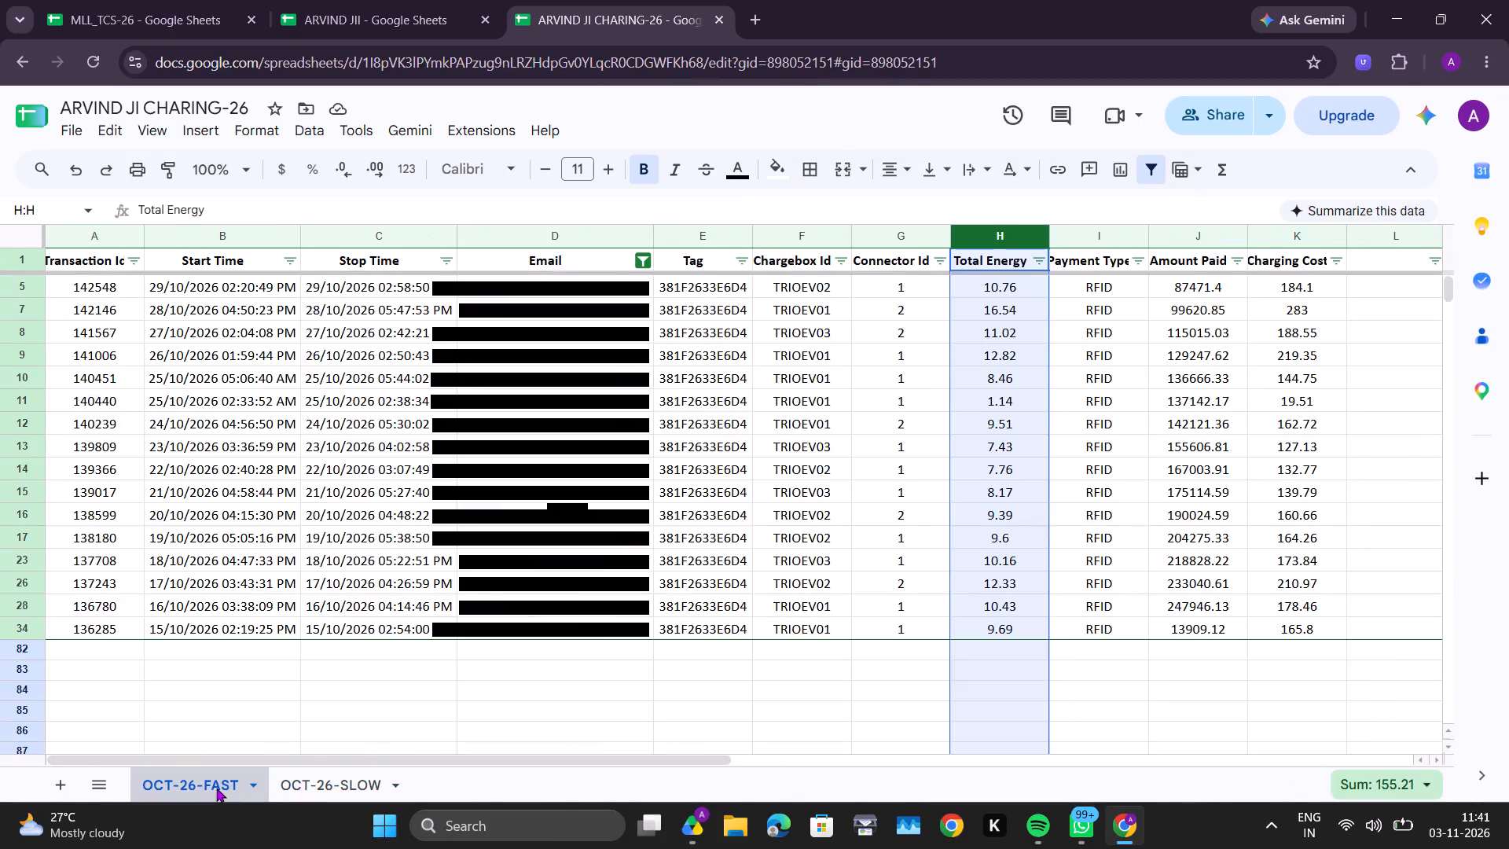
left_click(340, 685)
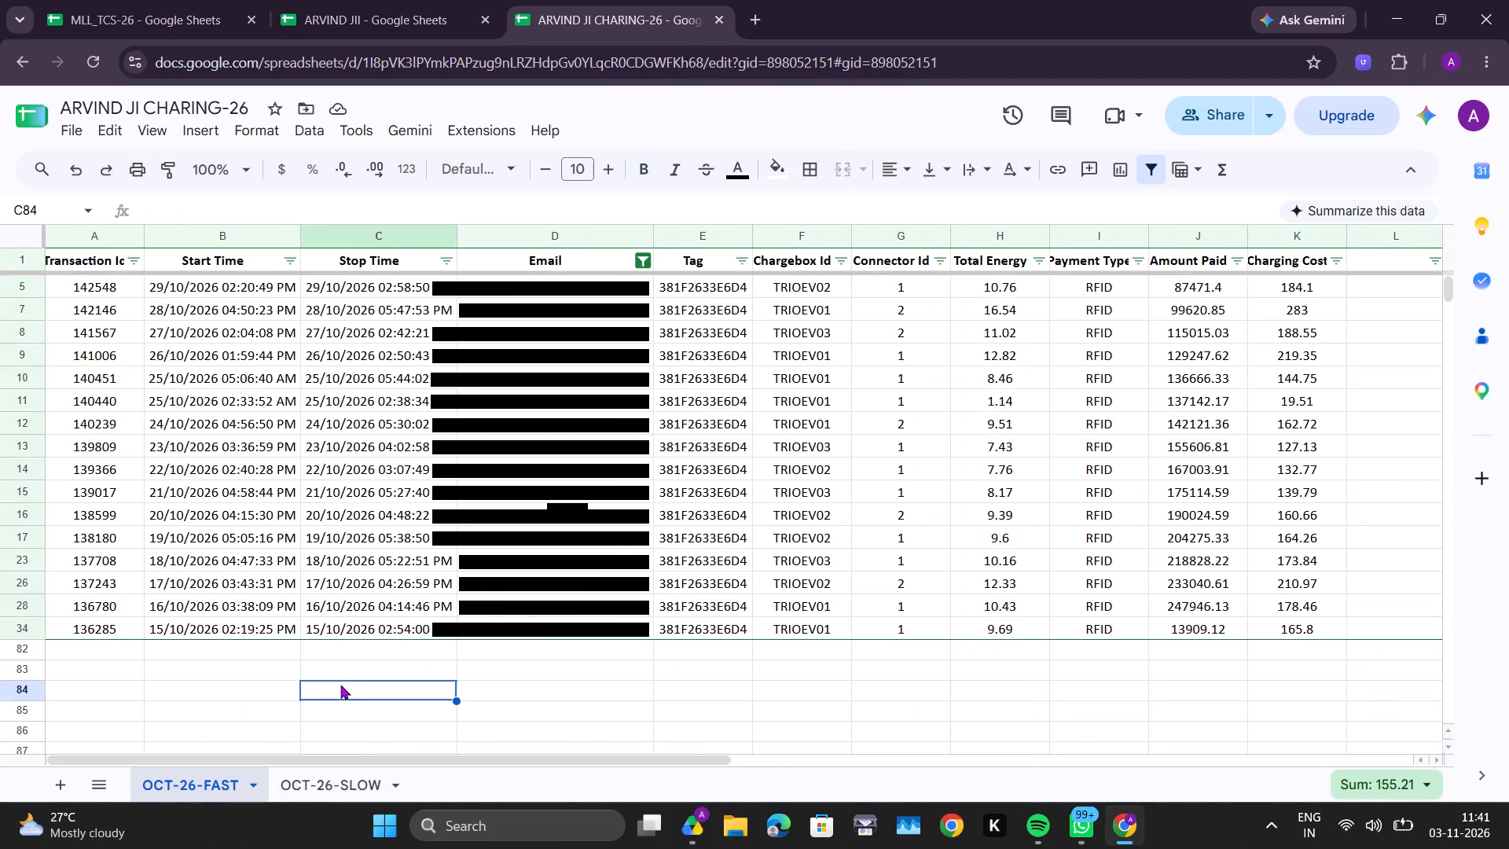
left_click(645, 256)
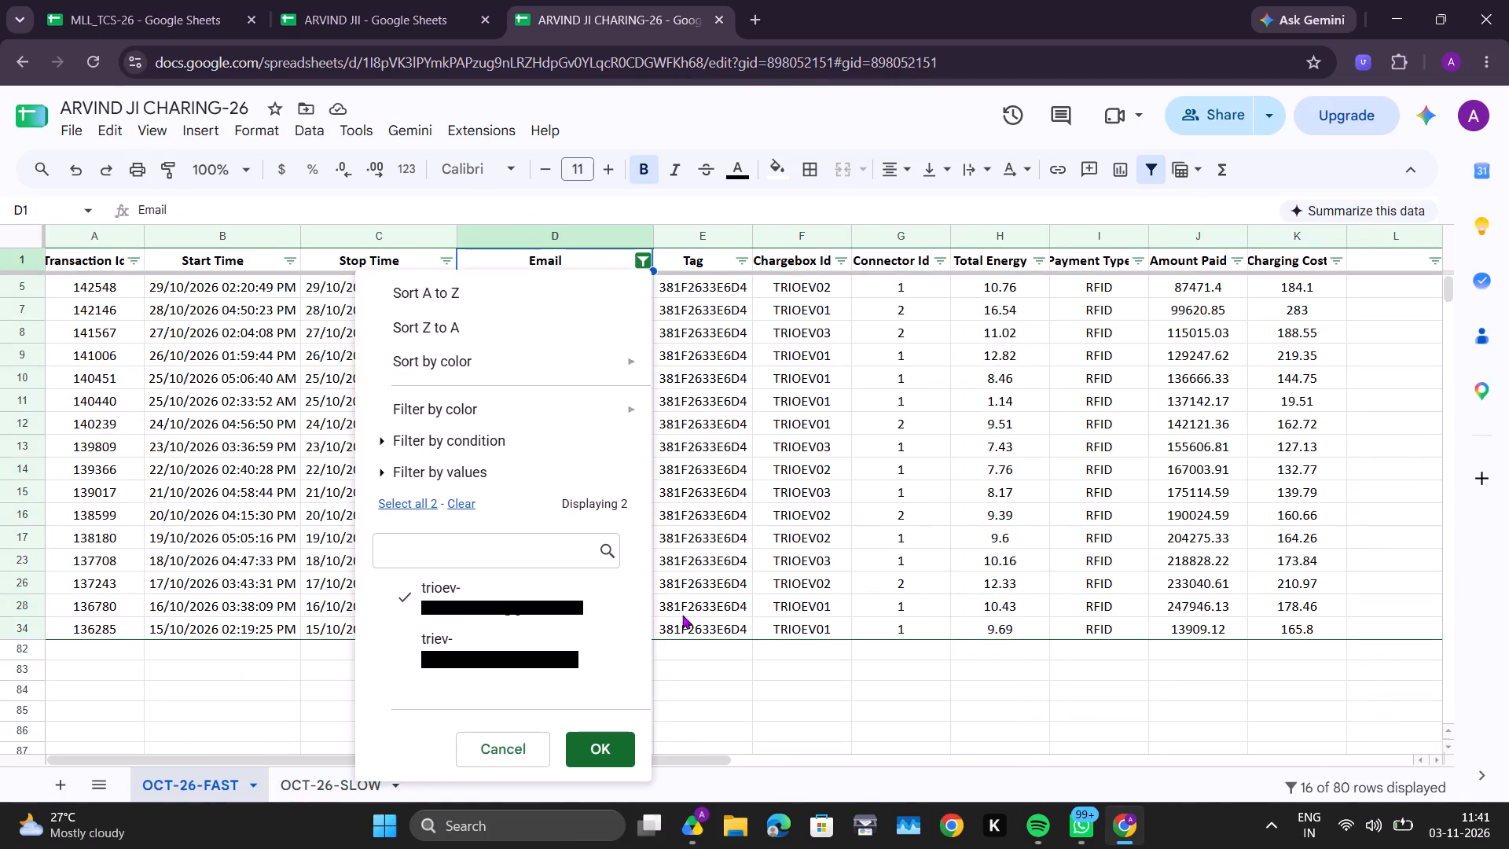
left_click(717, 701)
Switch to the Google Drive window and open the OCTOBER-2026 spreadsheet from the CHARGING MIS folder.
left_click(902, 244)
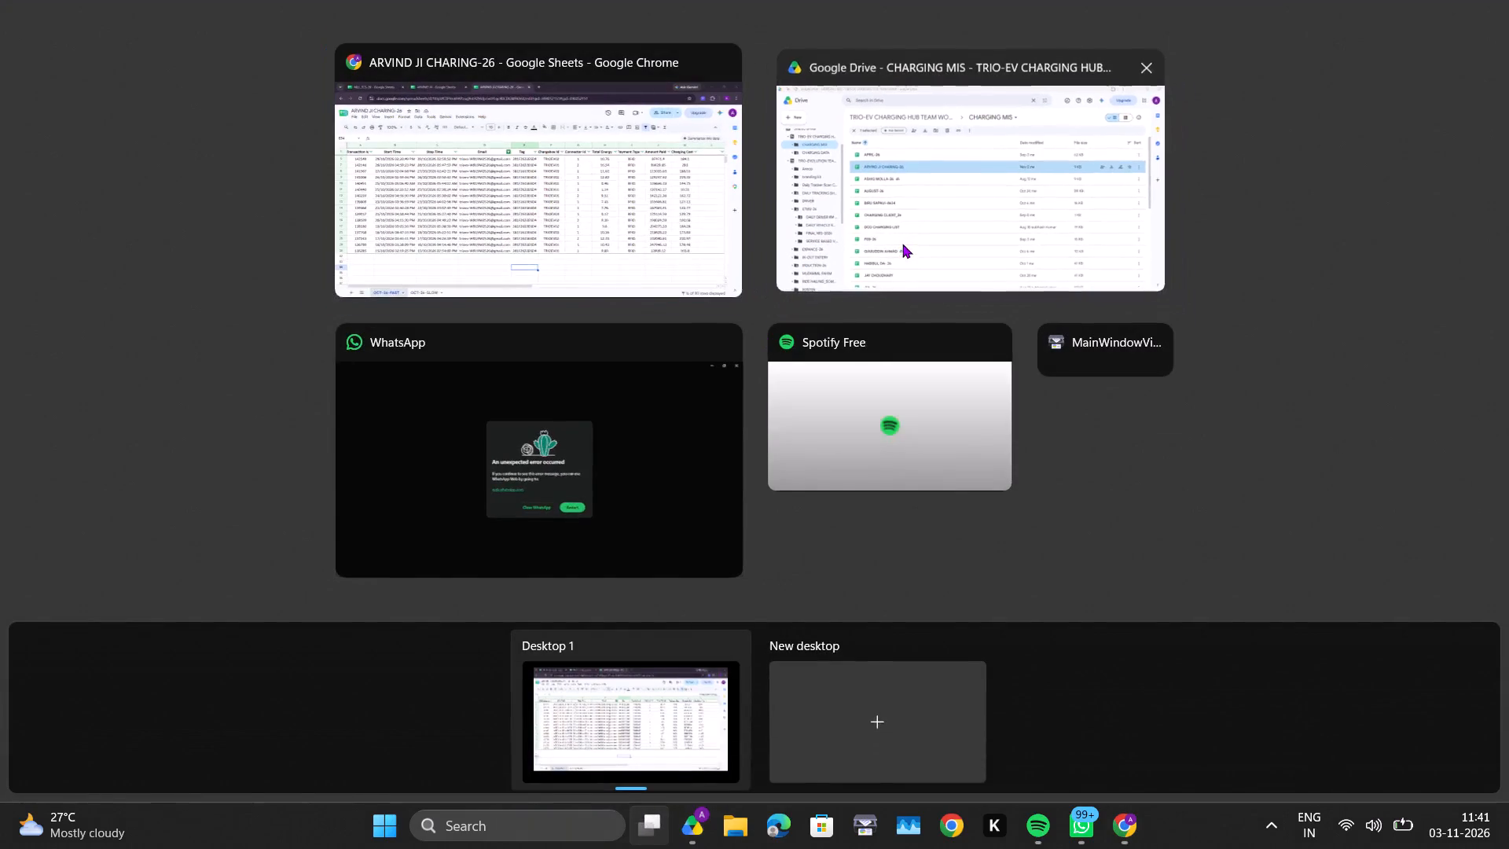
scroll(418, 598, "down", 1)
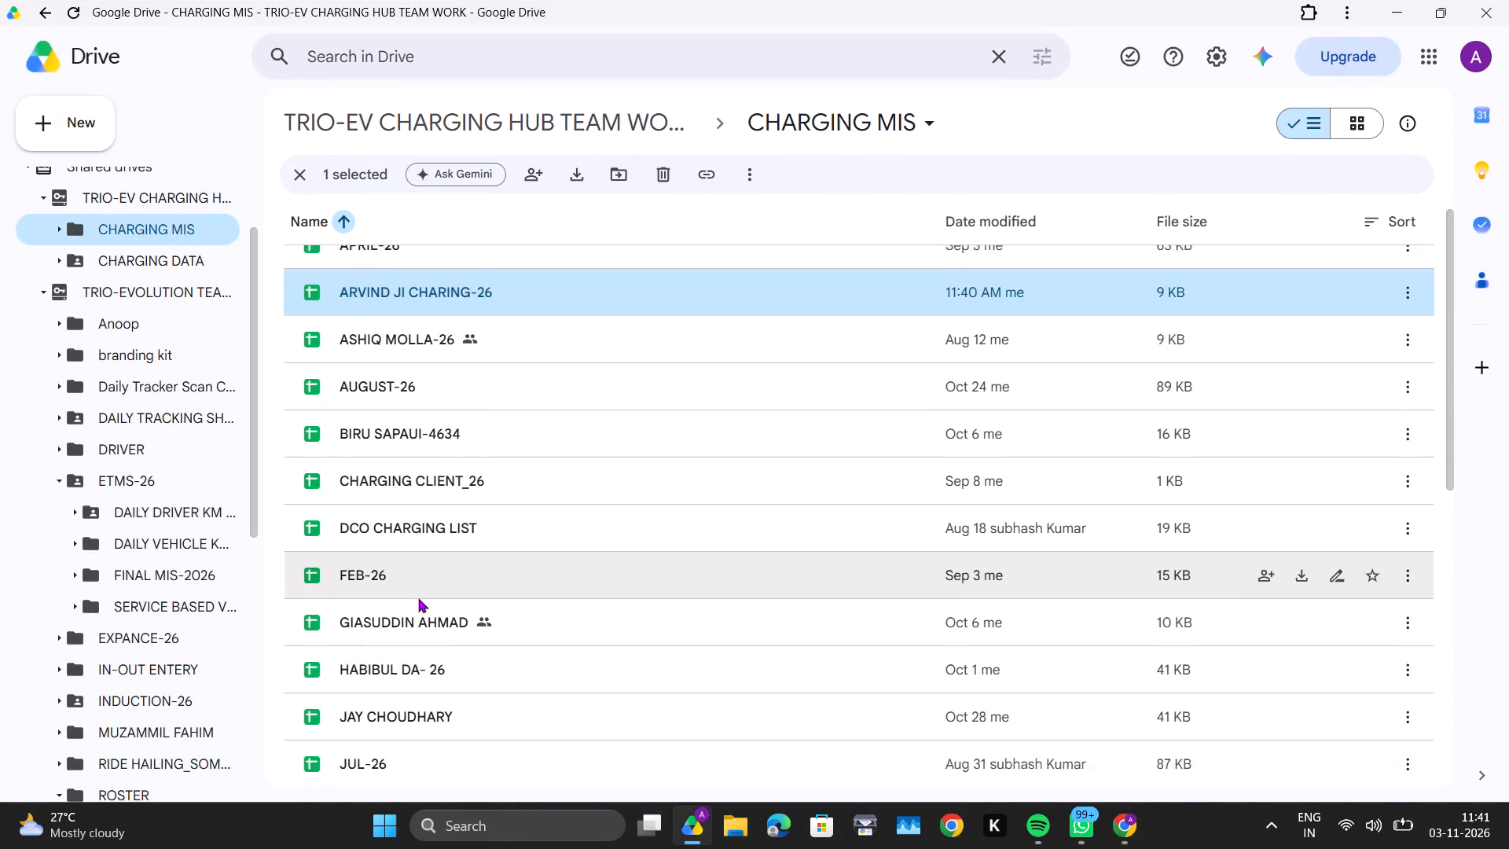
scroll(418, 598, "down", 1)
scroll(402, 748, "down", 2)
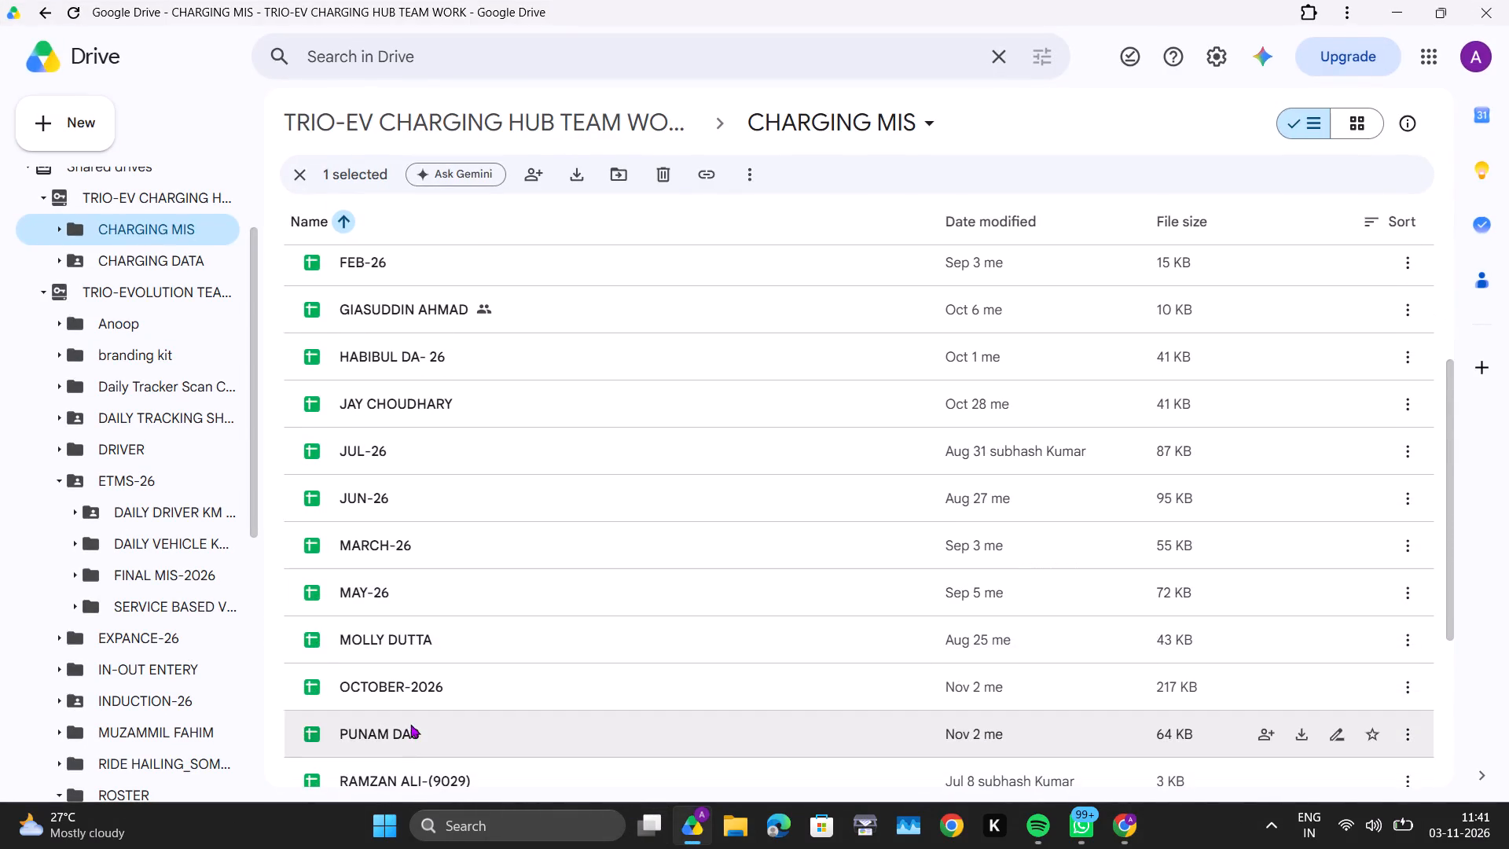
left_click_drag(406, 716, 406, 707)
double_click(406, 707)
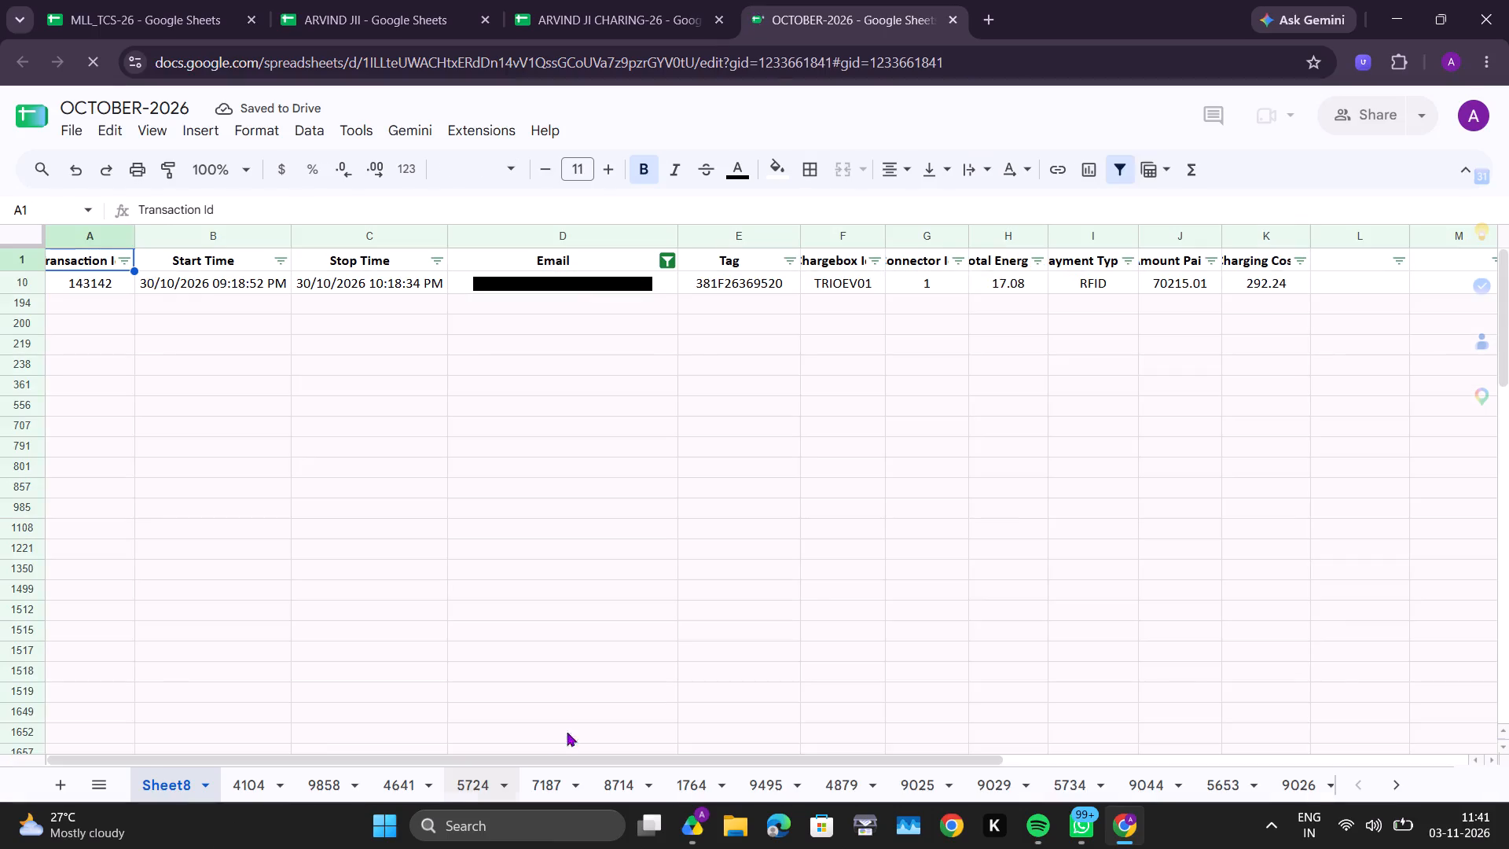
Reset the Email column filter on Sheet8 of OCTOBER-2026 to include all accounts.
left_click(664, 255)
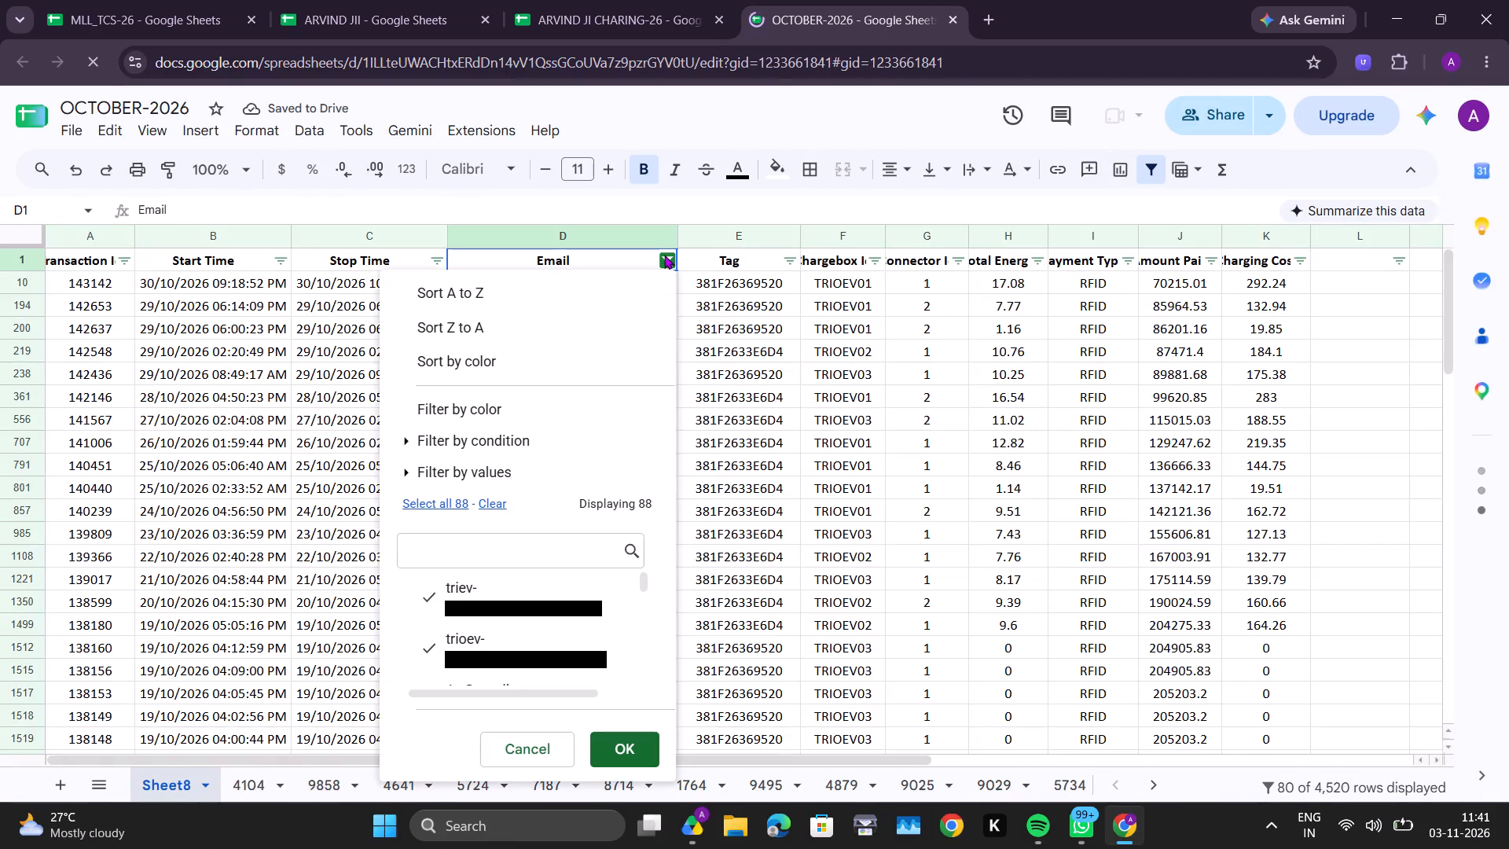
left_click(437, 490)
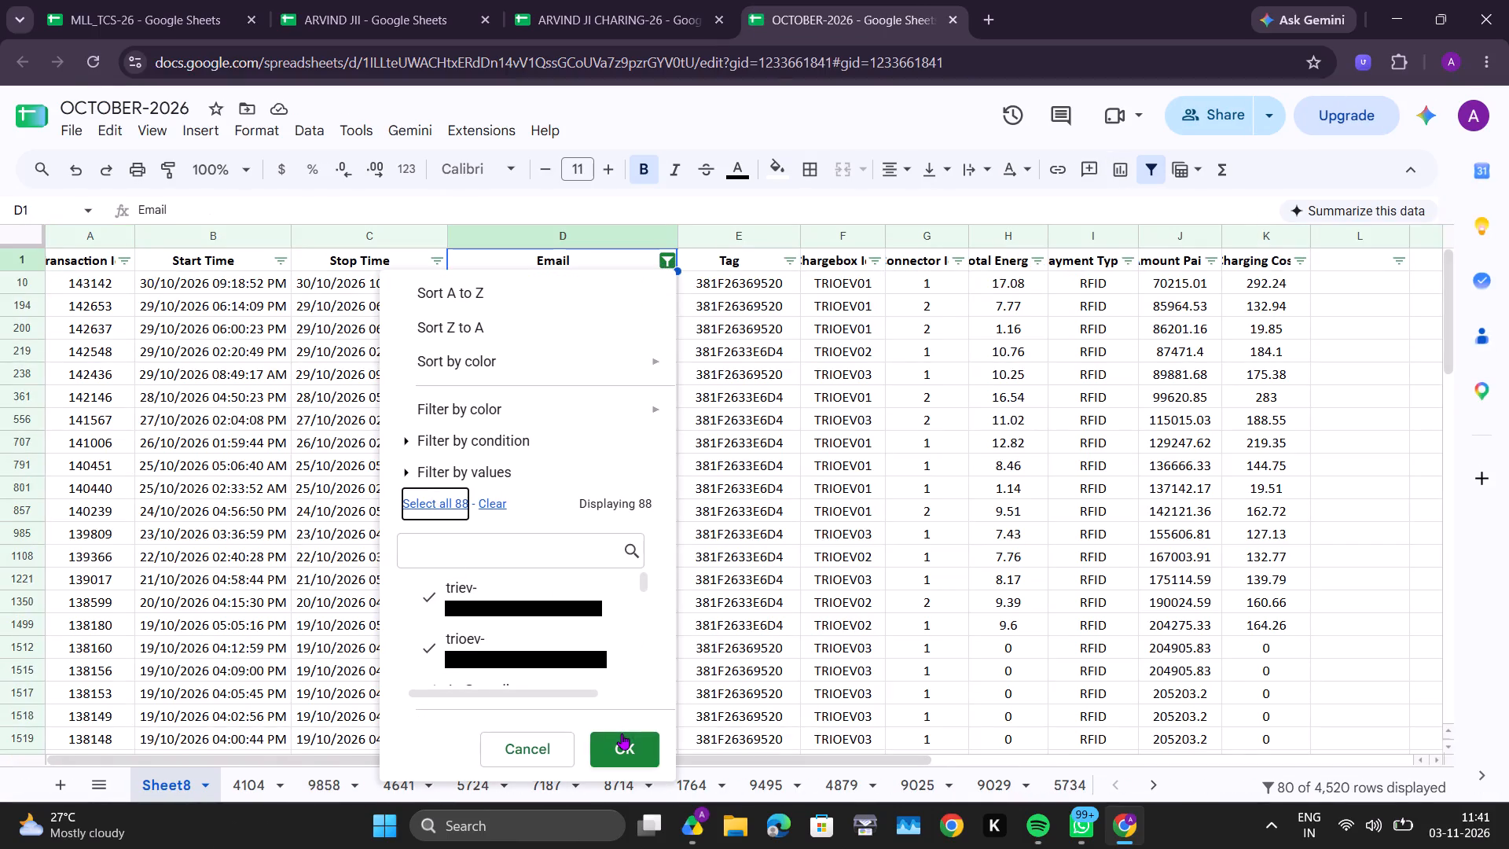
left_click(622, 733)
Search Sheet8 for 7764 and copy the Email cell of the first matching row.
key("ctrl+f")
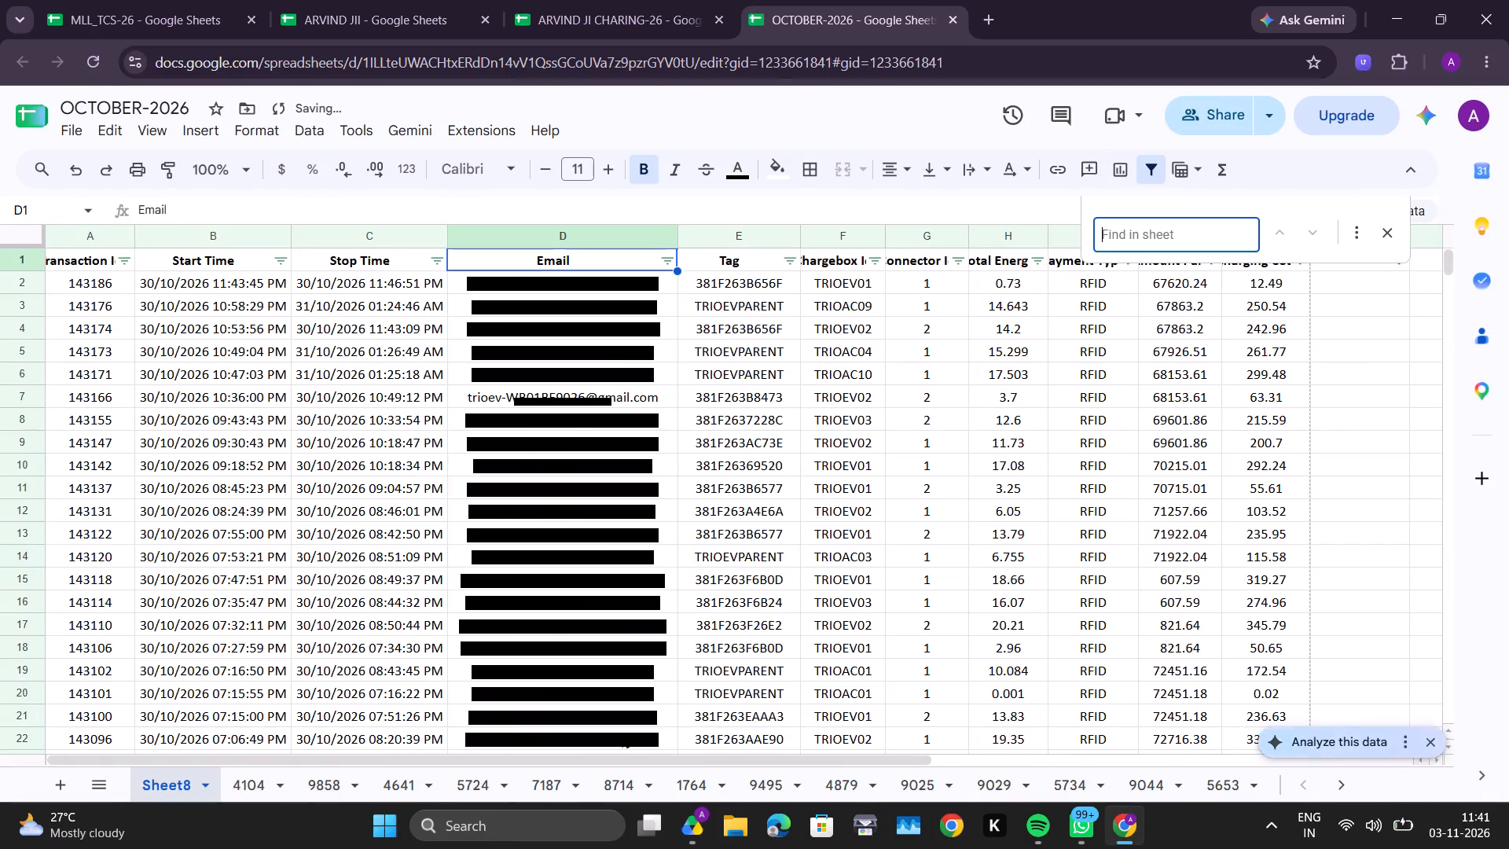
type("7764")
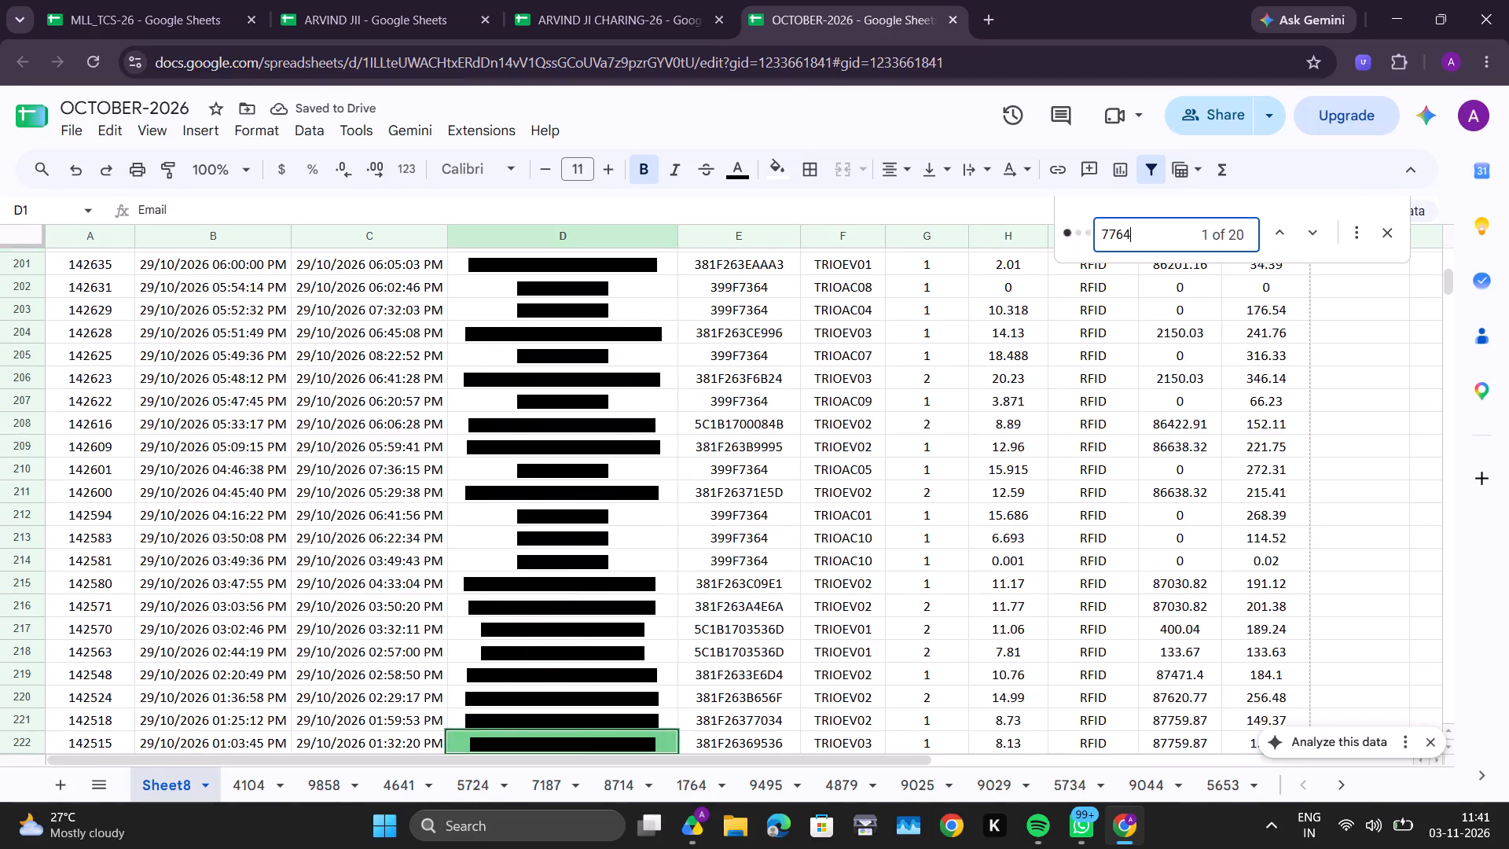
scroll(622, 733, "down", 1)
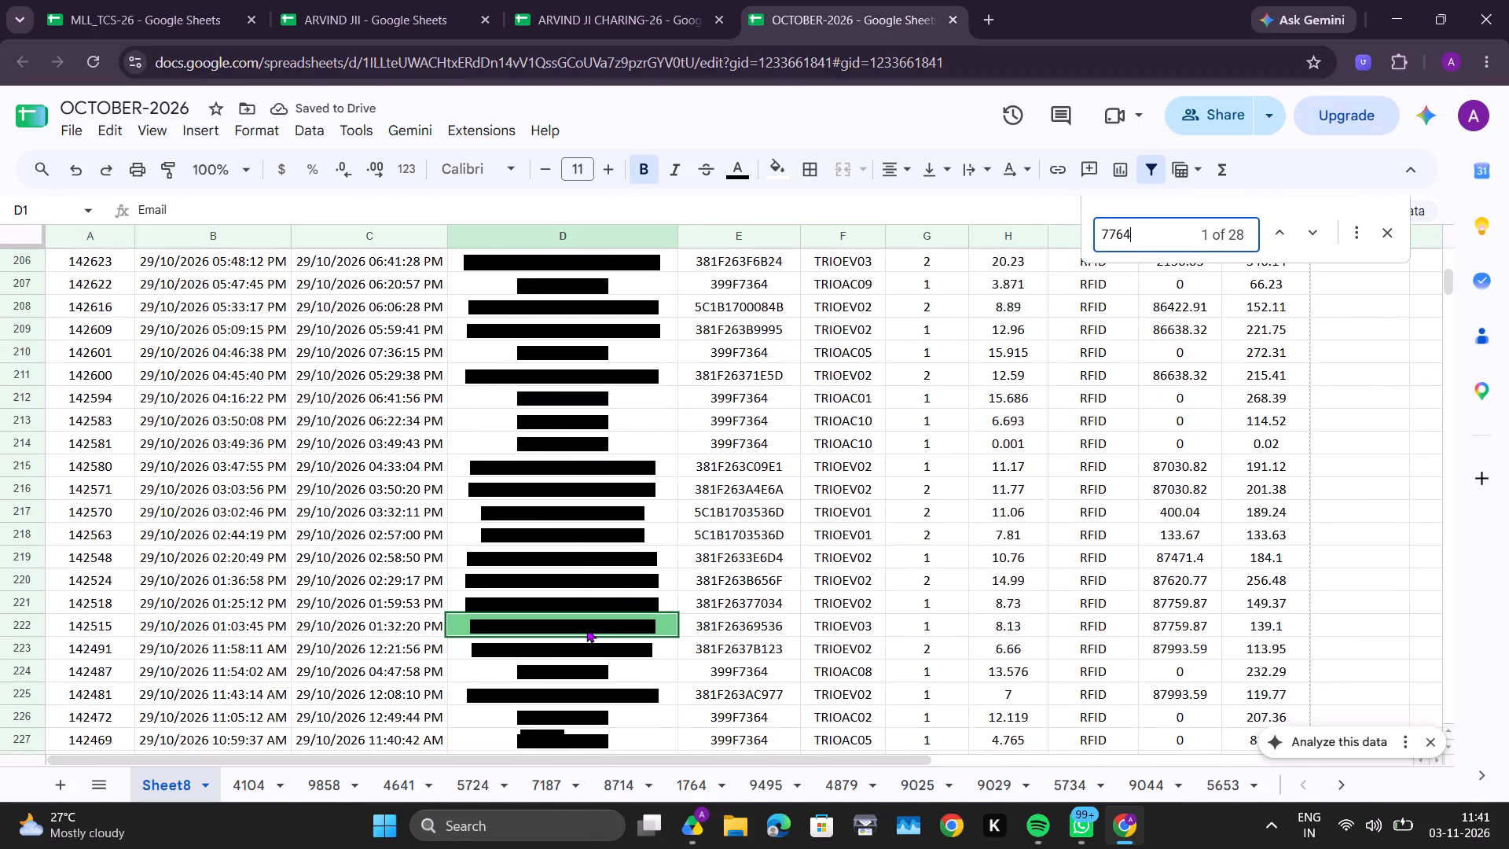
left_click(586, 628)
key("ctrl+c")
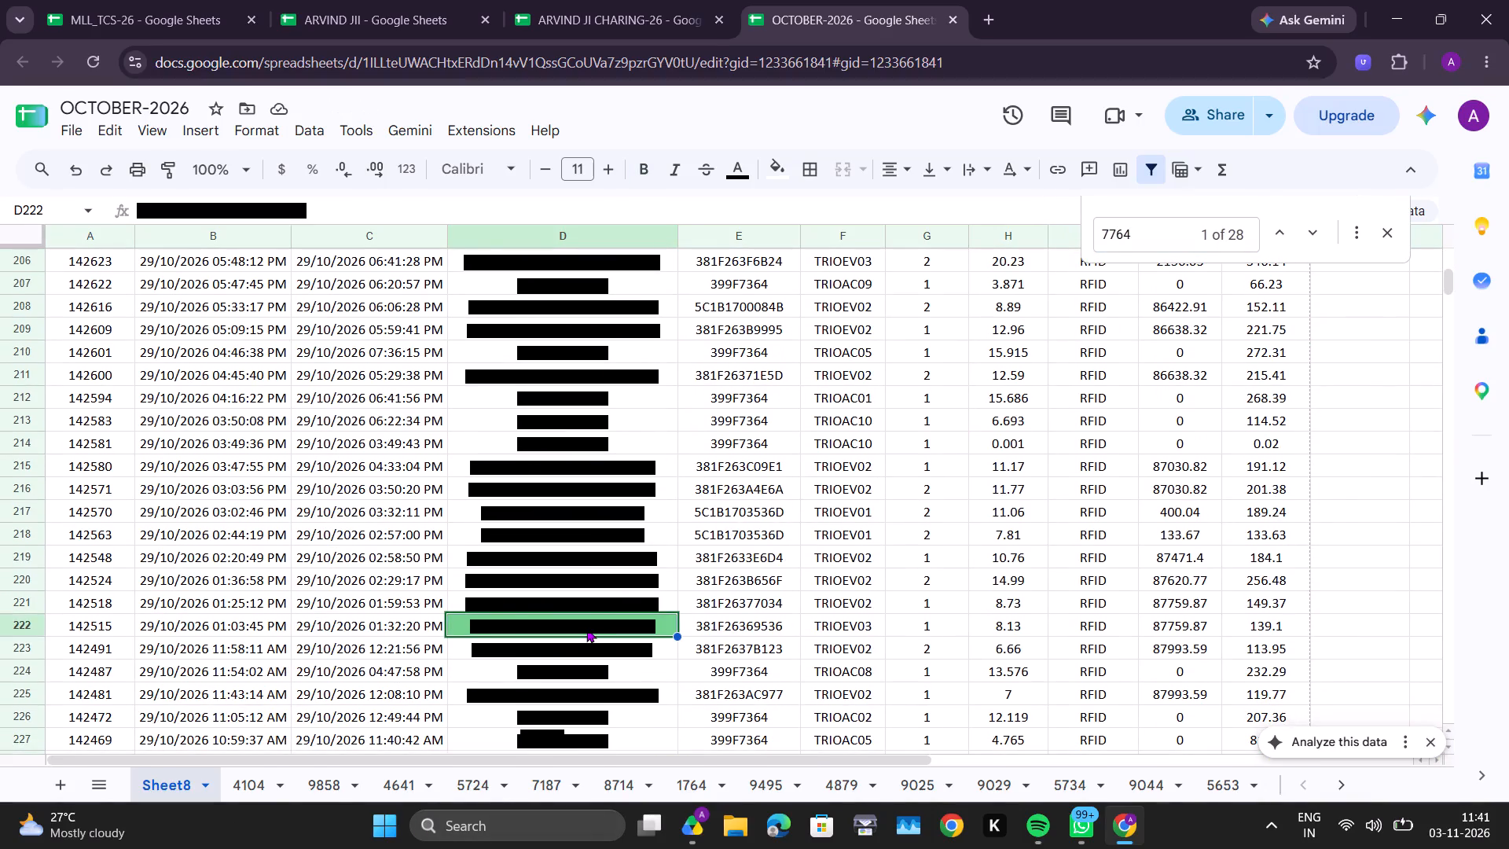
scroll(586, 628, "up", 20)
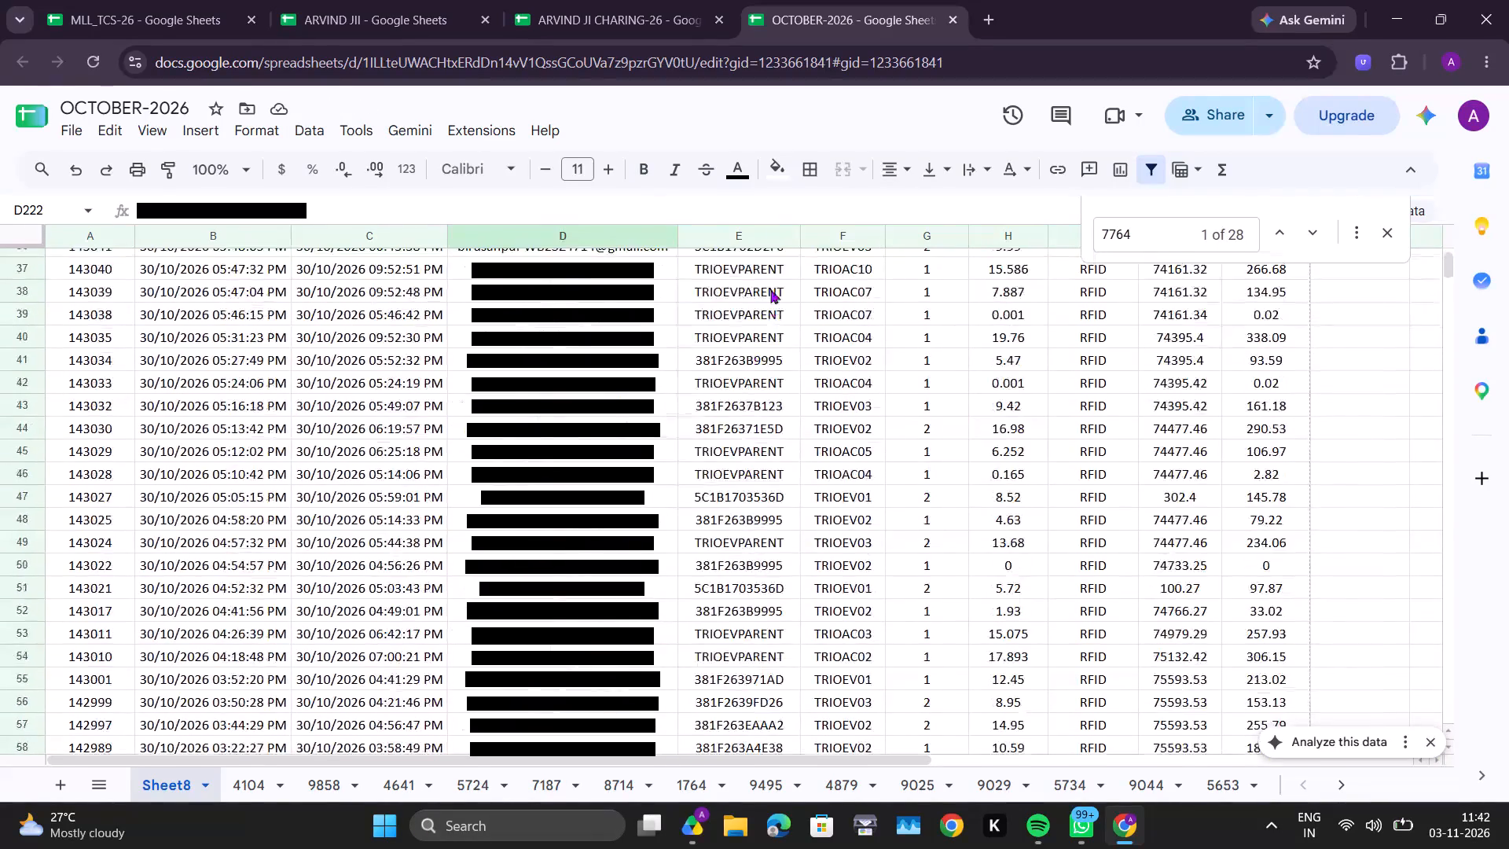
Filter Sheet8's Email column to show only the copied 7764 account.
left_click(667, 257)
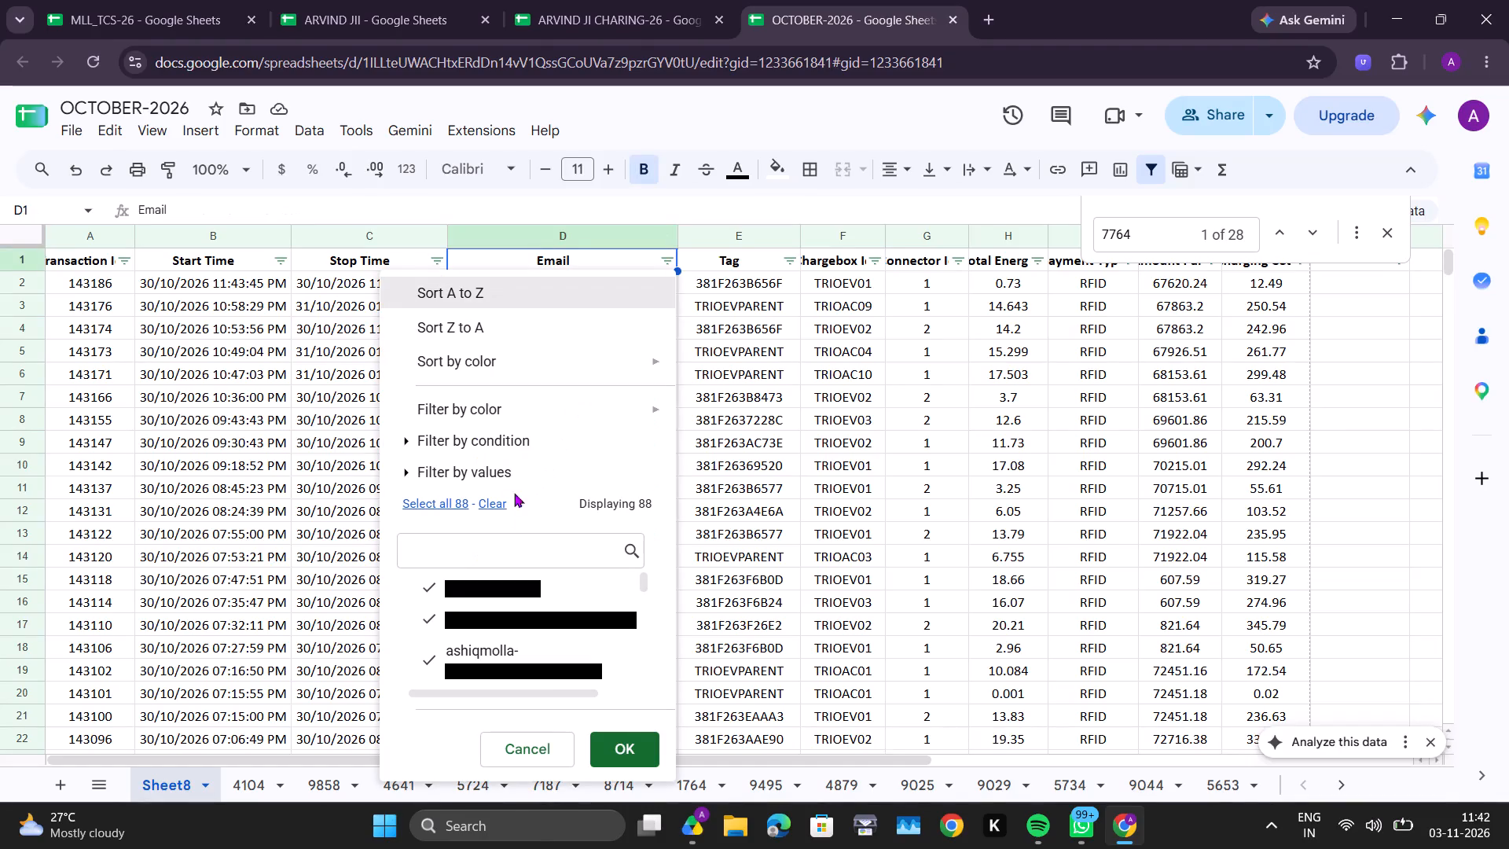
left_click(483, 507)
left_click(469, 538)
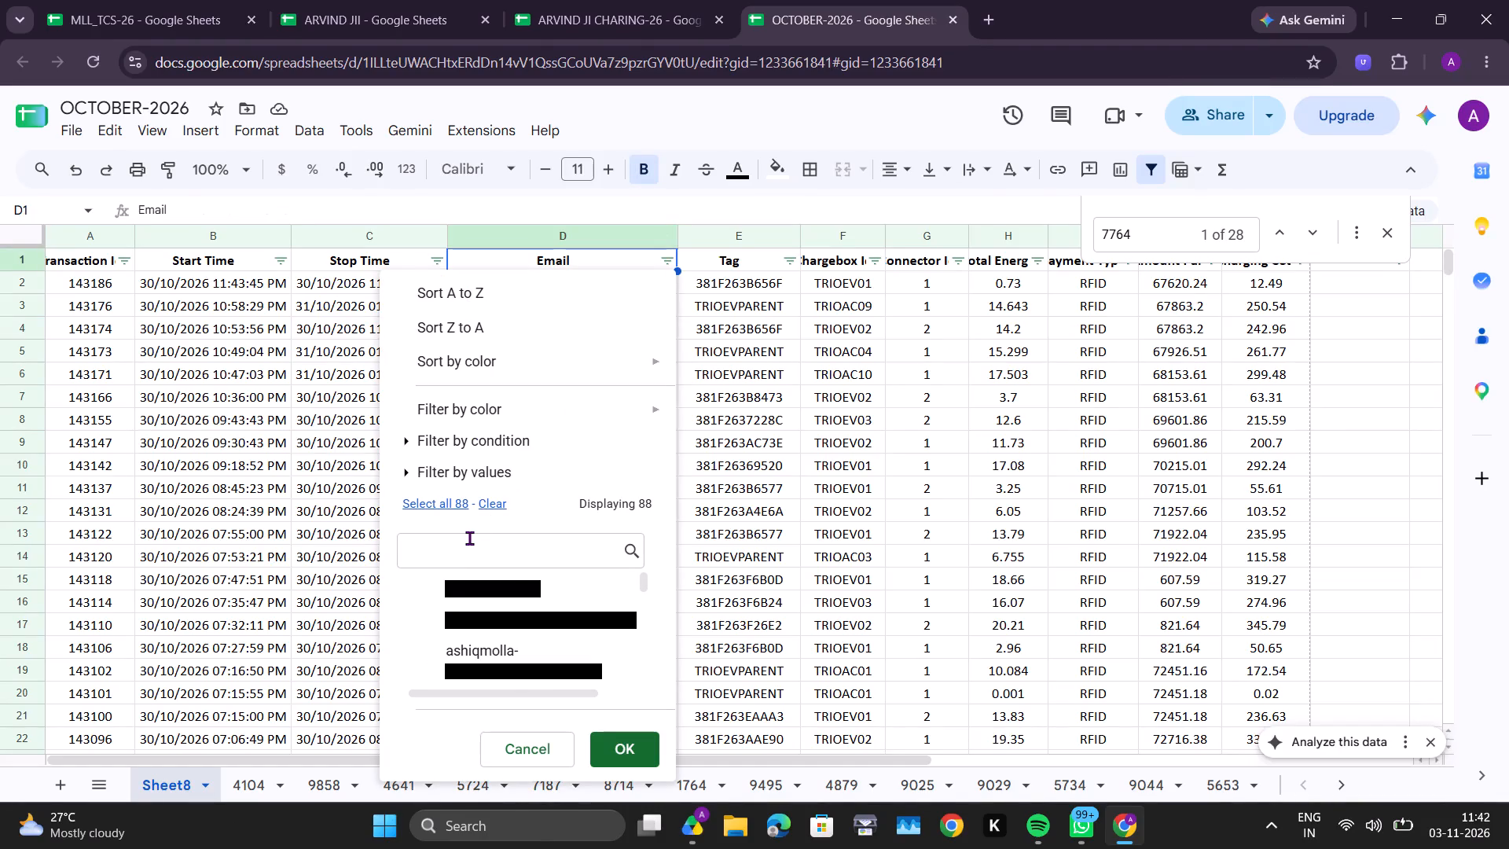
key("ctrl+v")
left_click(467, 594)
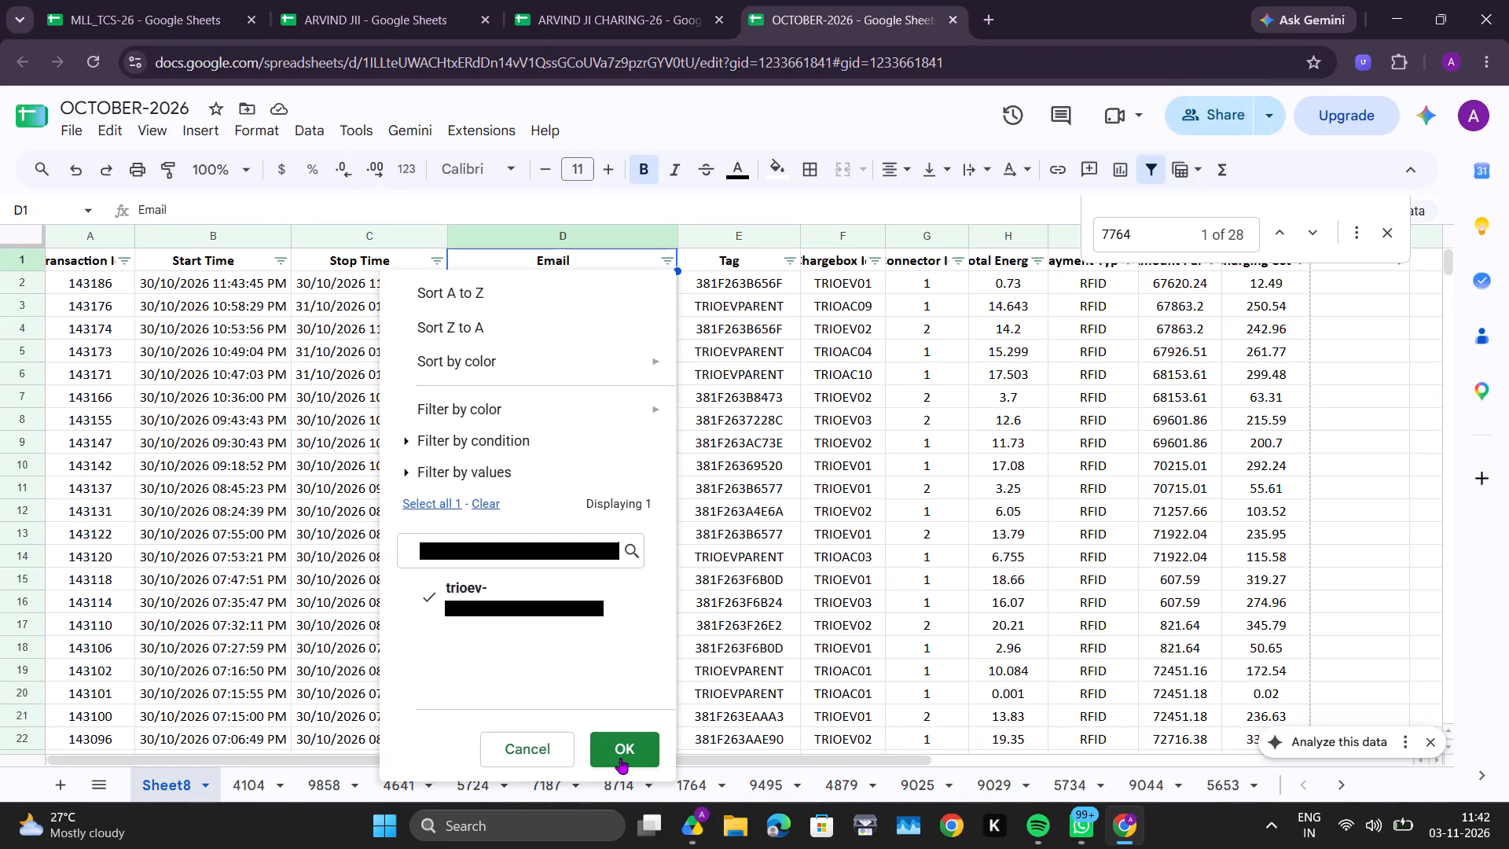
left_click(620, 758)
scroll(538, 449, "down", 7)
scroll(538, 449, "up", 7)
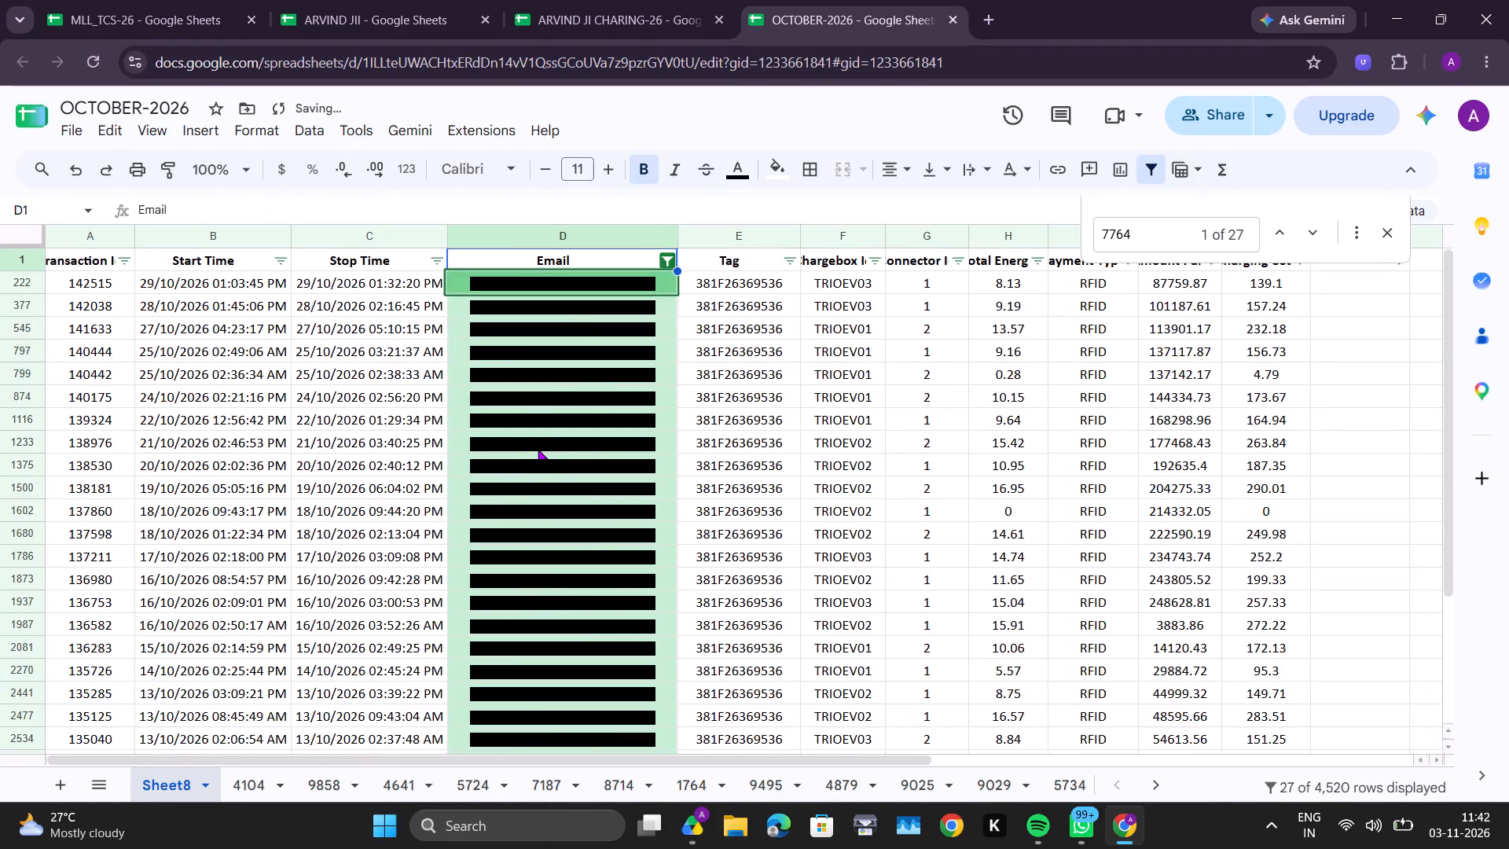
Check the sum of the Total Energy column for the filtered 7764 rows.
left_click(1001, 223)
left_click(1001, 231)
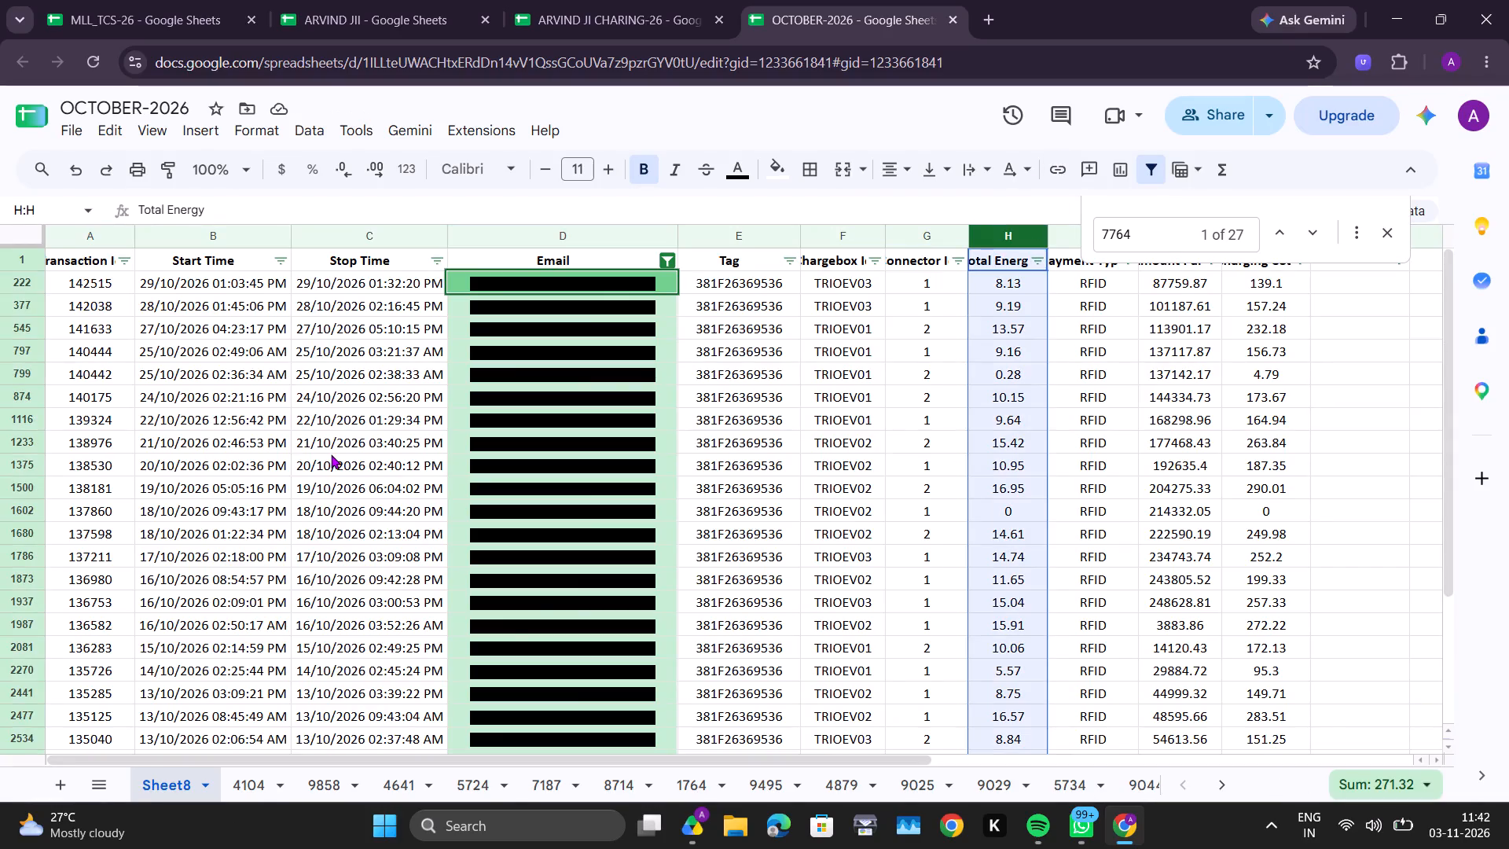
Copy the whole filtered 7764 table on Sheet8, including its header row.
left_click(331, 454)
key("ctrl+a")
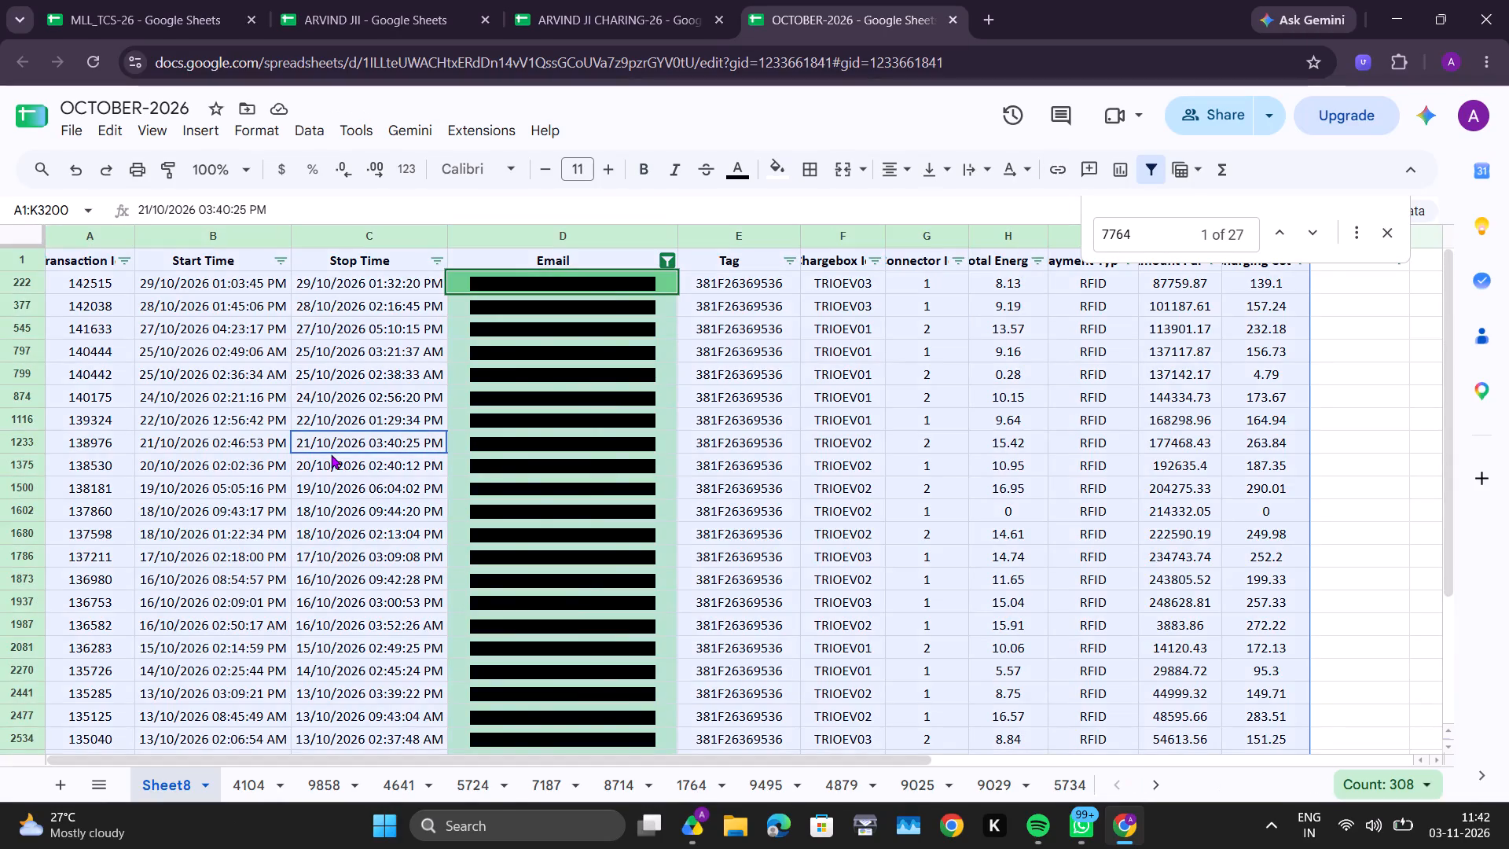
key("ctrl+c")
Look over the OCT-26-FAST sheet of ARVIND JI CHARING-26, then return to OCTOBER-2026.
left_click(595, 0)
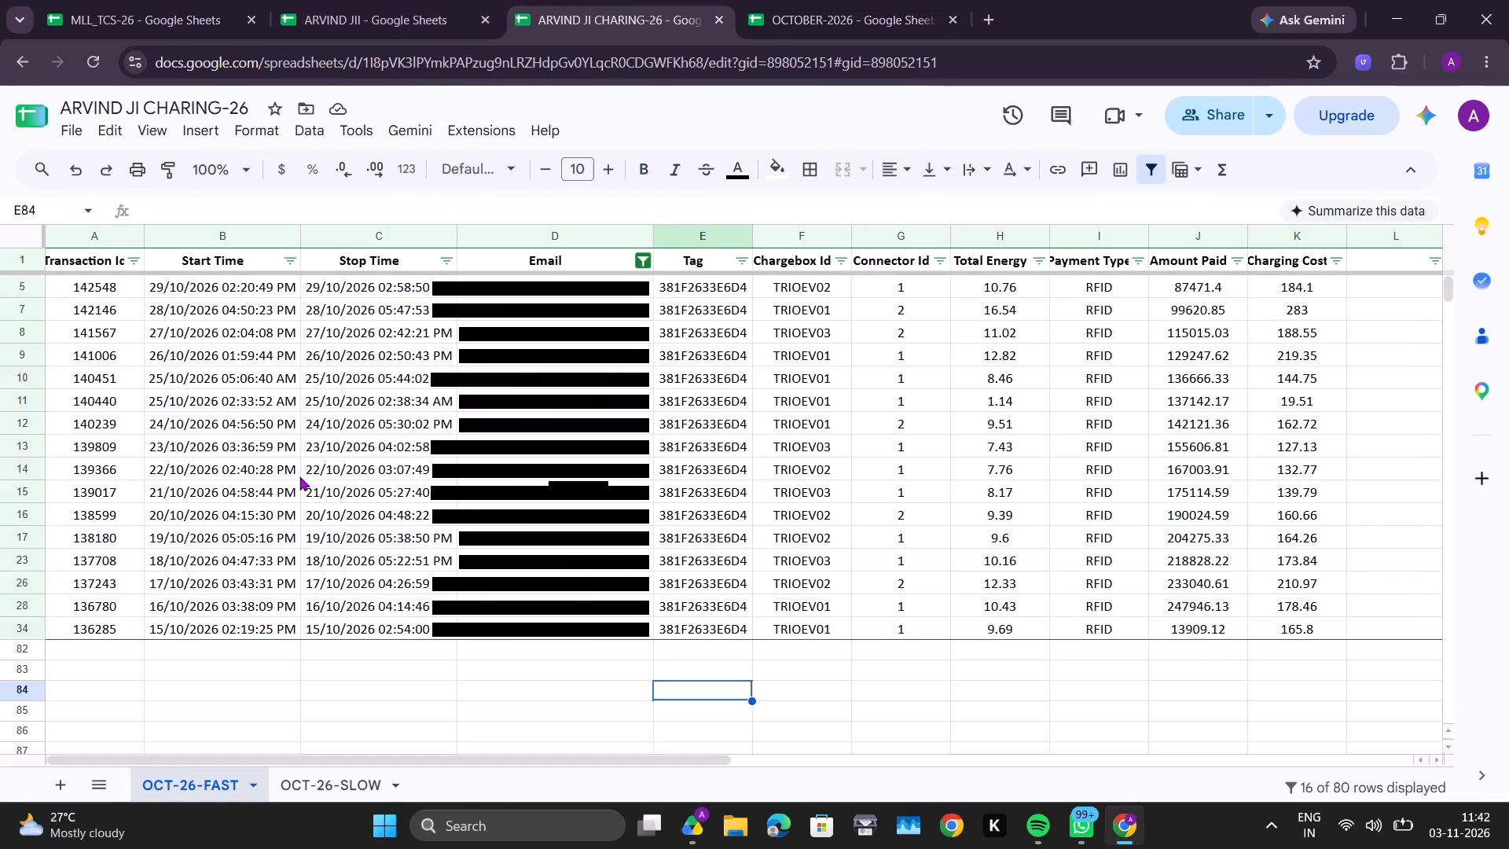
scroll(239, 549, "right", 2)
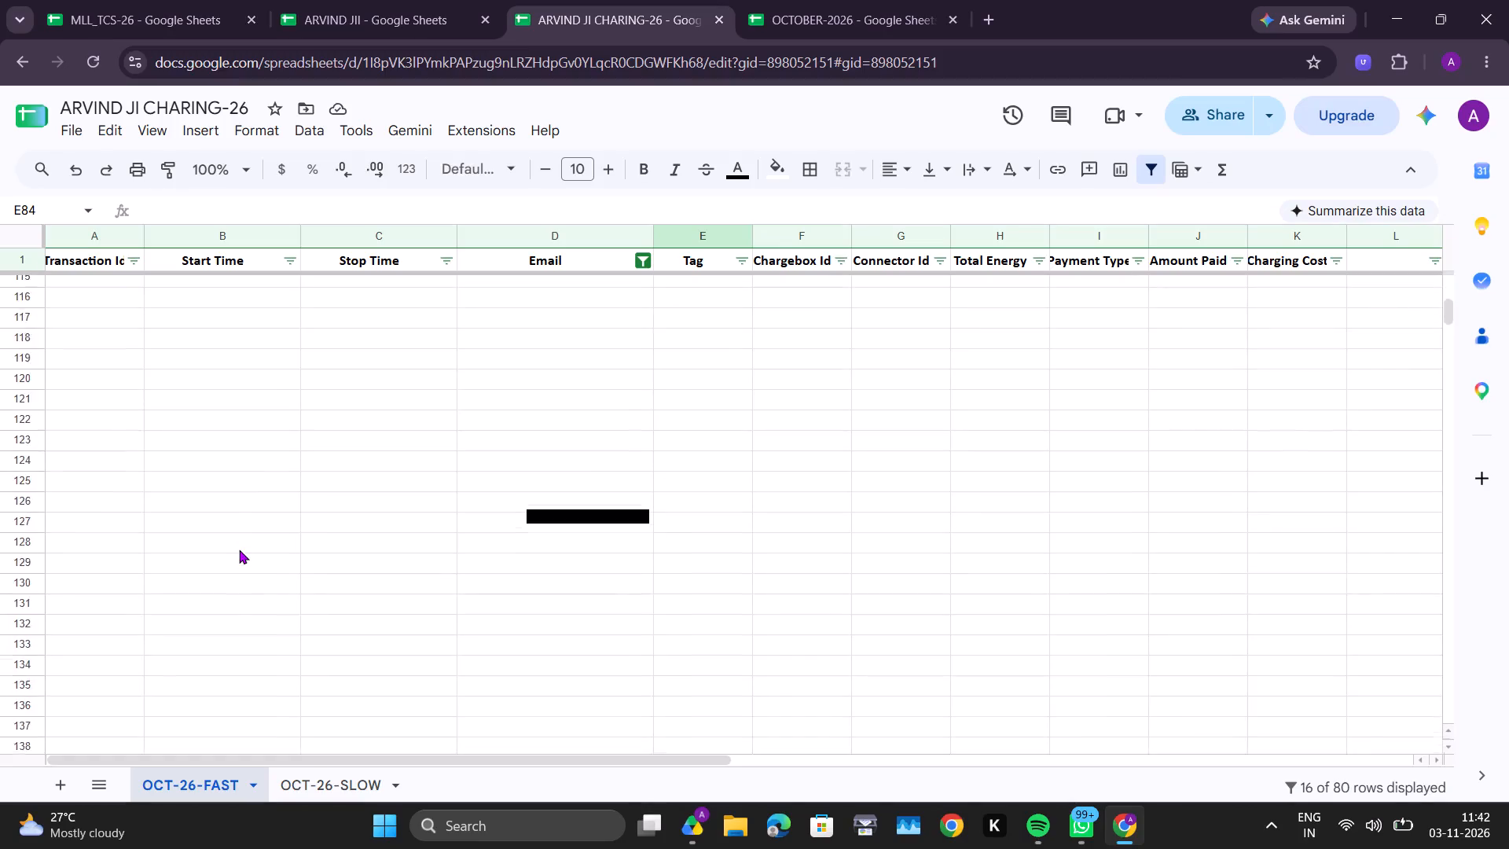
scroll(239, 549, "right", 1)
scroll(239, 549, "up", 8)
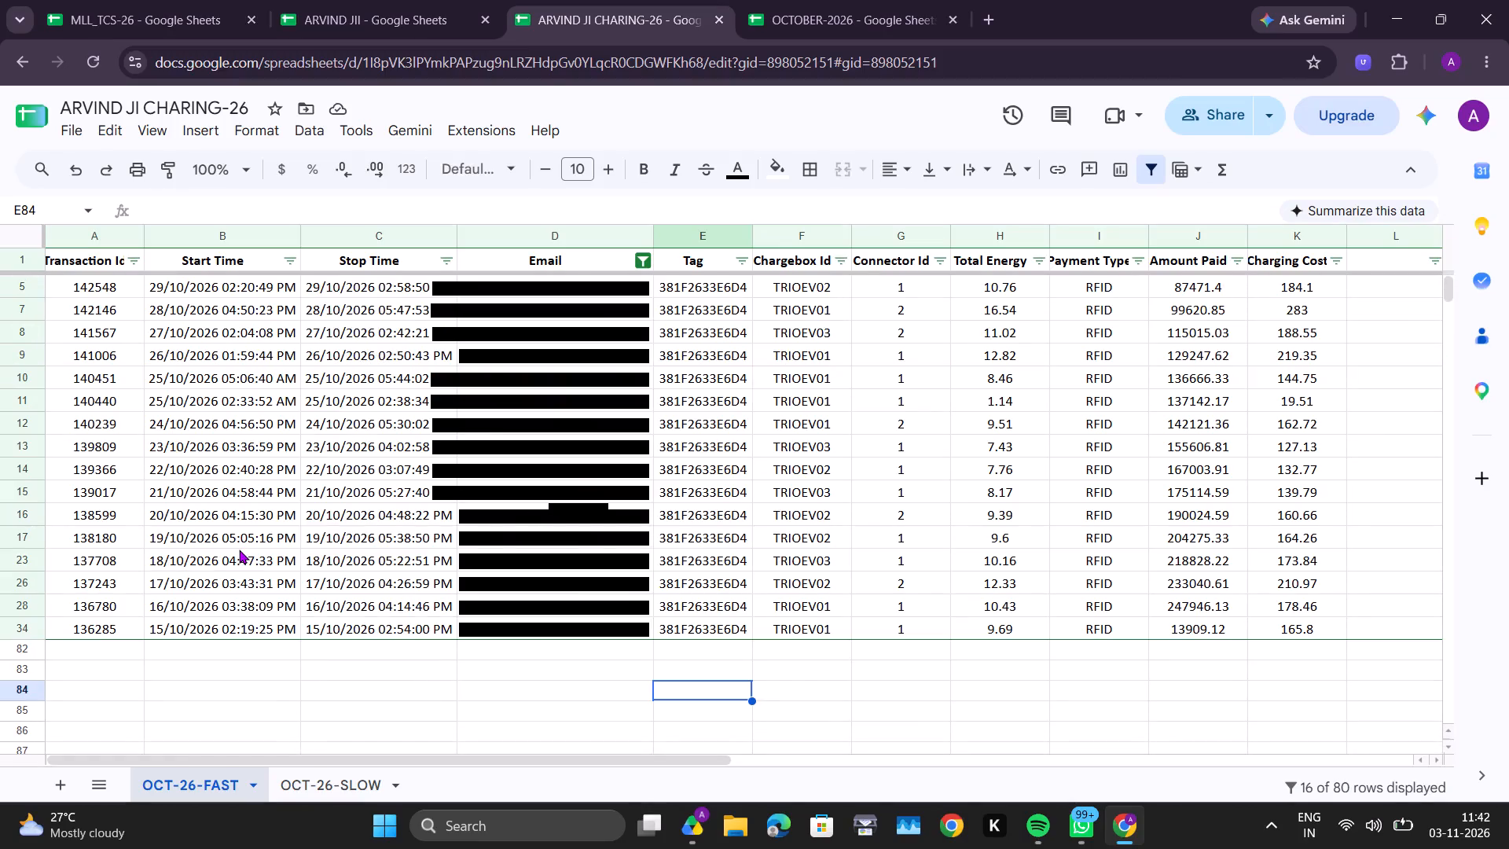
left_click(877, 0)
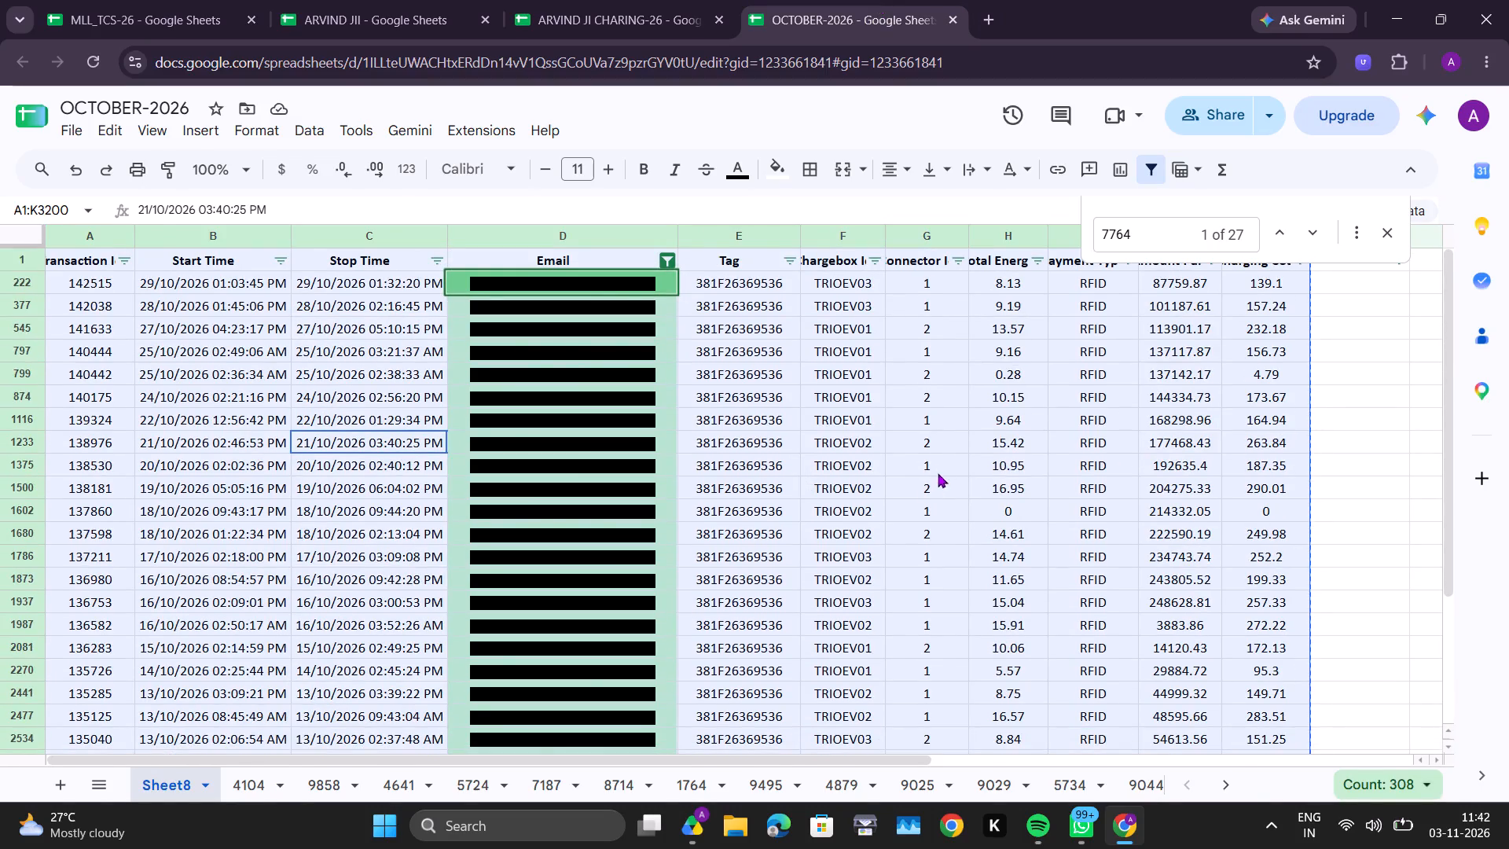
Add a new sheet to OCTOBER-2026 and name it 7764.
left_click(61, 791)
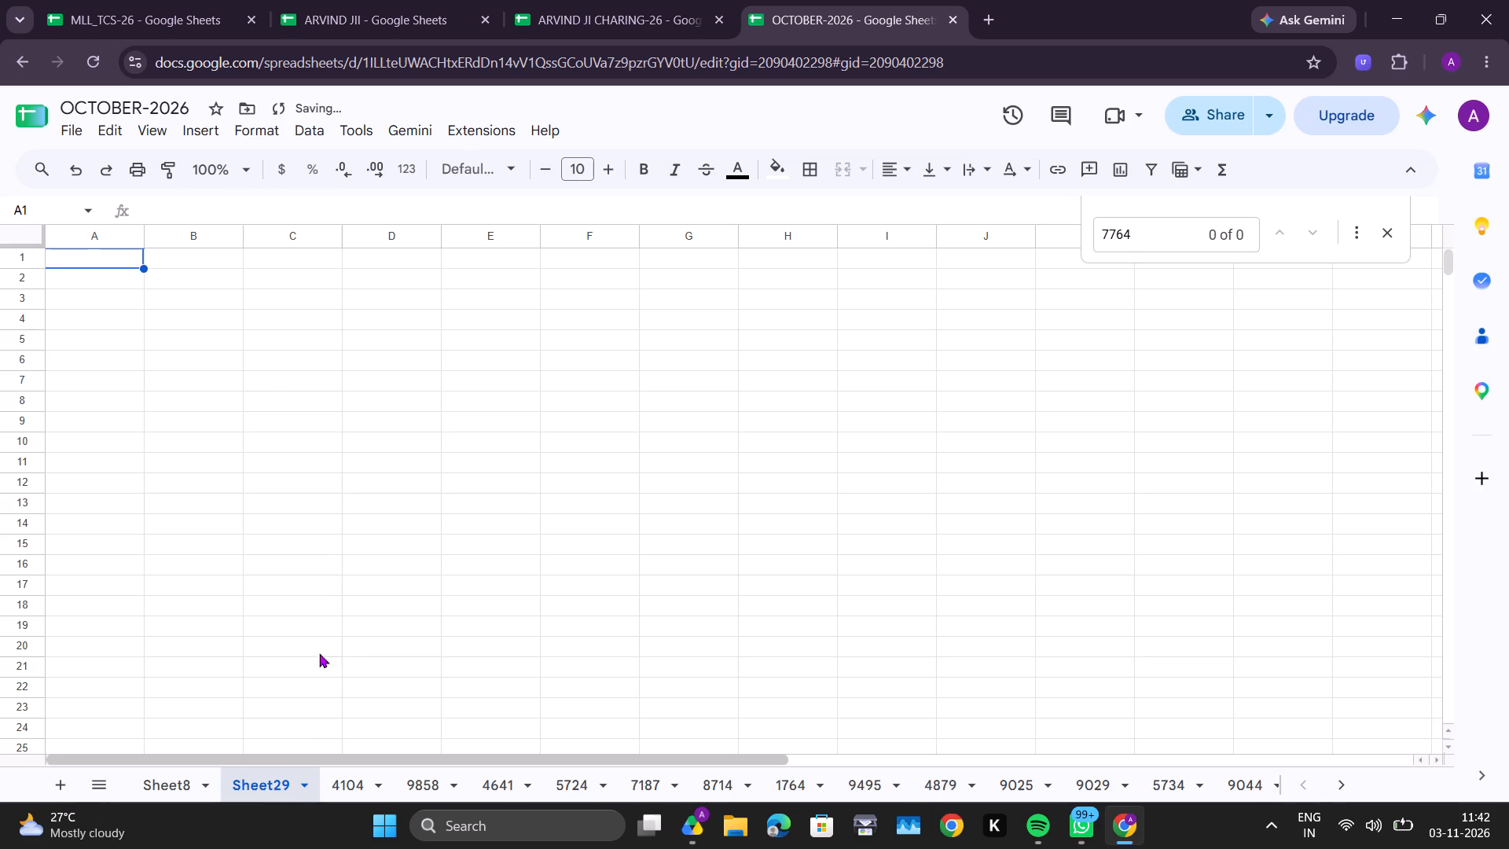
double_click(257, 791)
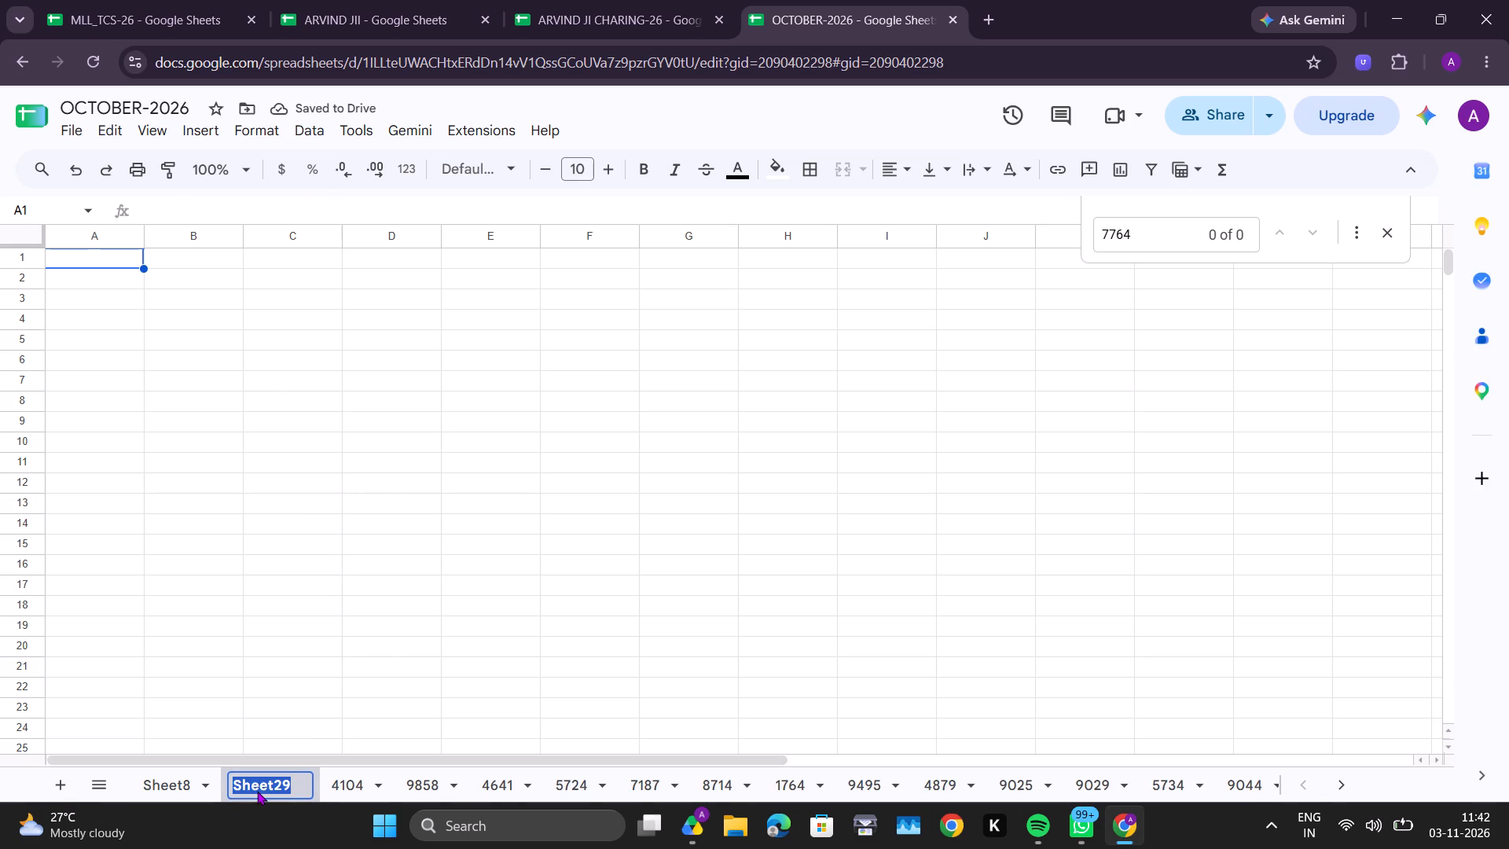
type("7764")
key("Return")
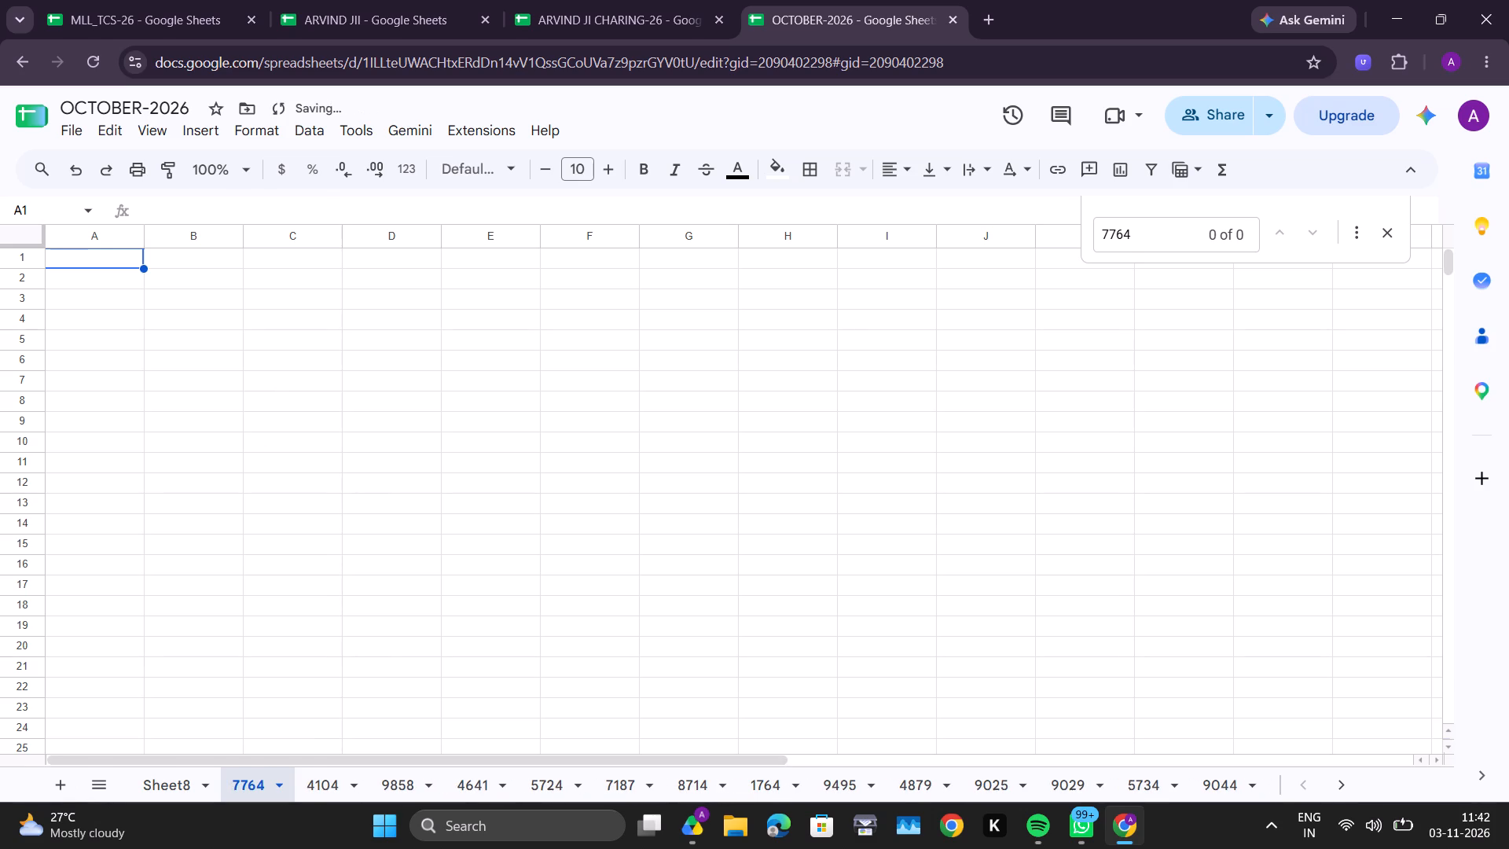
Paste the copied charging rows at A1 of the 7764 sheet and fit the Start Time, Stop Time and Email columns to their contents.
key("ctrl+v")
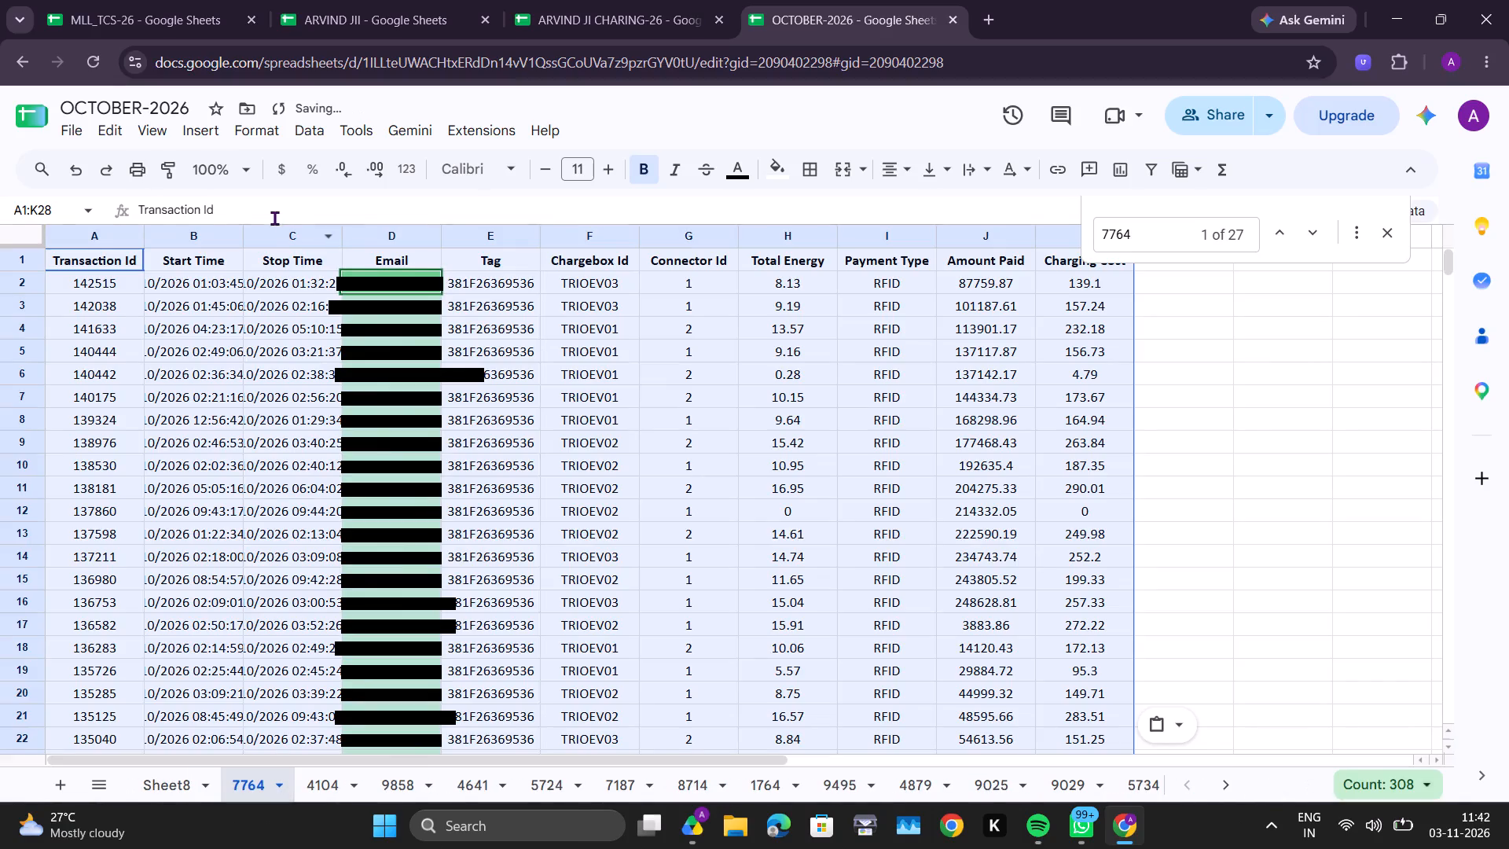
double_click(246, 230)
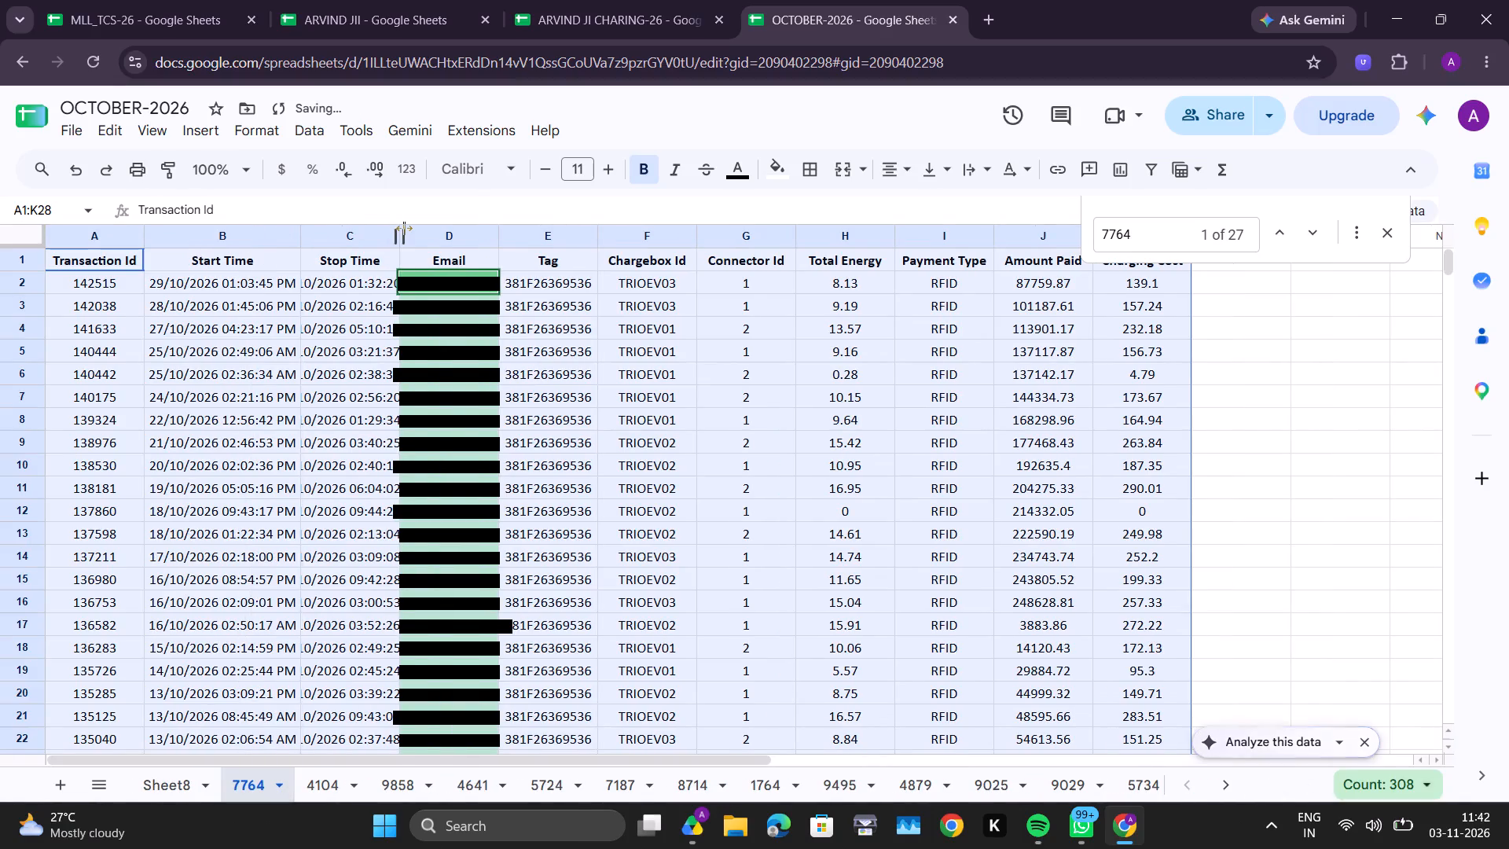
double_click(404, 228)
double_click(554, 235)
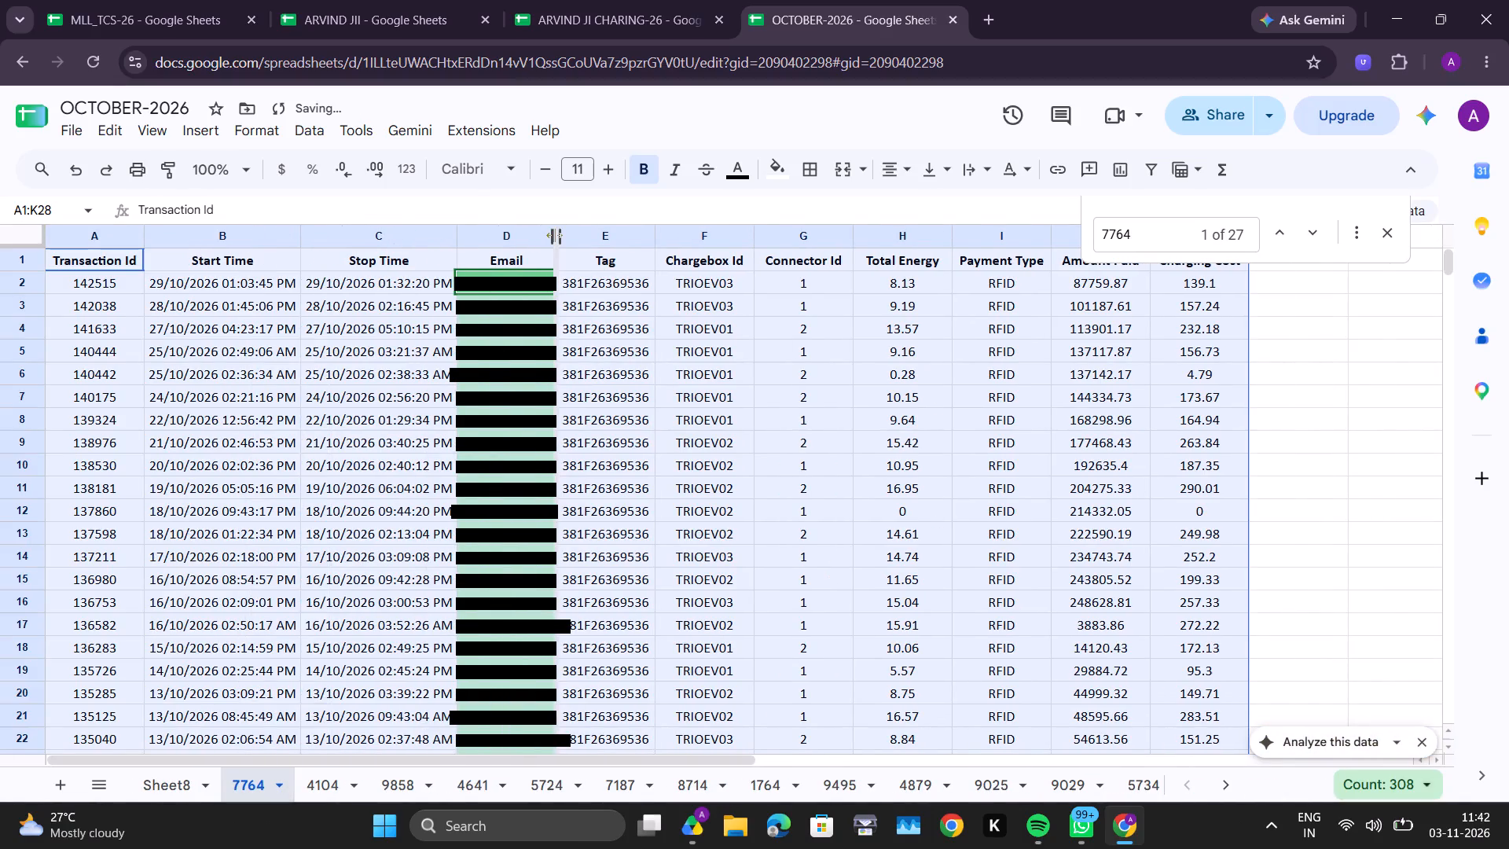
Copy the entire OCT-26-SLOW sheet of ARVIND JI CHARING-26, filtered to vehicle 7764.
left_click(641, 0)
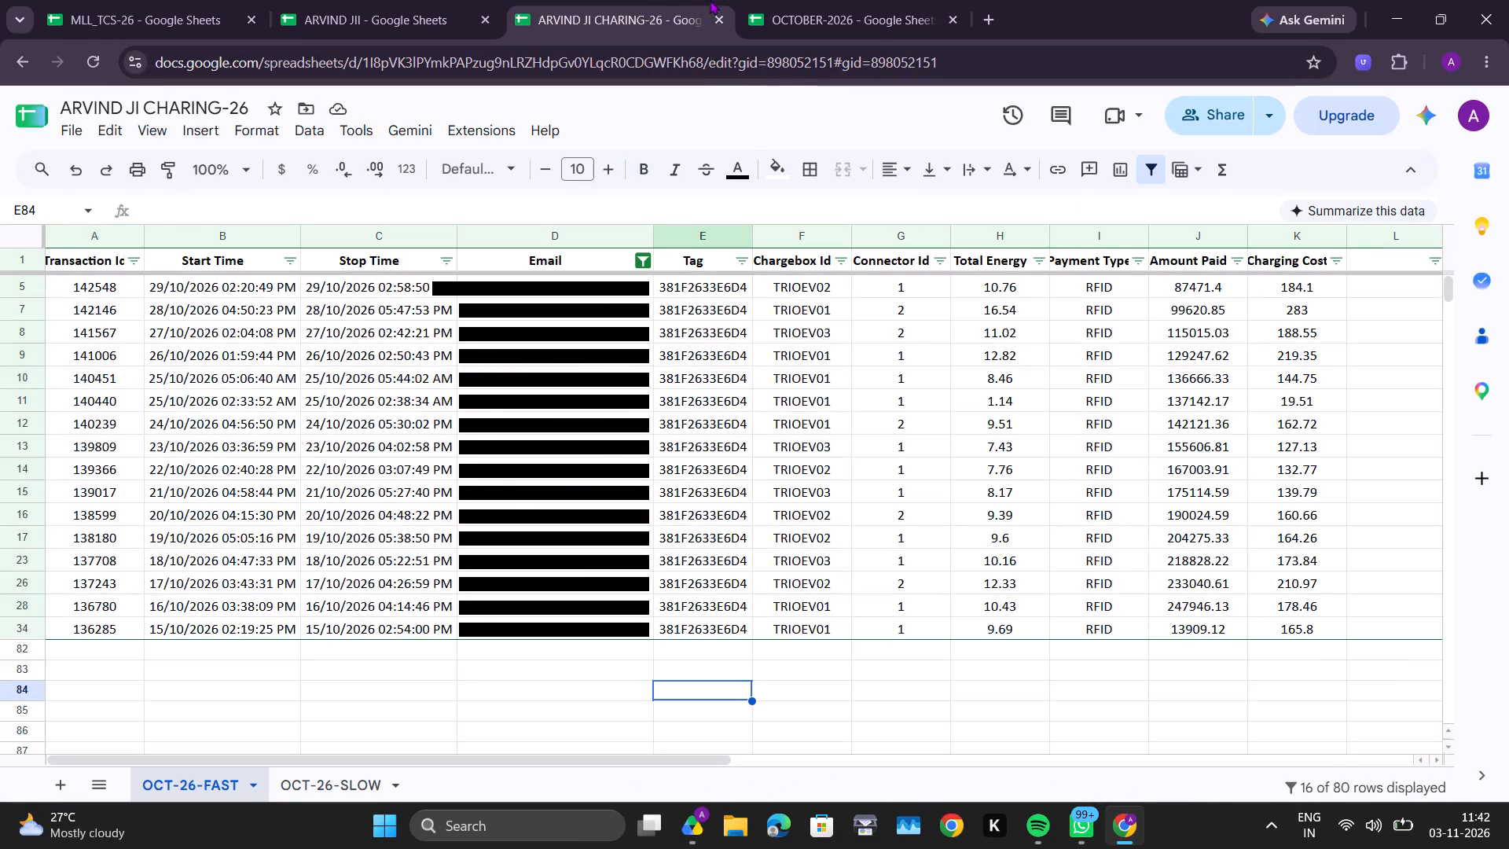
left_click(367, 775)
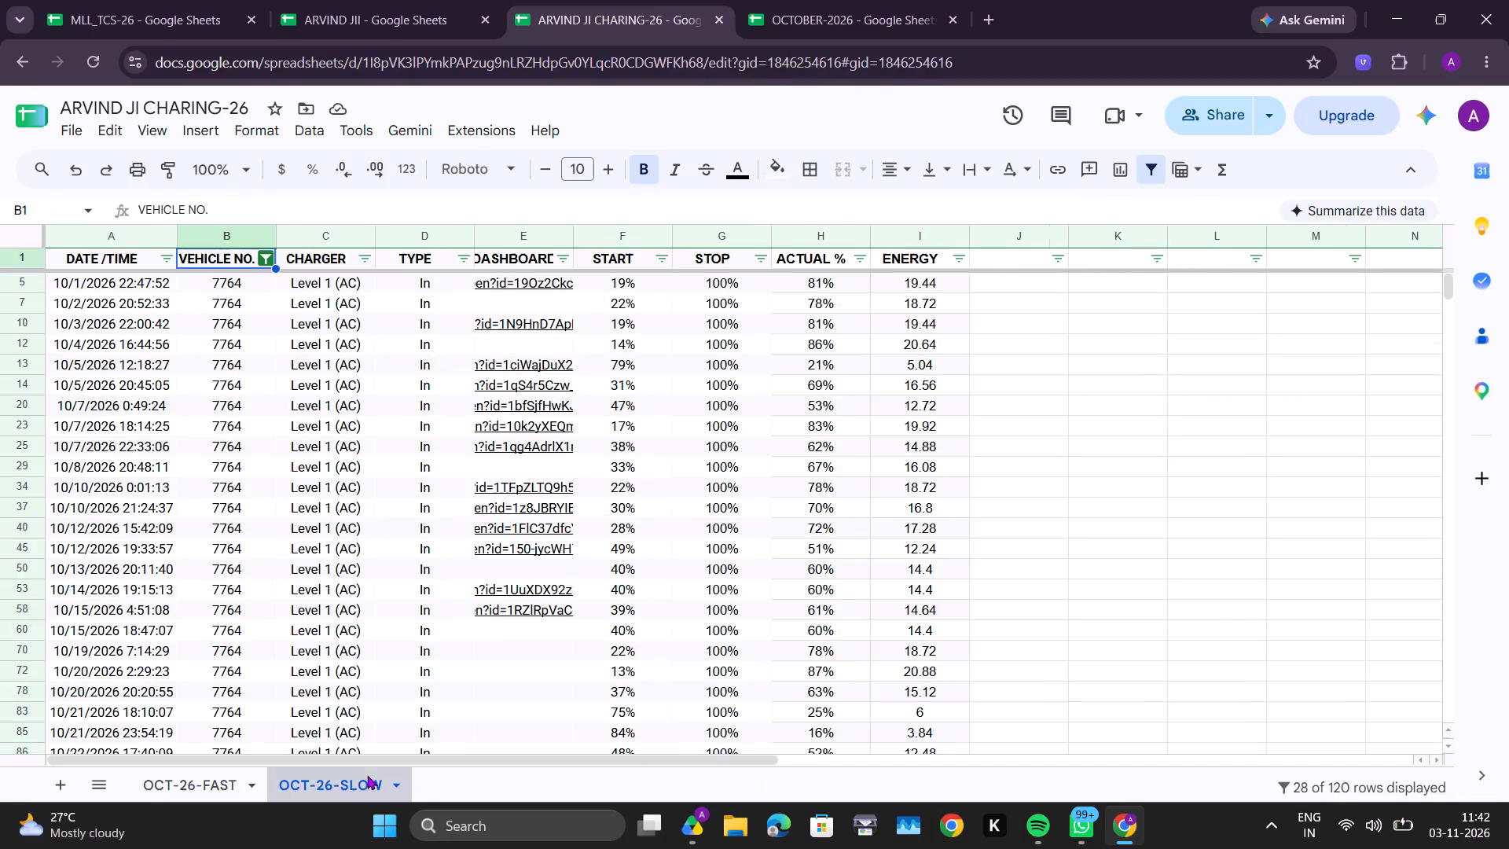
scroll(604, 552, "down", 3)
scroll(604, 552, "up", 7)
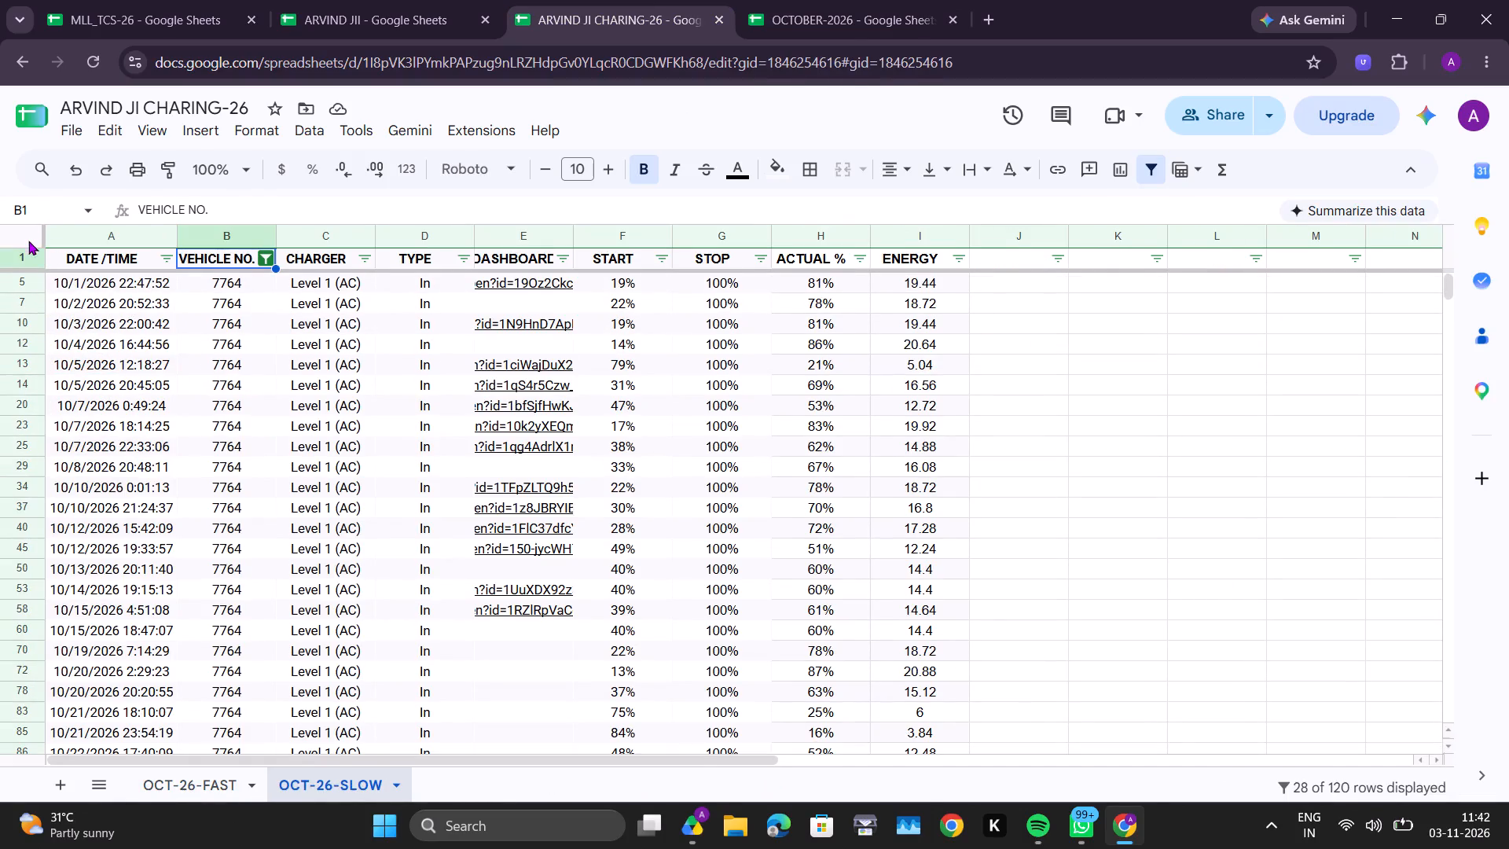
left_click(28, 241)
key("ctrl+c")
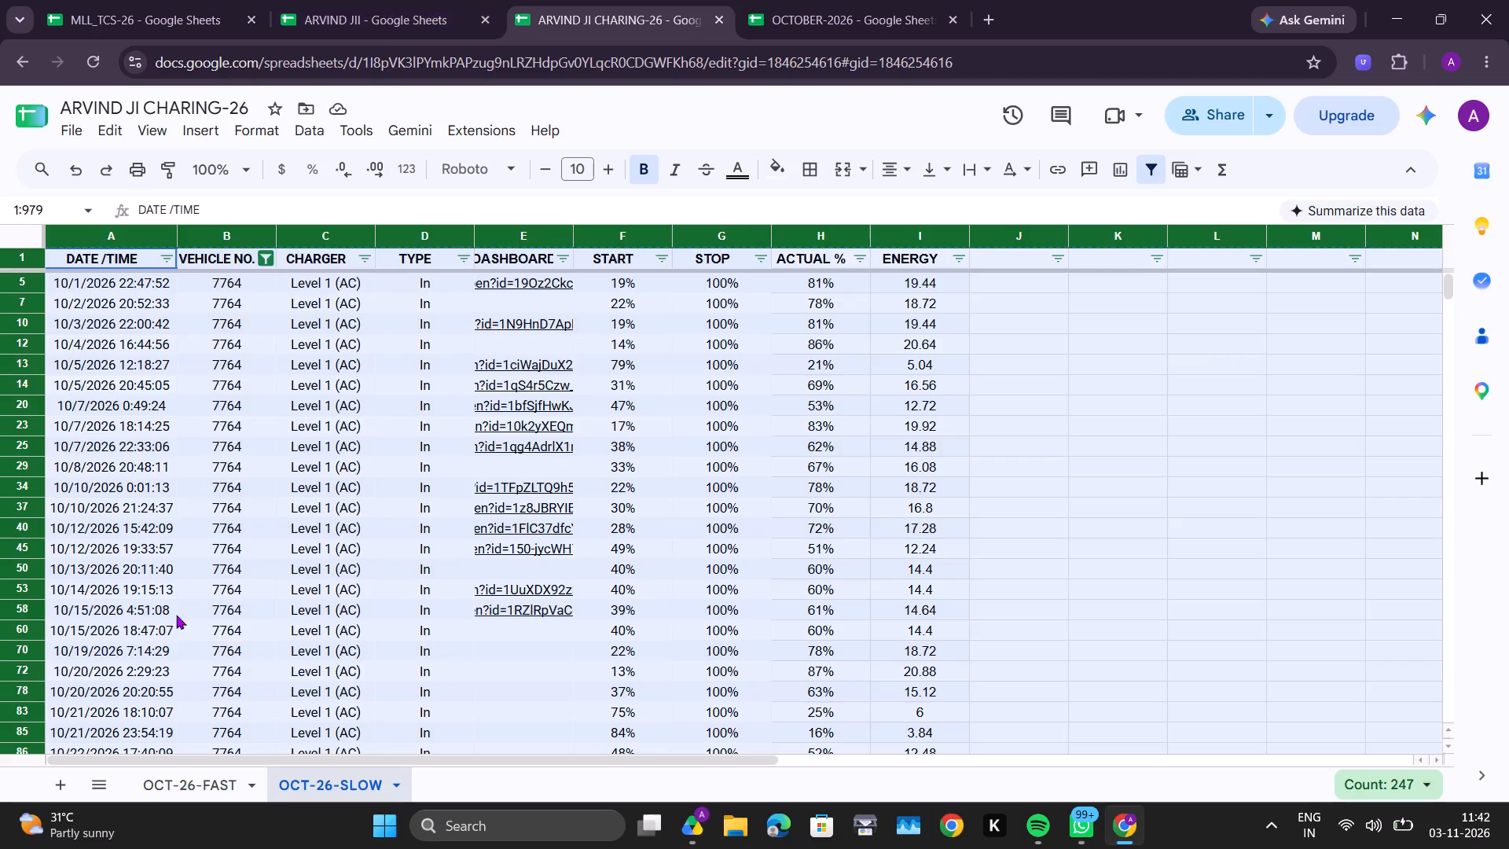
Paste the copied slow-charging rows into OCTOBER-2026's 7764 sheet below the fast-charging data, starting at A32.
left_click(942, 0)
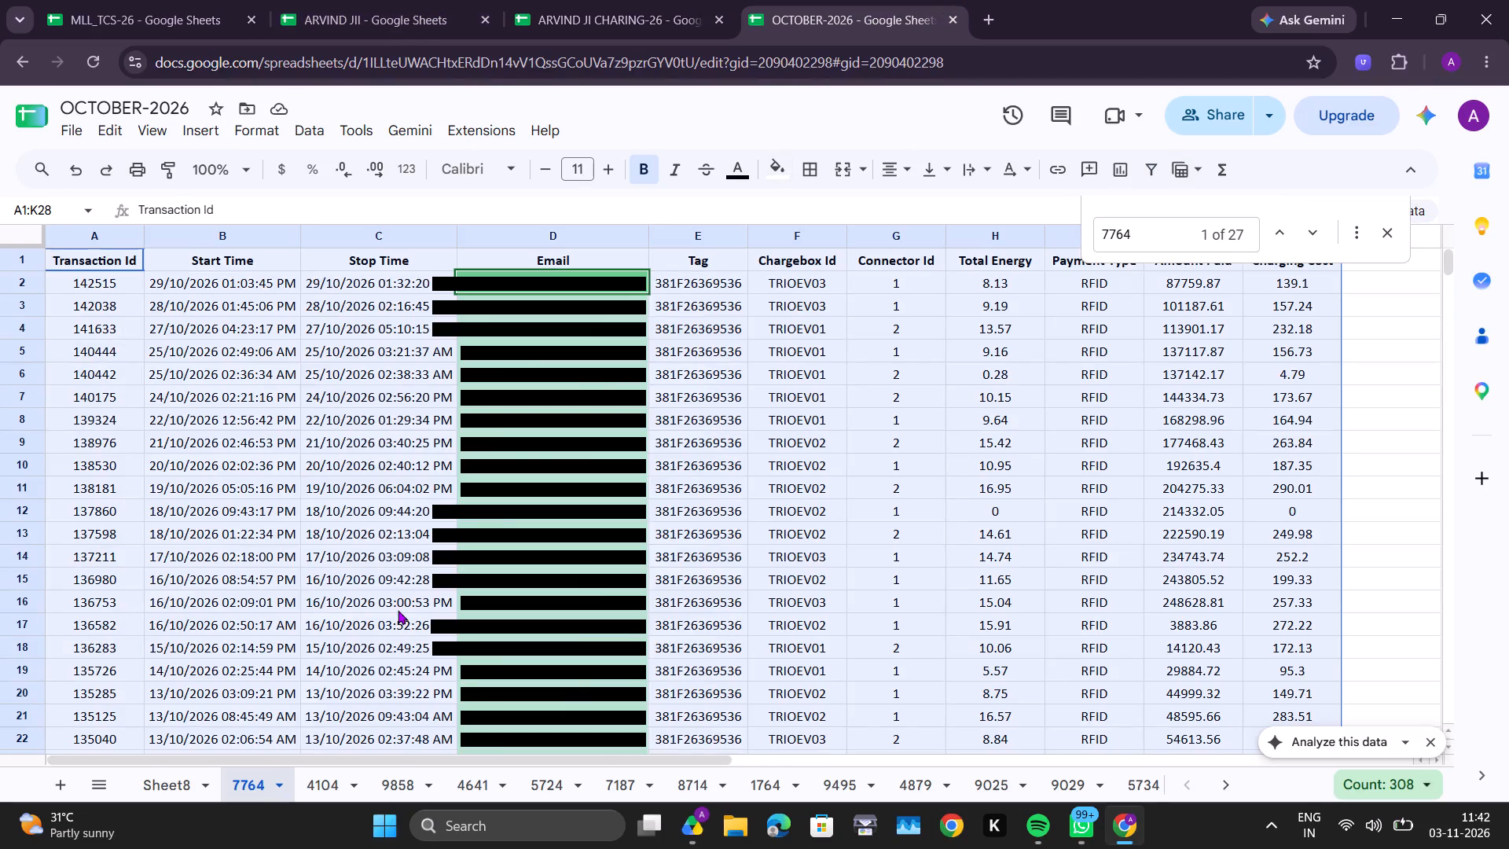
scroll(398, 610, "down", 5)
scroll(398, 610, "up", 2)
left_click(79, 618)
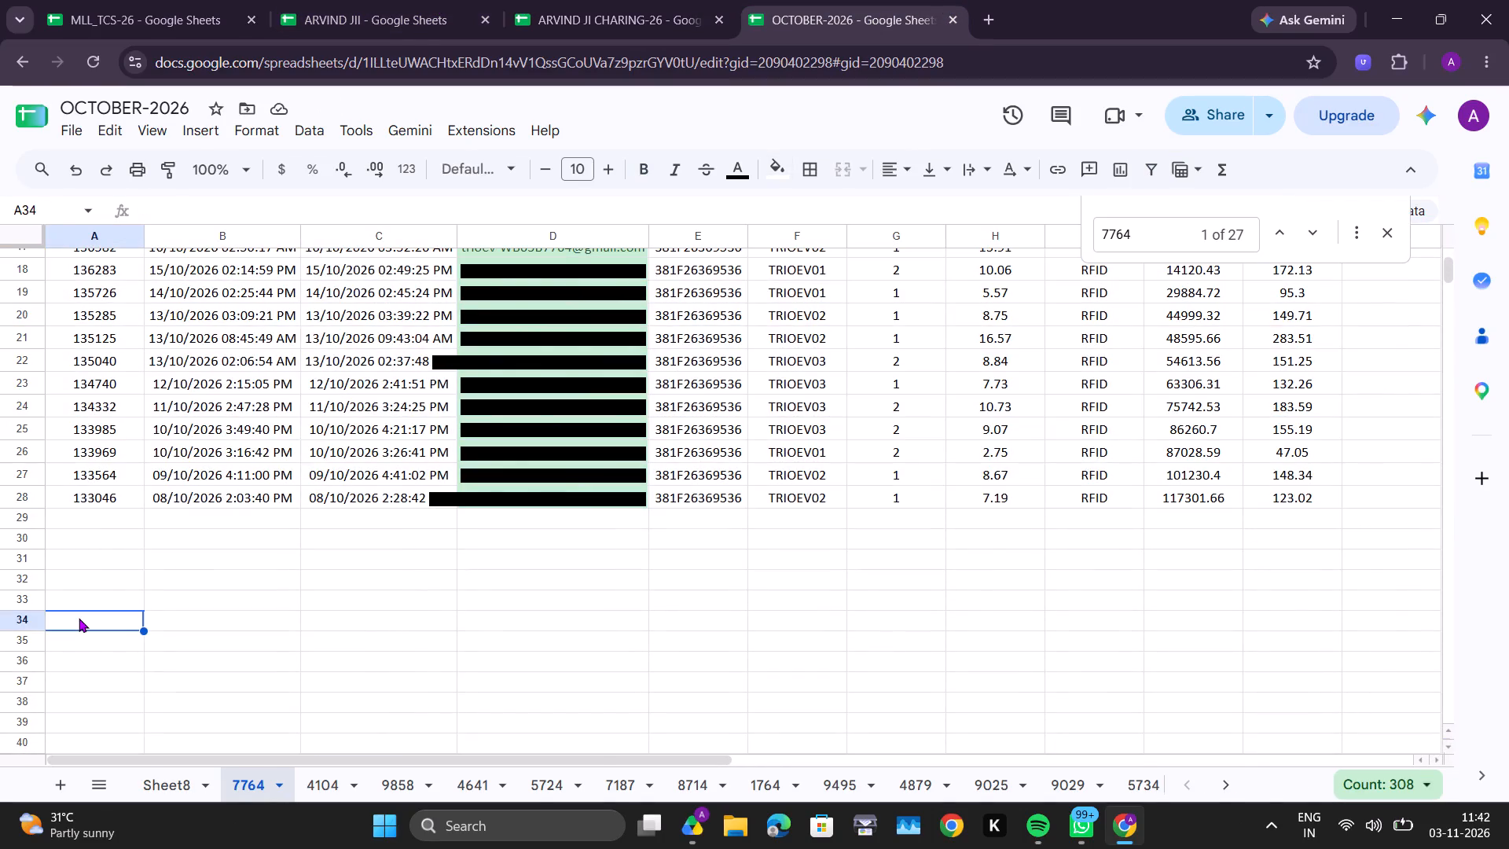
left_click(81, 572)
key("ctrl+v")
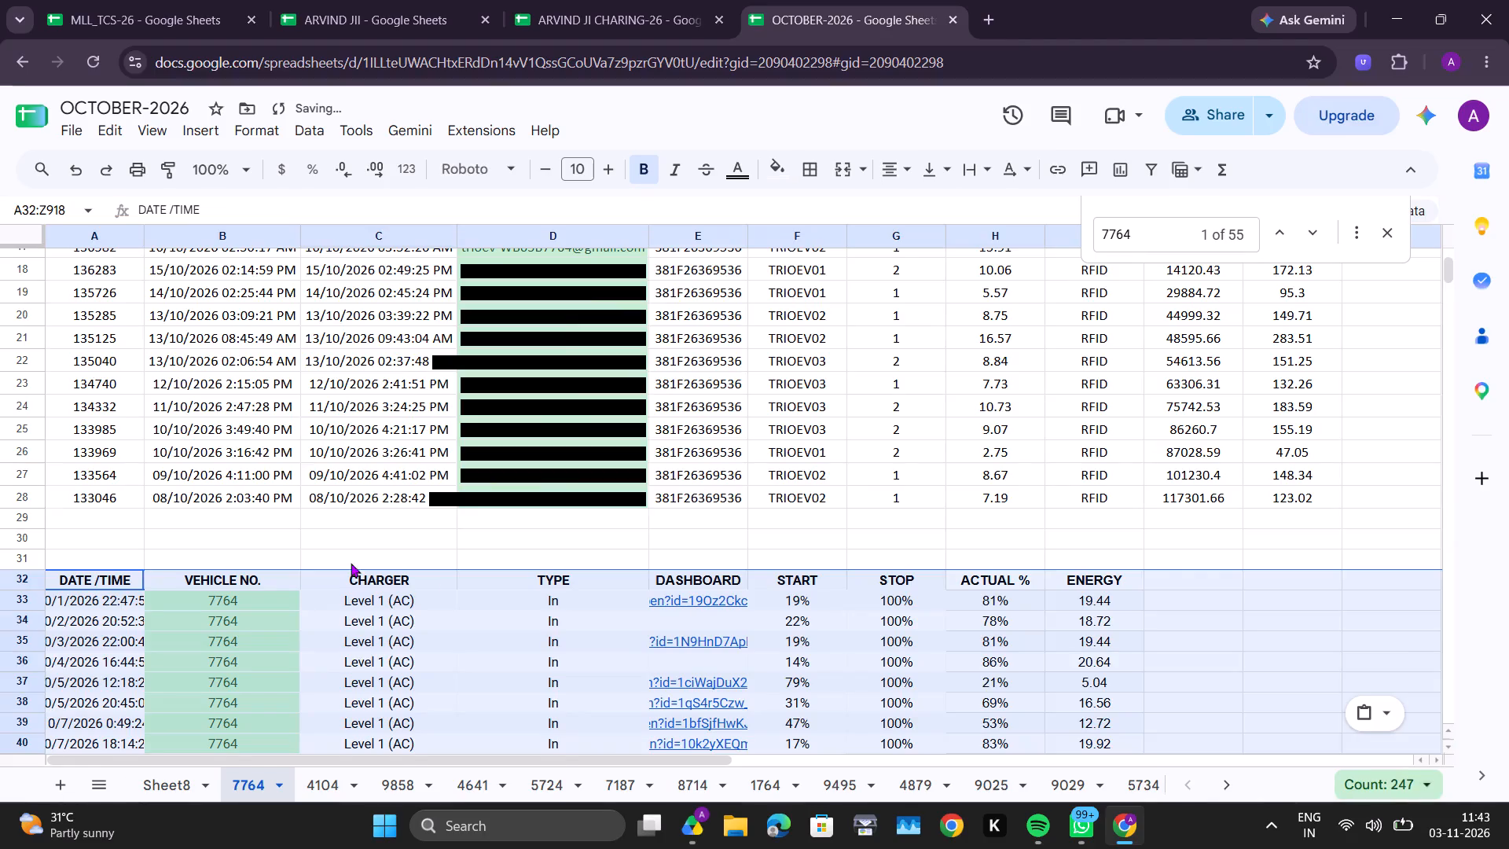
Fit column A of the 7764 sheet to its contents so the pasted dates and times show fully.
scroll(435, 579, "down", 3)
left_click(453, 575)
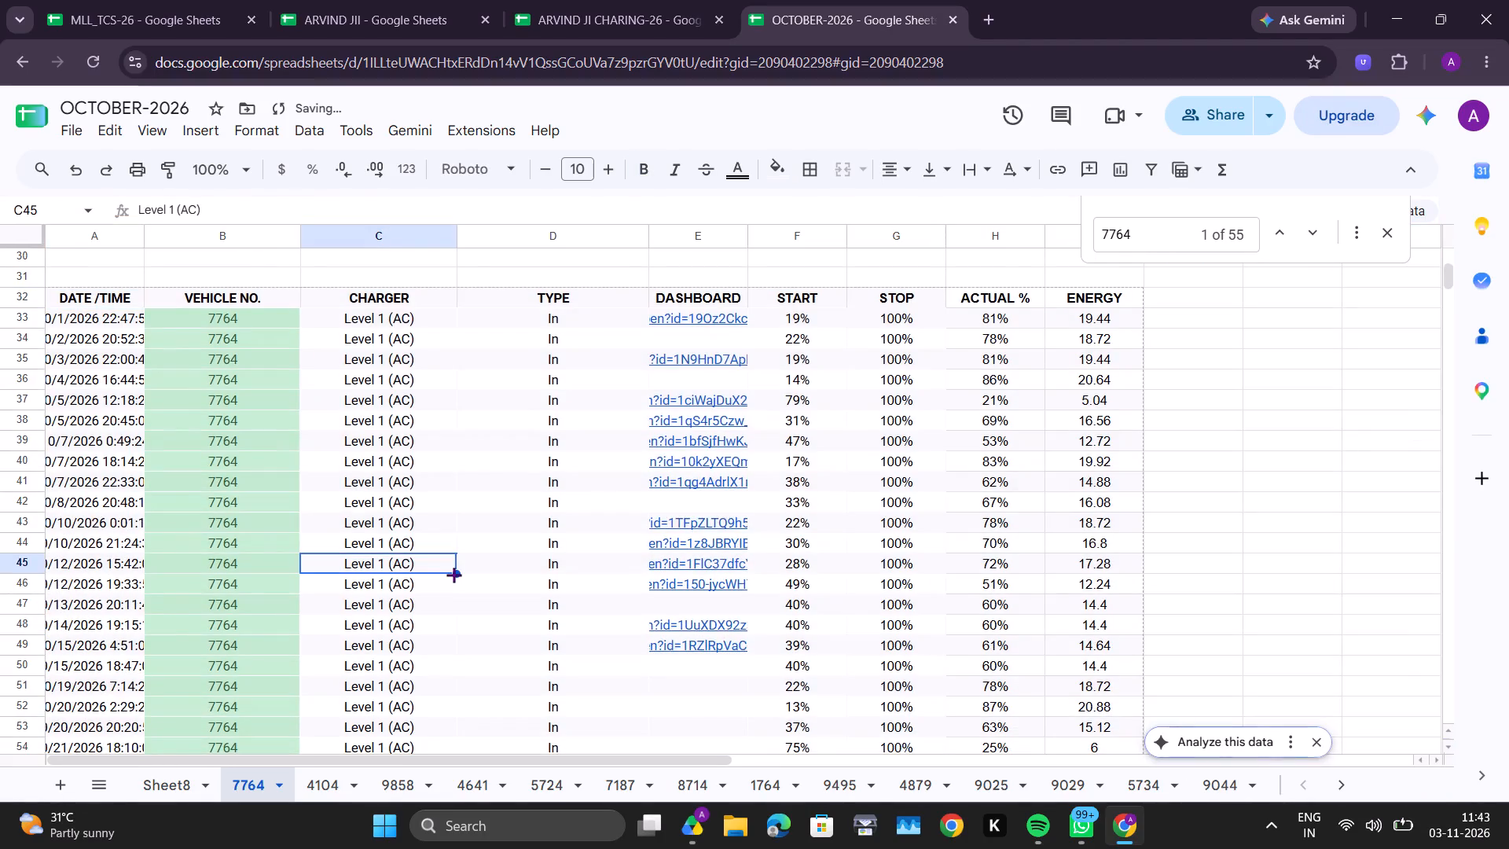
scroll(453, 575, "down", 1)
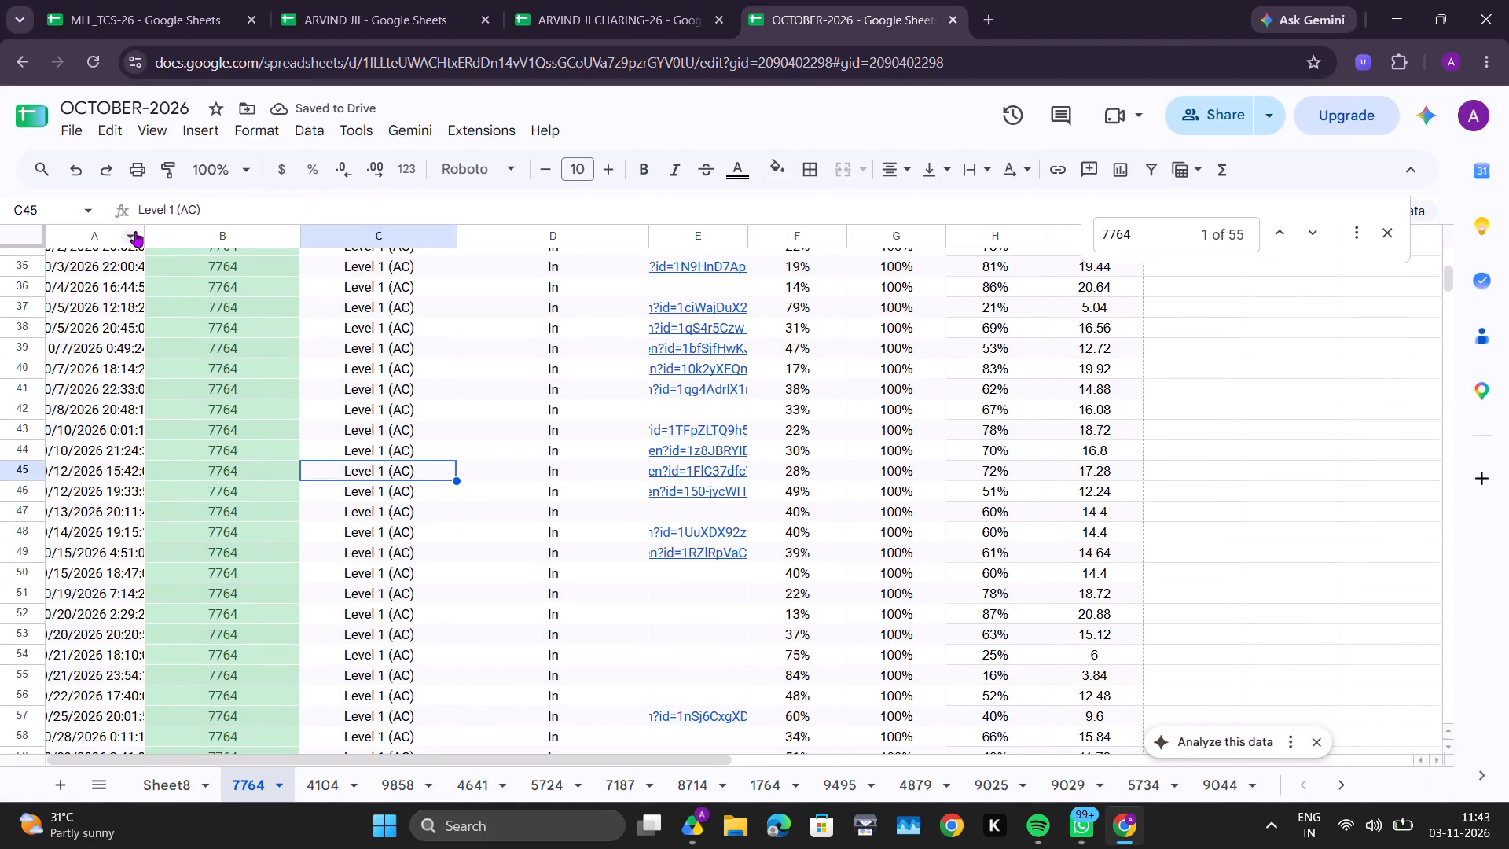
double_click(145, 233)
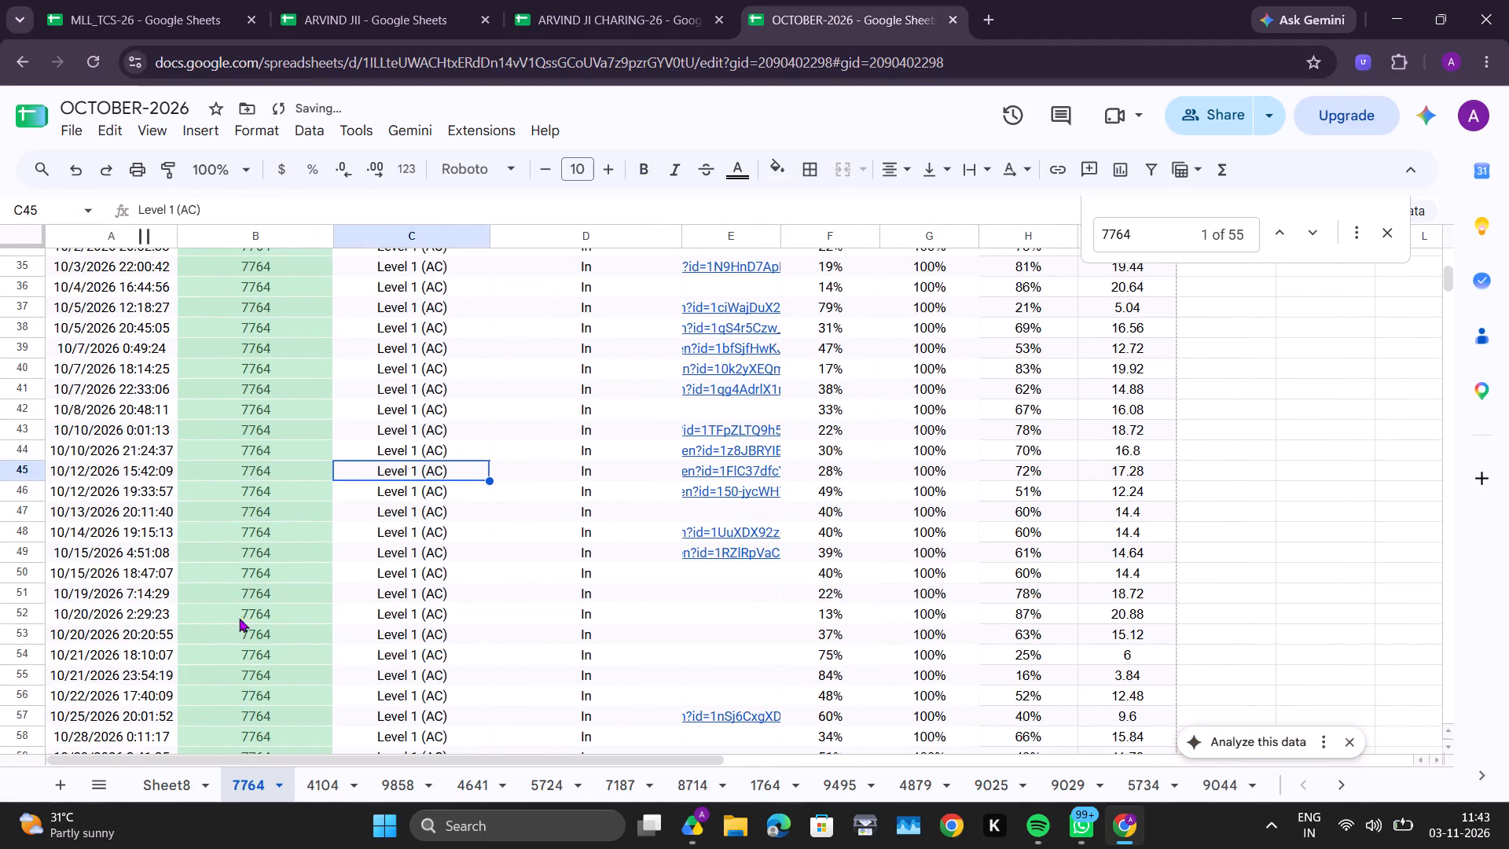
left_click(629, 0)
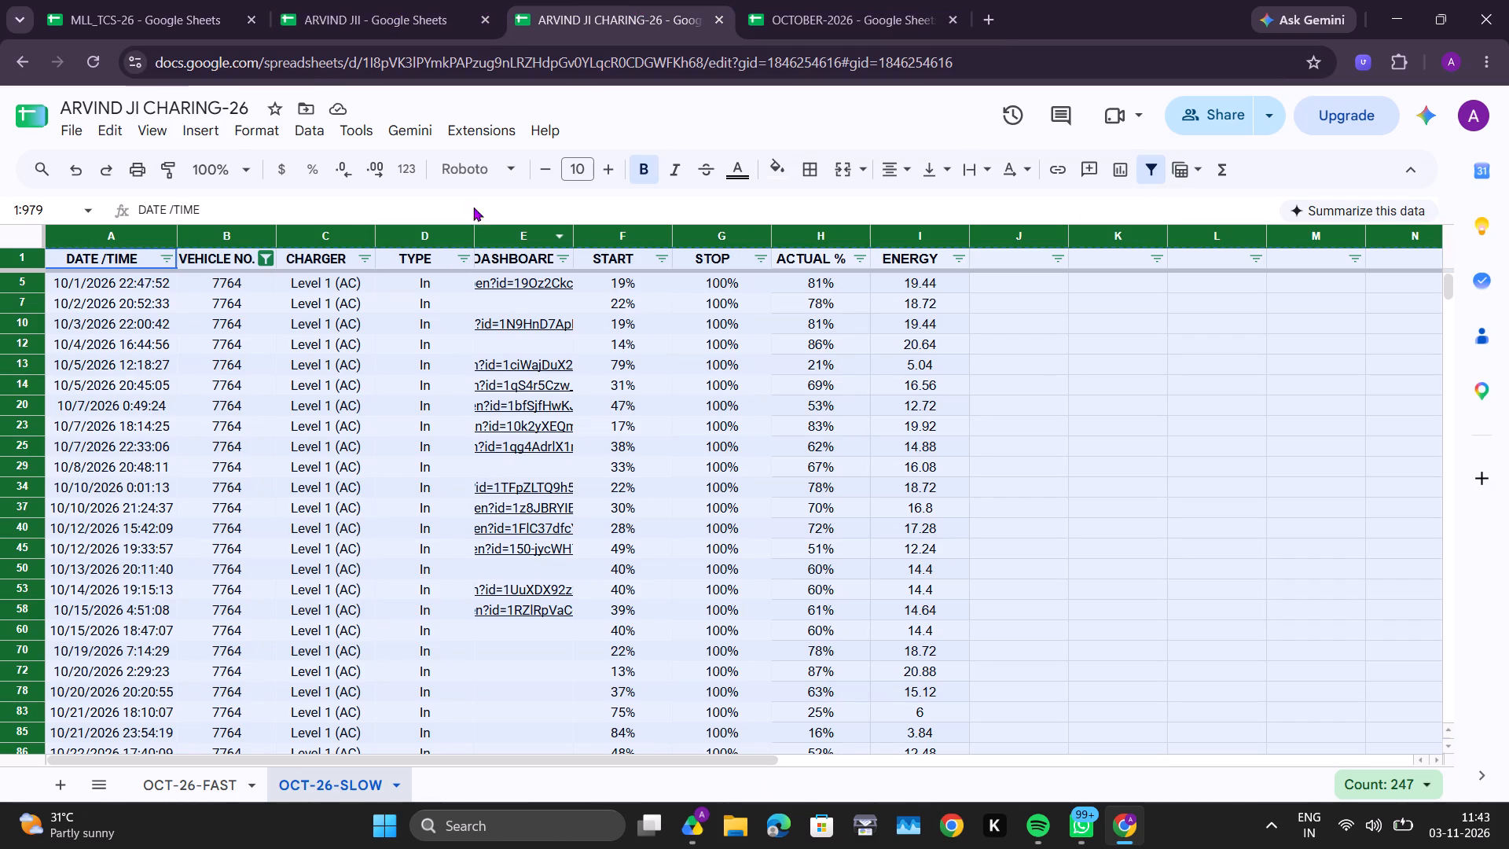
scroll(333, 490, "up", 4)
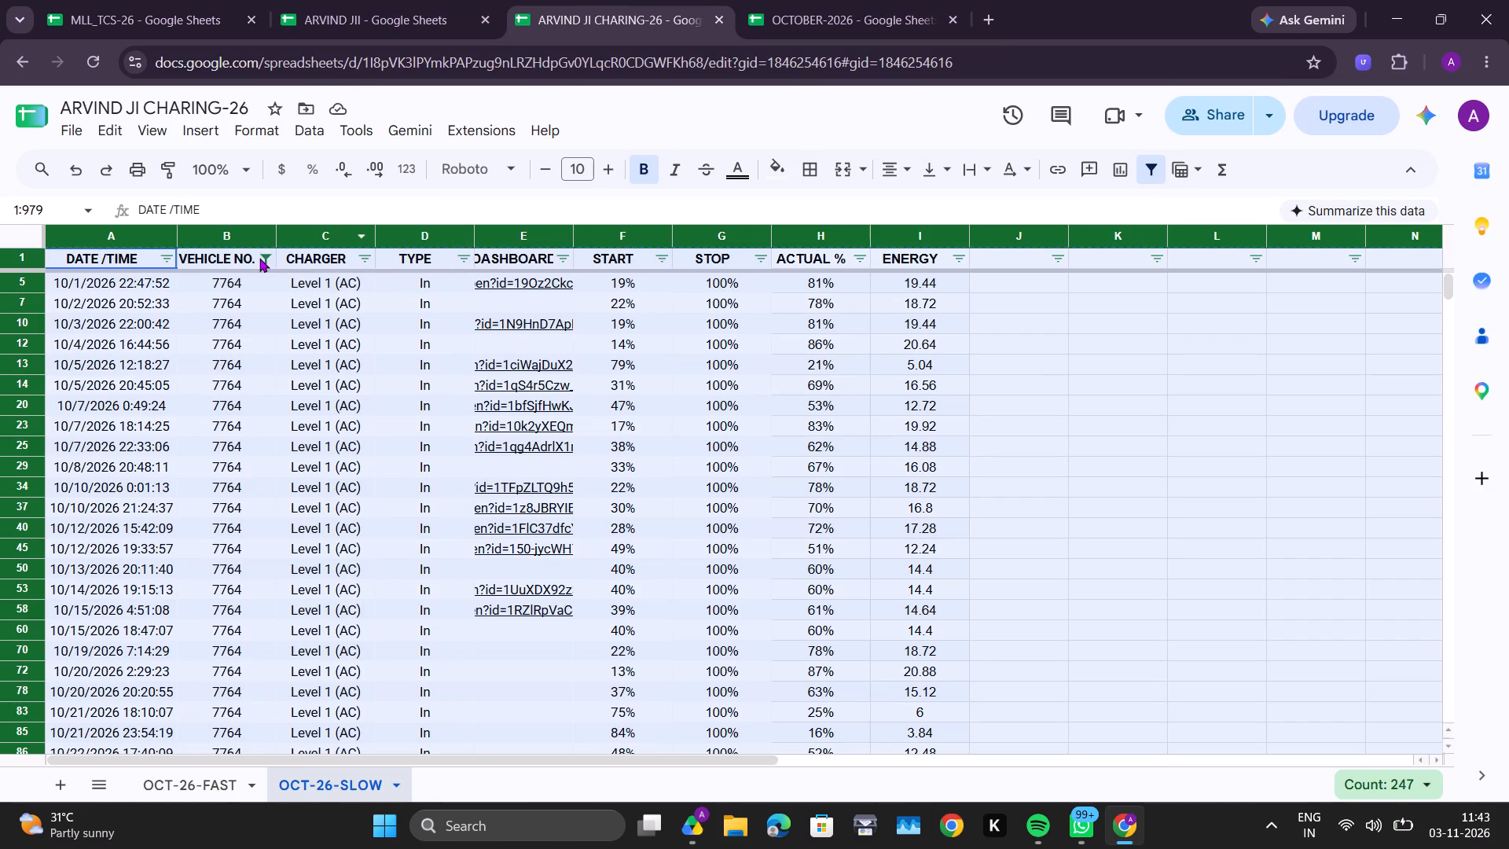
left_click(259, 258)
left_click(365, 585)
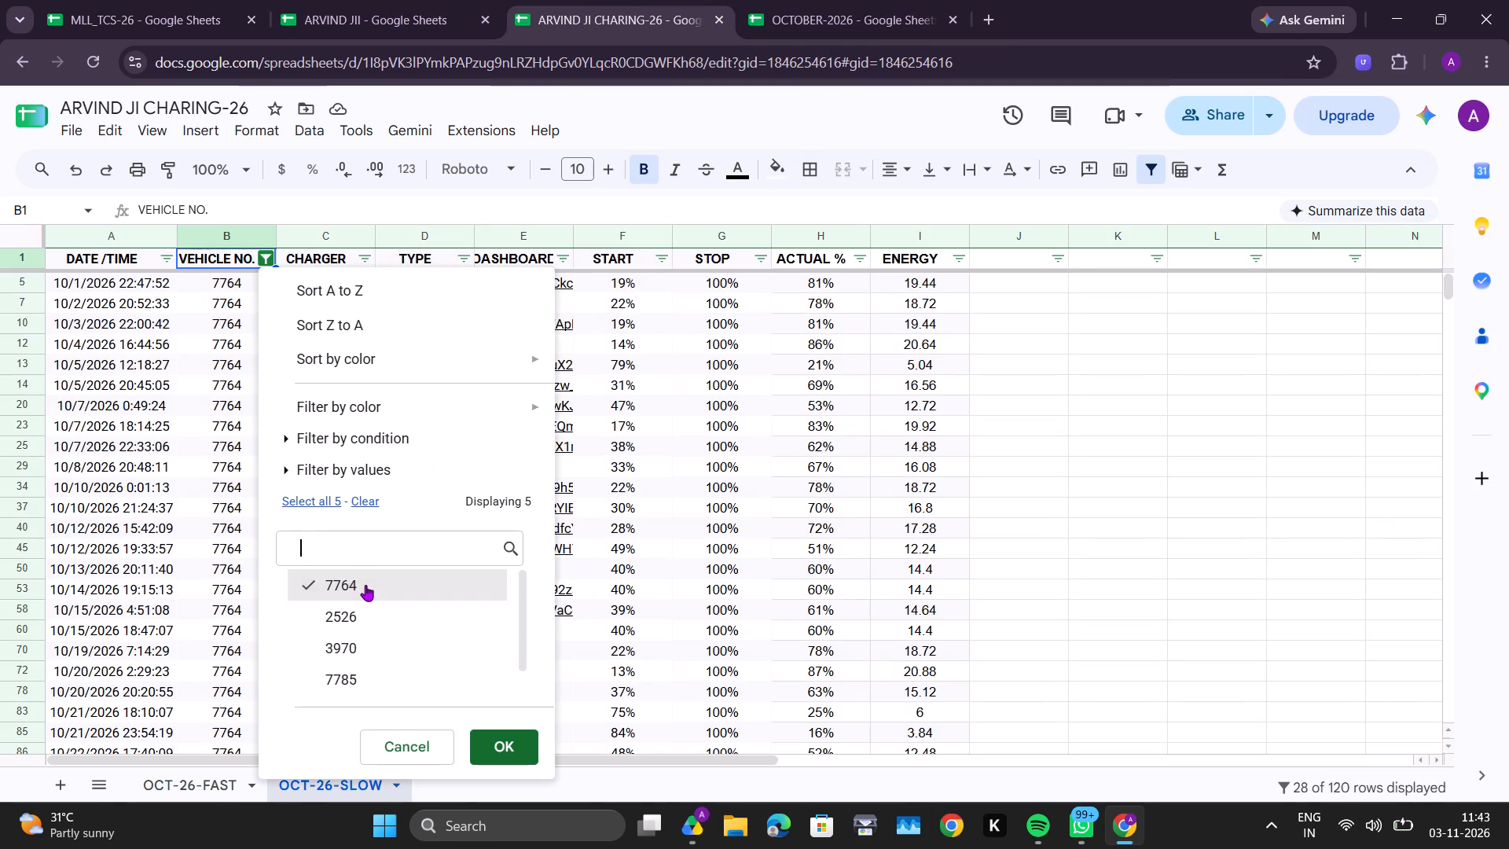
left_click(381, 679)
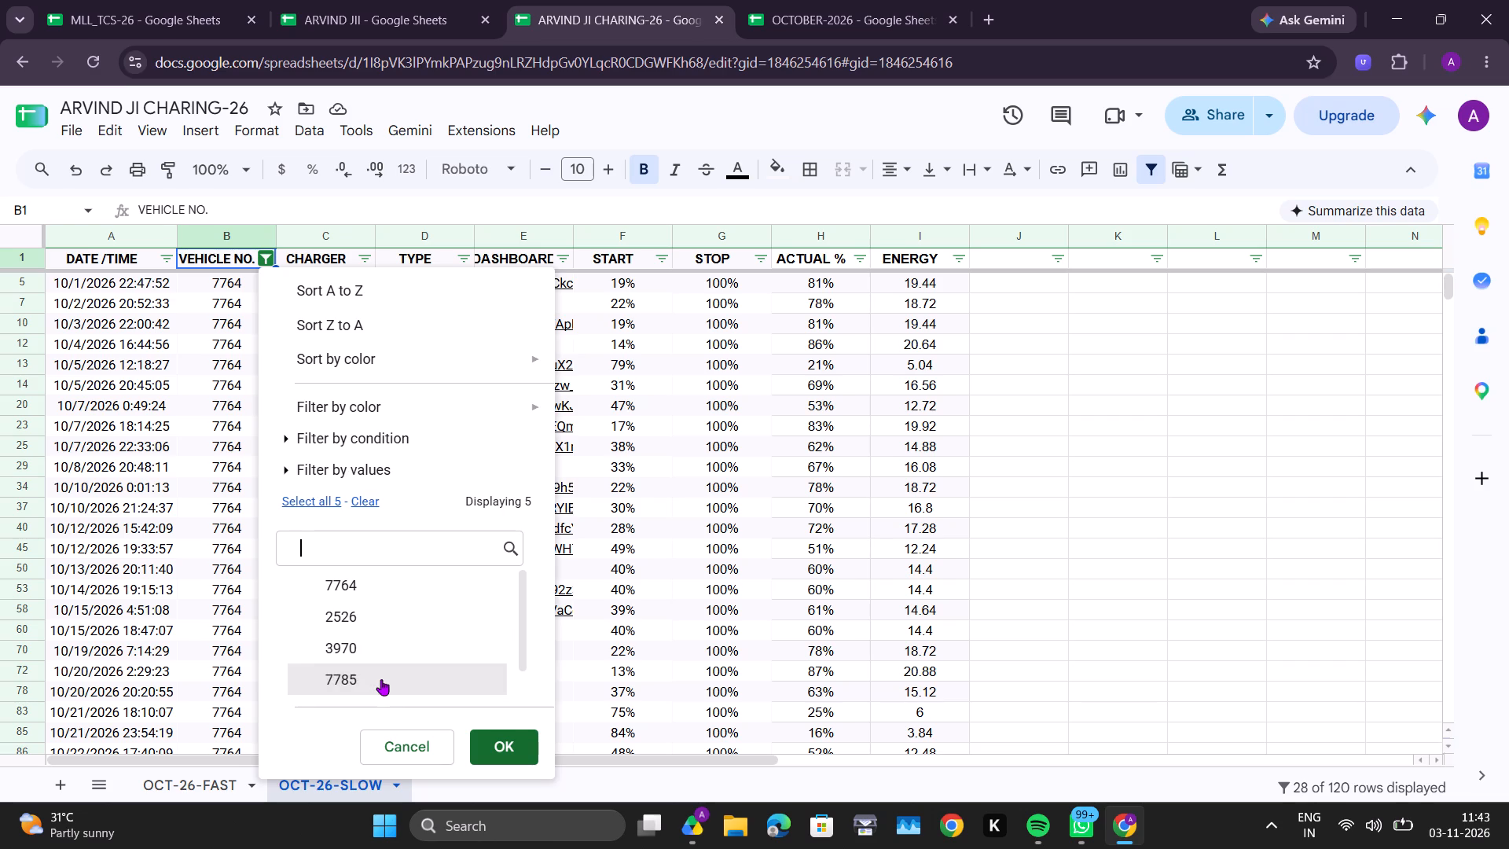
left_click(505, 744)
scroll(459, 505, "up", 2)
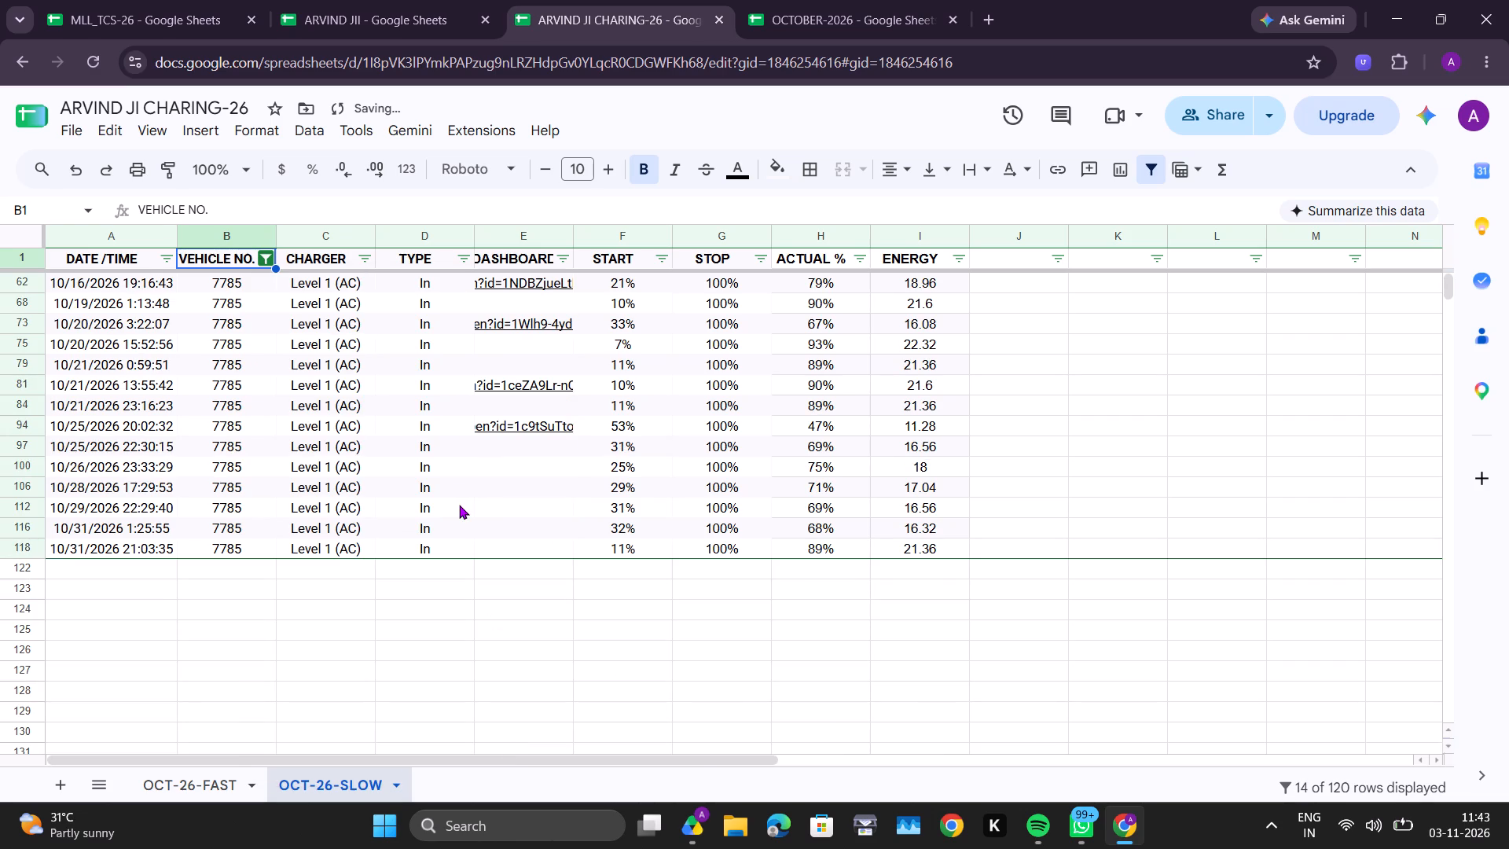
scroll(459, 505, "up", 1)
Reset the Email column filter on Sheet8 of OCTOBER-2026 to include all accounts.
left_click(801, 2)
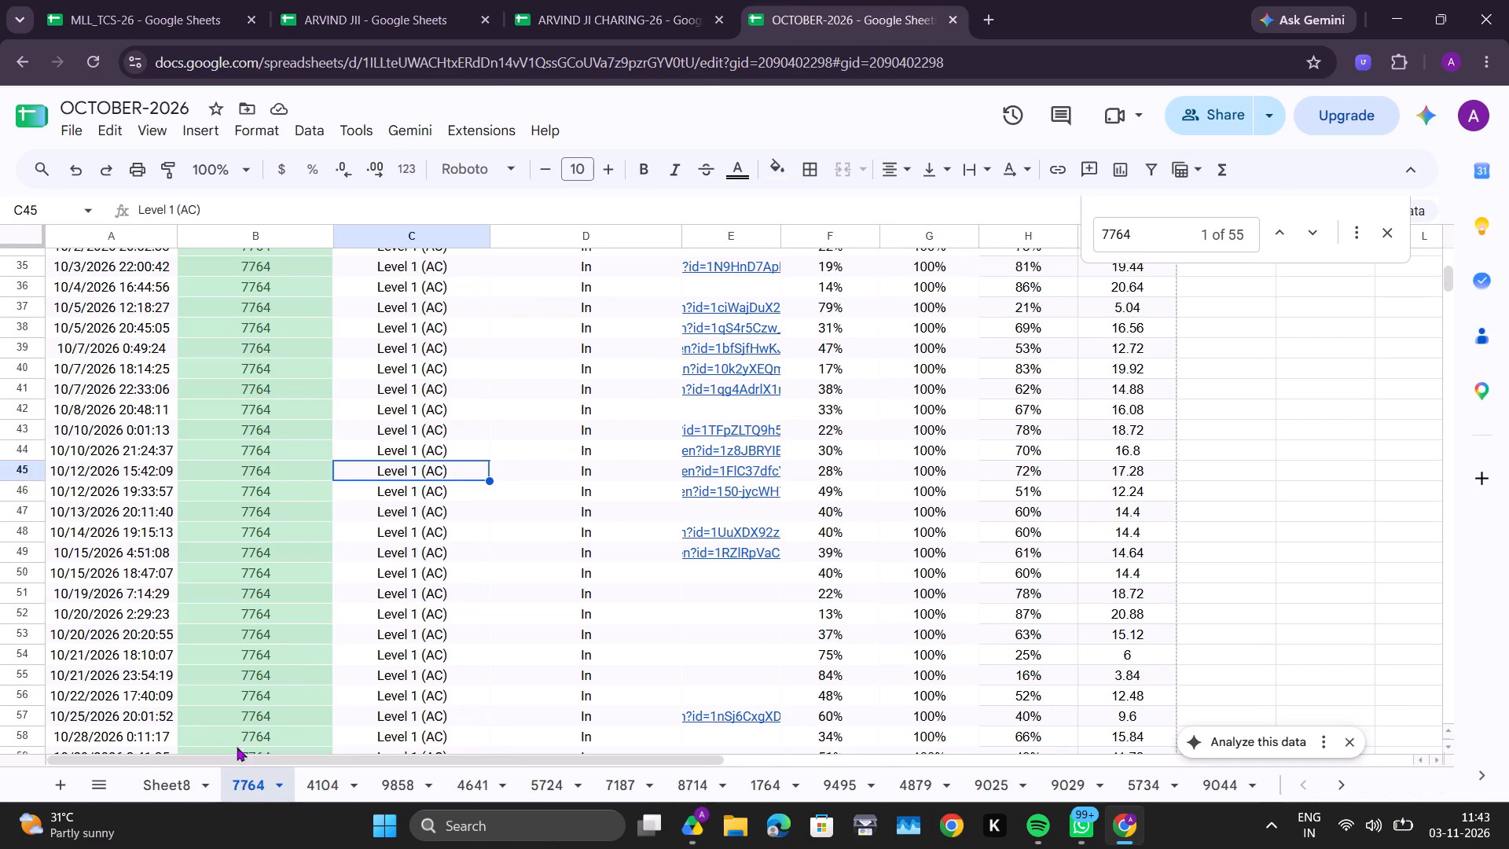
left_click(157, 786)
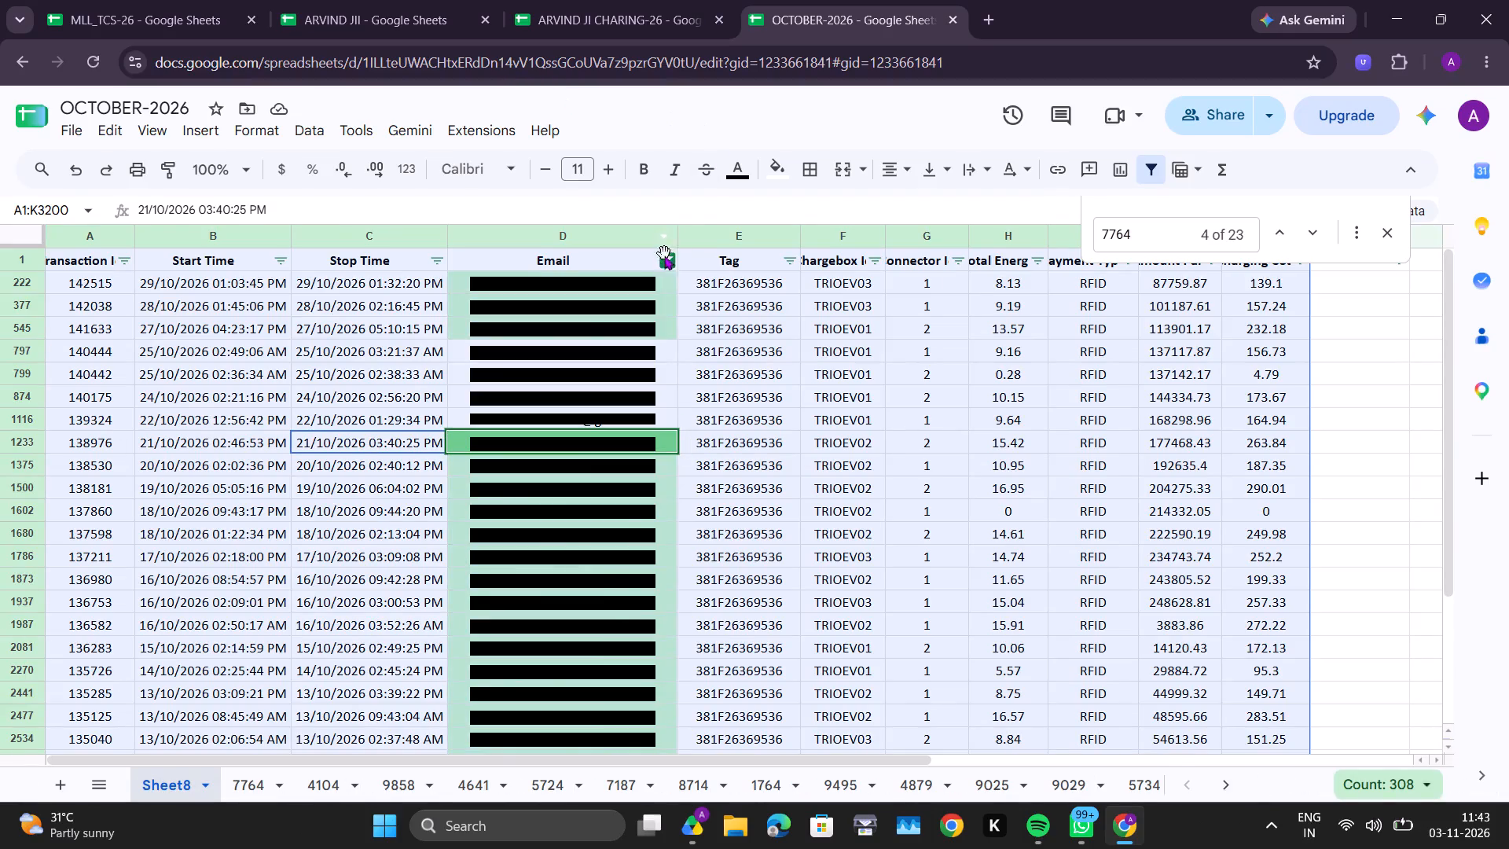
left_click(664, 255)
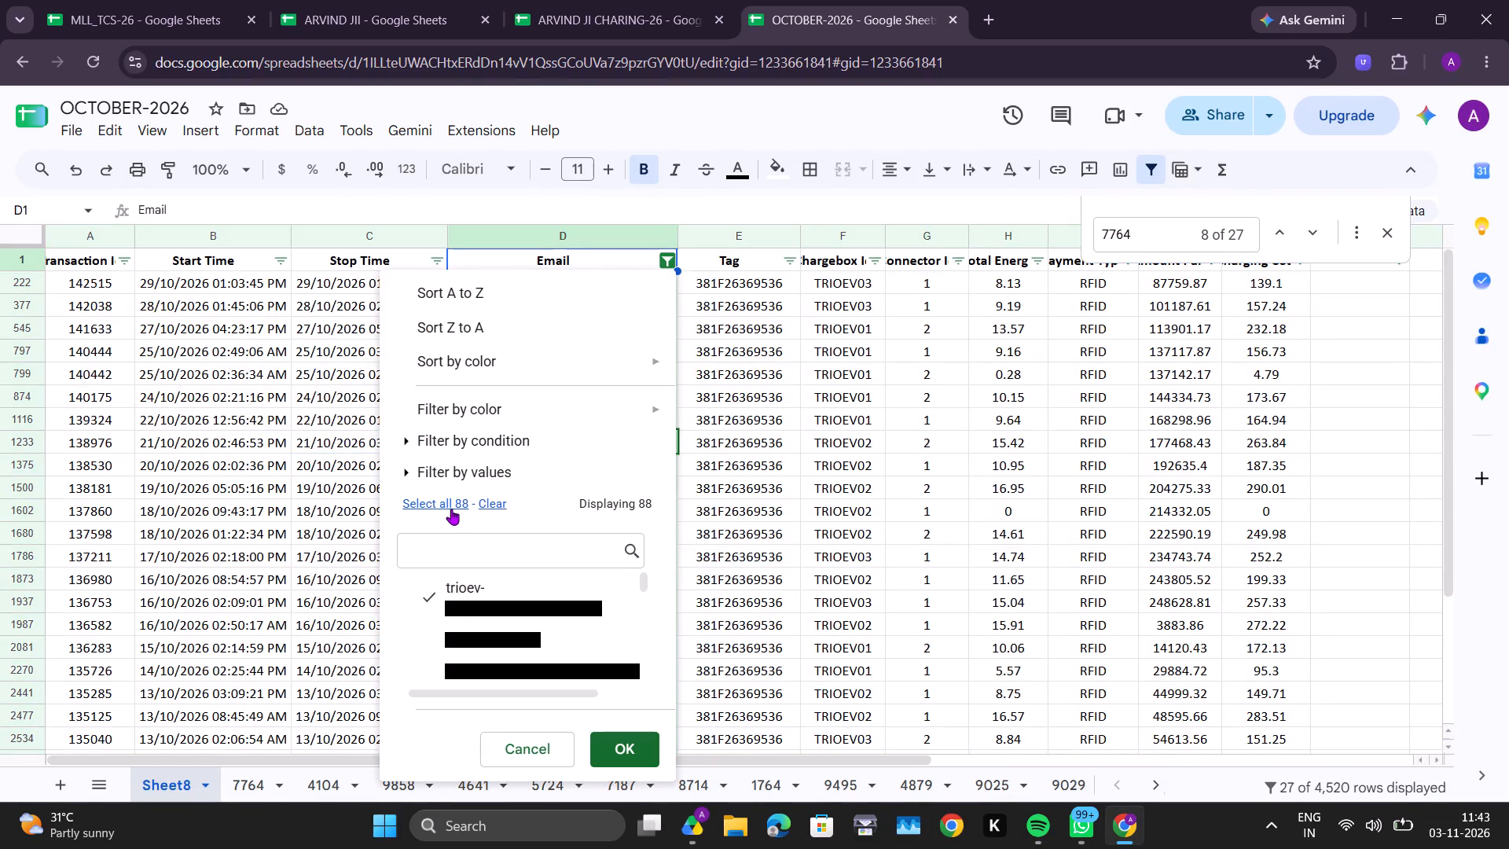
left_click(451, 509)
left_click(630, 753)
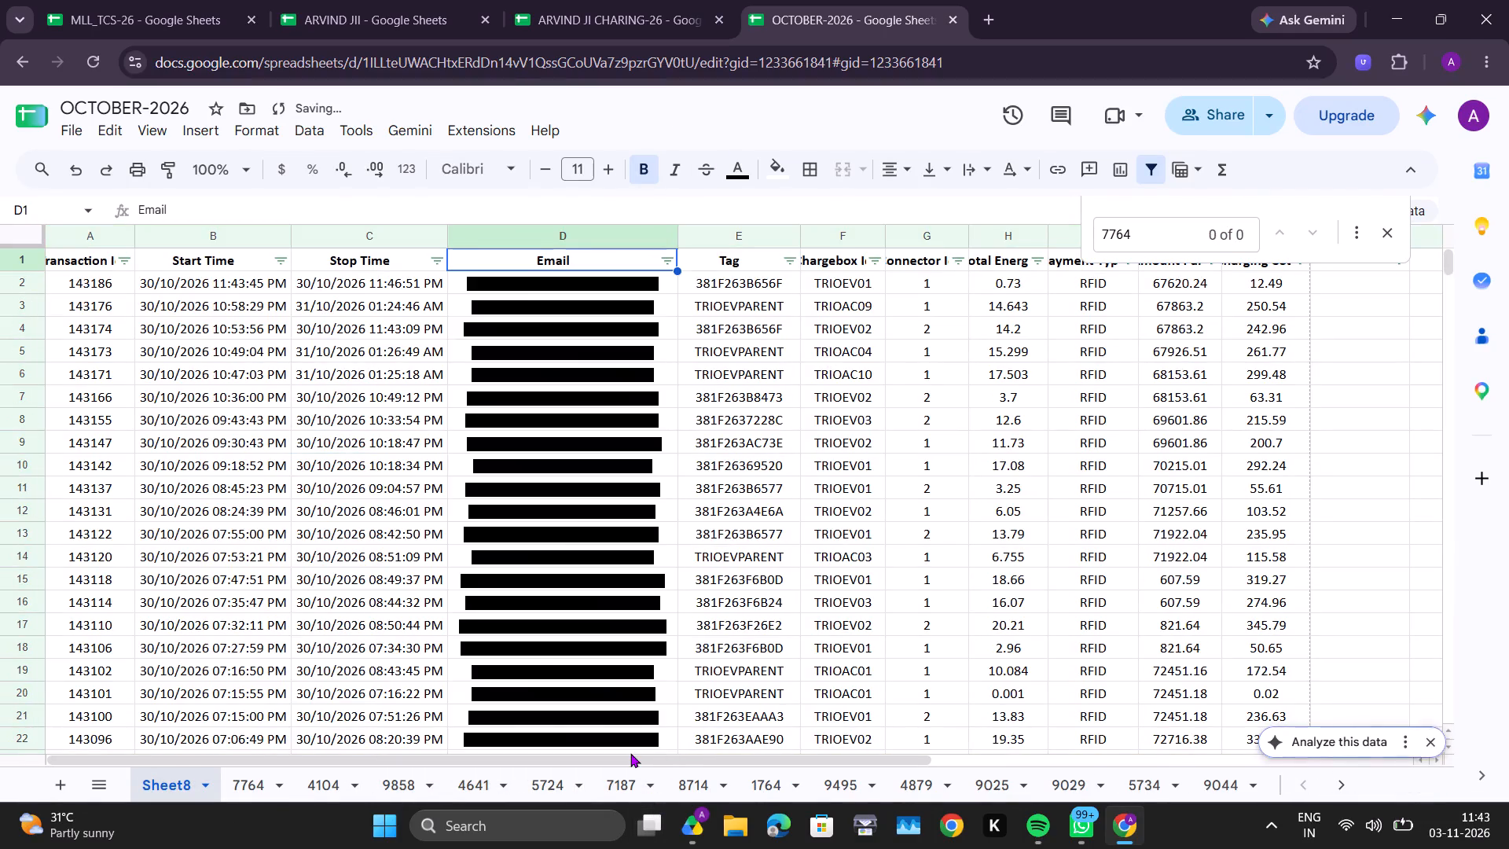
Search Sheet8 of OCTOBER-2026 for vehicle 7785.
key("ctrl+f")
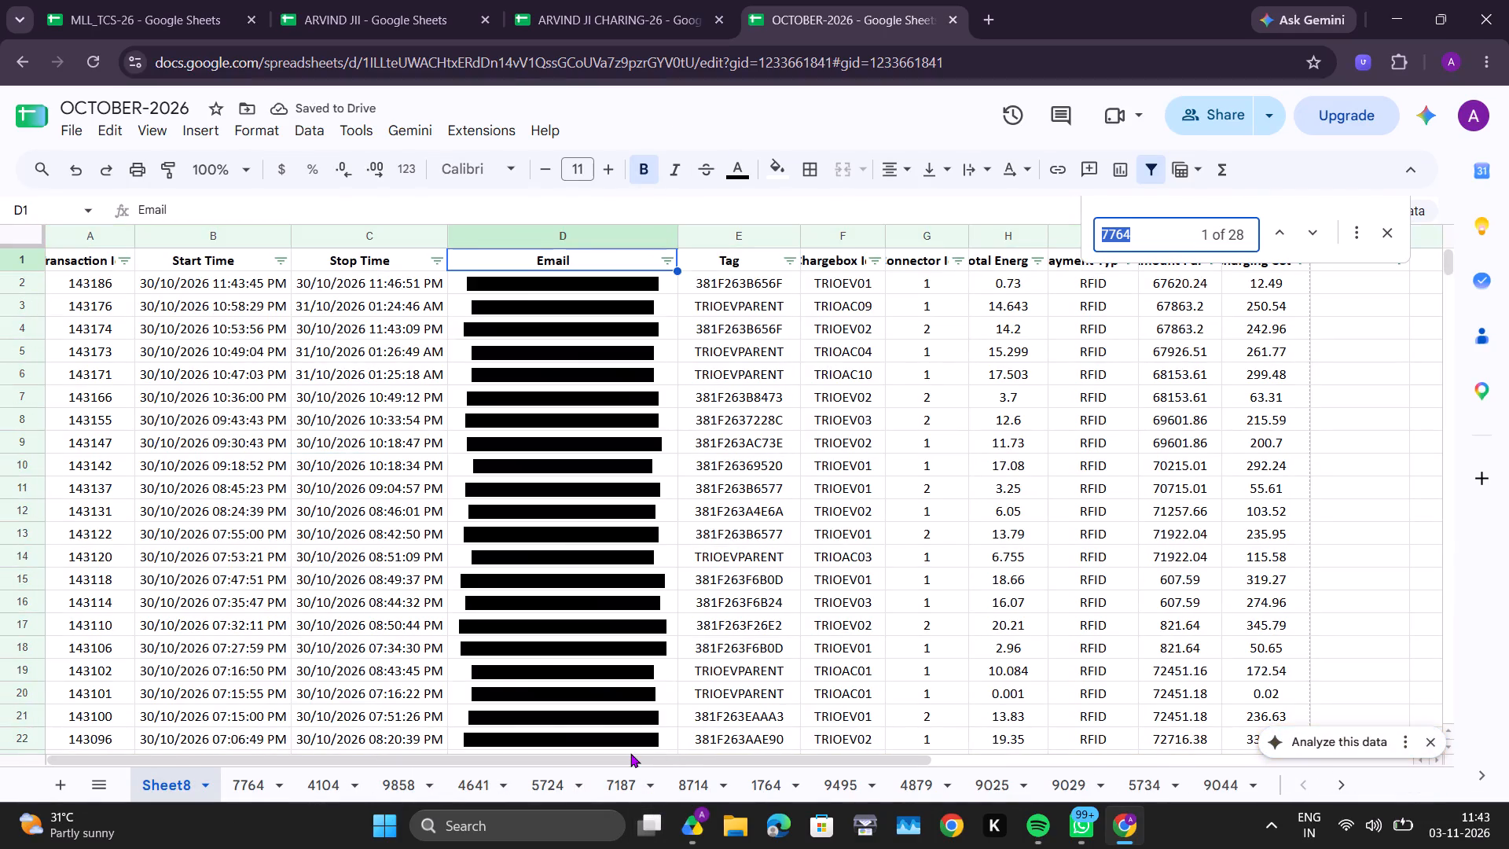
type("7785")
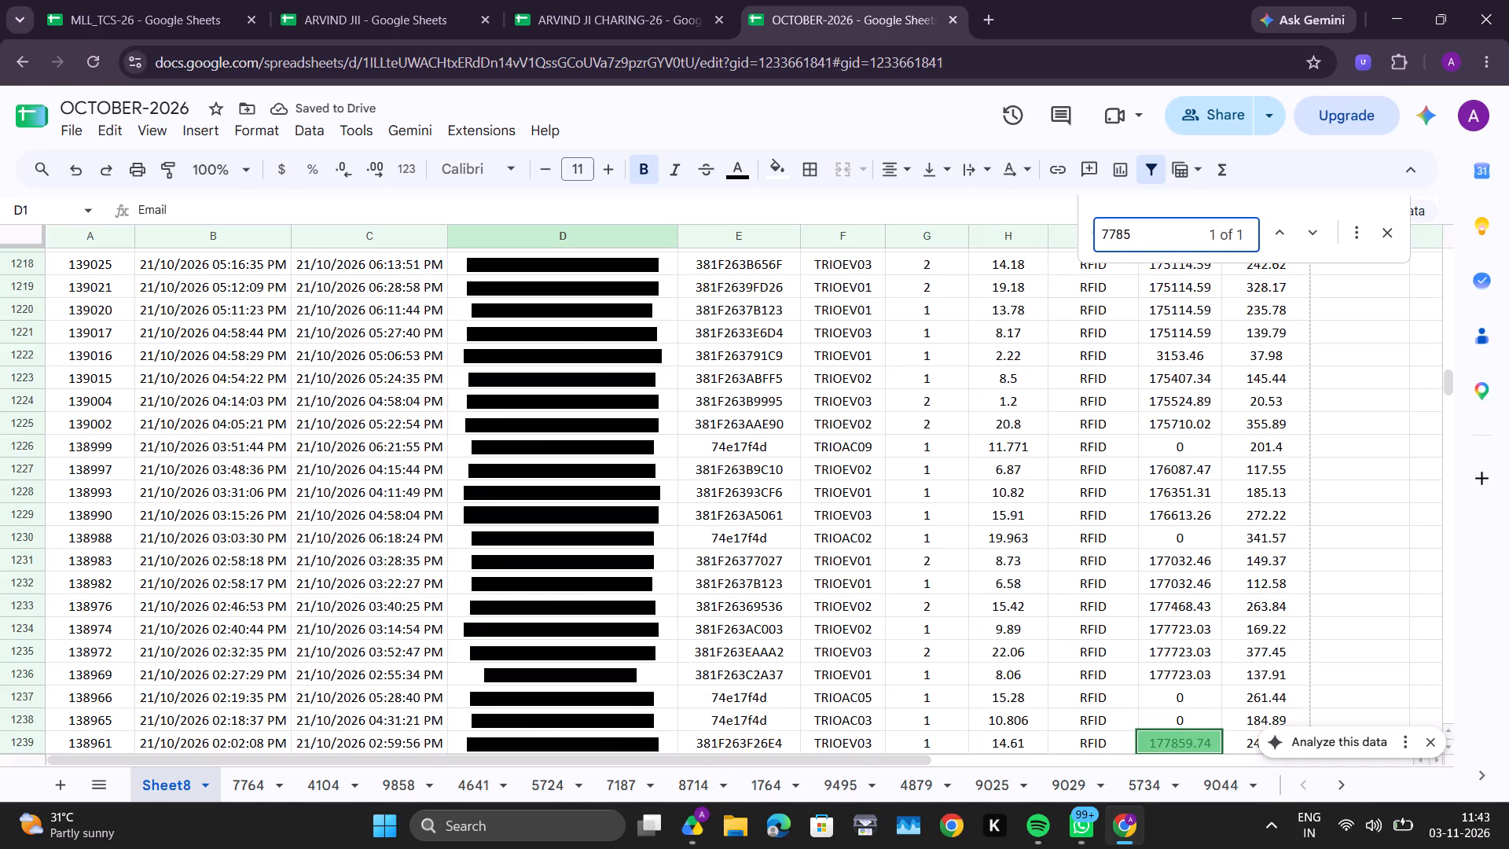
scroll(637, 599, "down", 6)
scroll(637, 599, "right", 1)
scroll(637, 599, "up", 13)
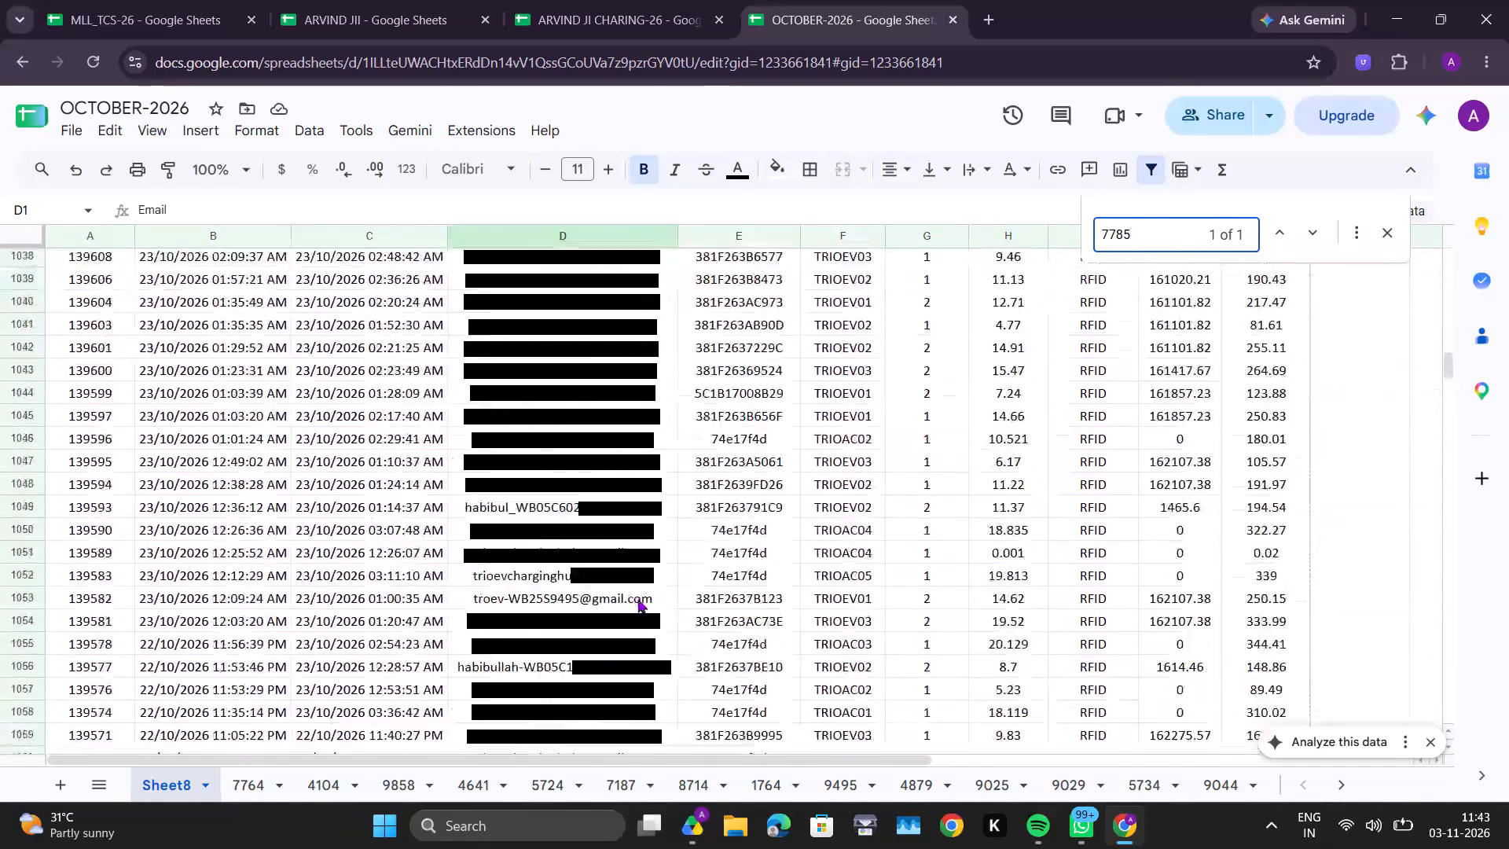
scroll(637, 599, "up", 20)
scroll(637, 599, "up", 20)
scroll(637, 599, "up", 9)
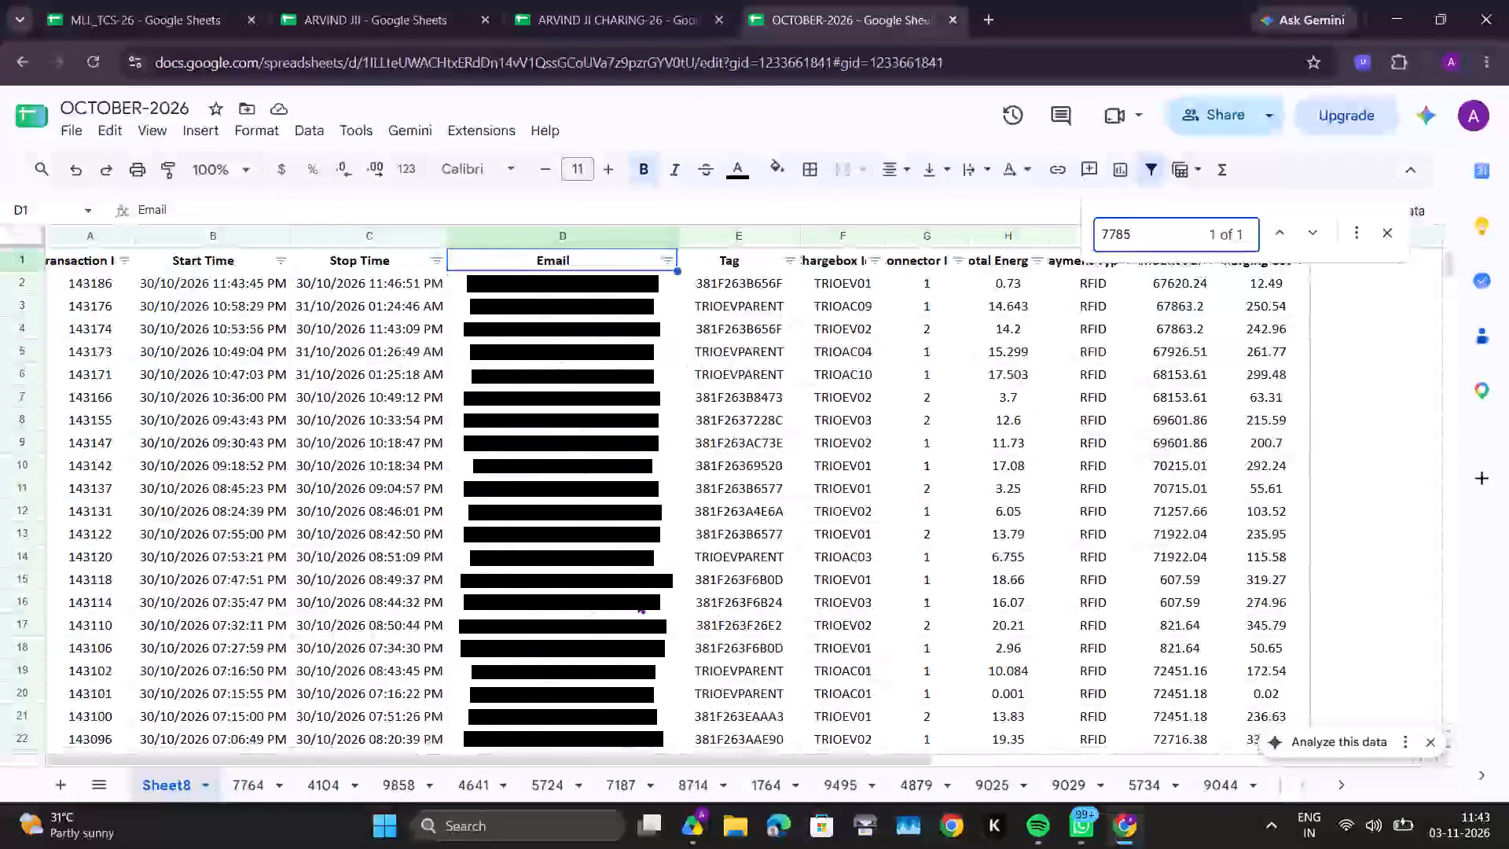
scroll(637, 599, "up", 1)
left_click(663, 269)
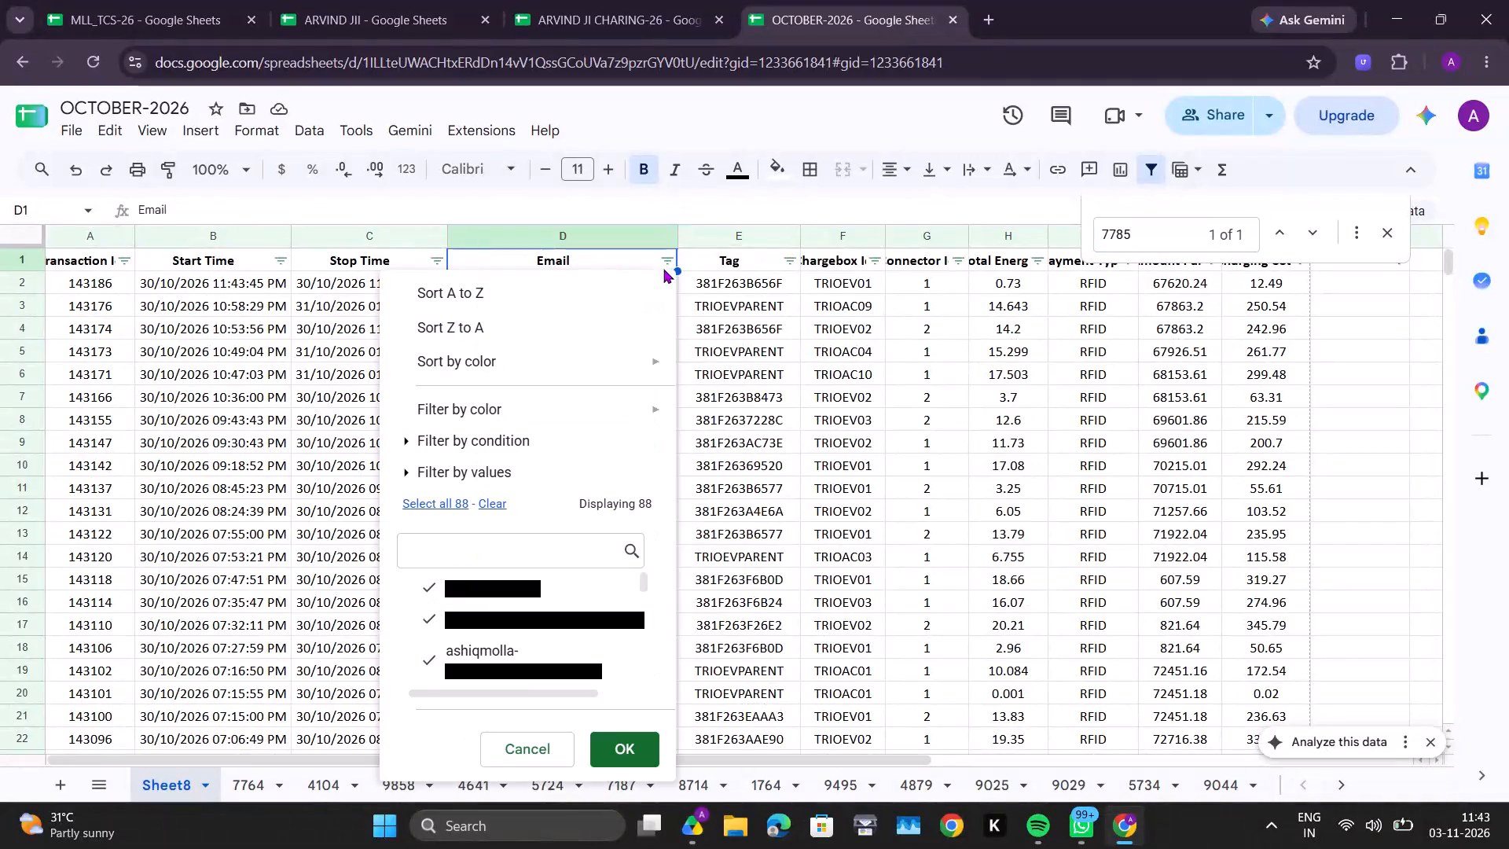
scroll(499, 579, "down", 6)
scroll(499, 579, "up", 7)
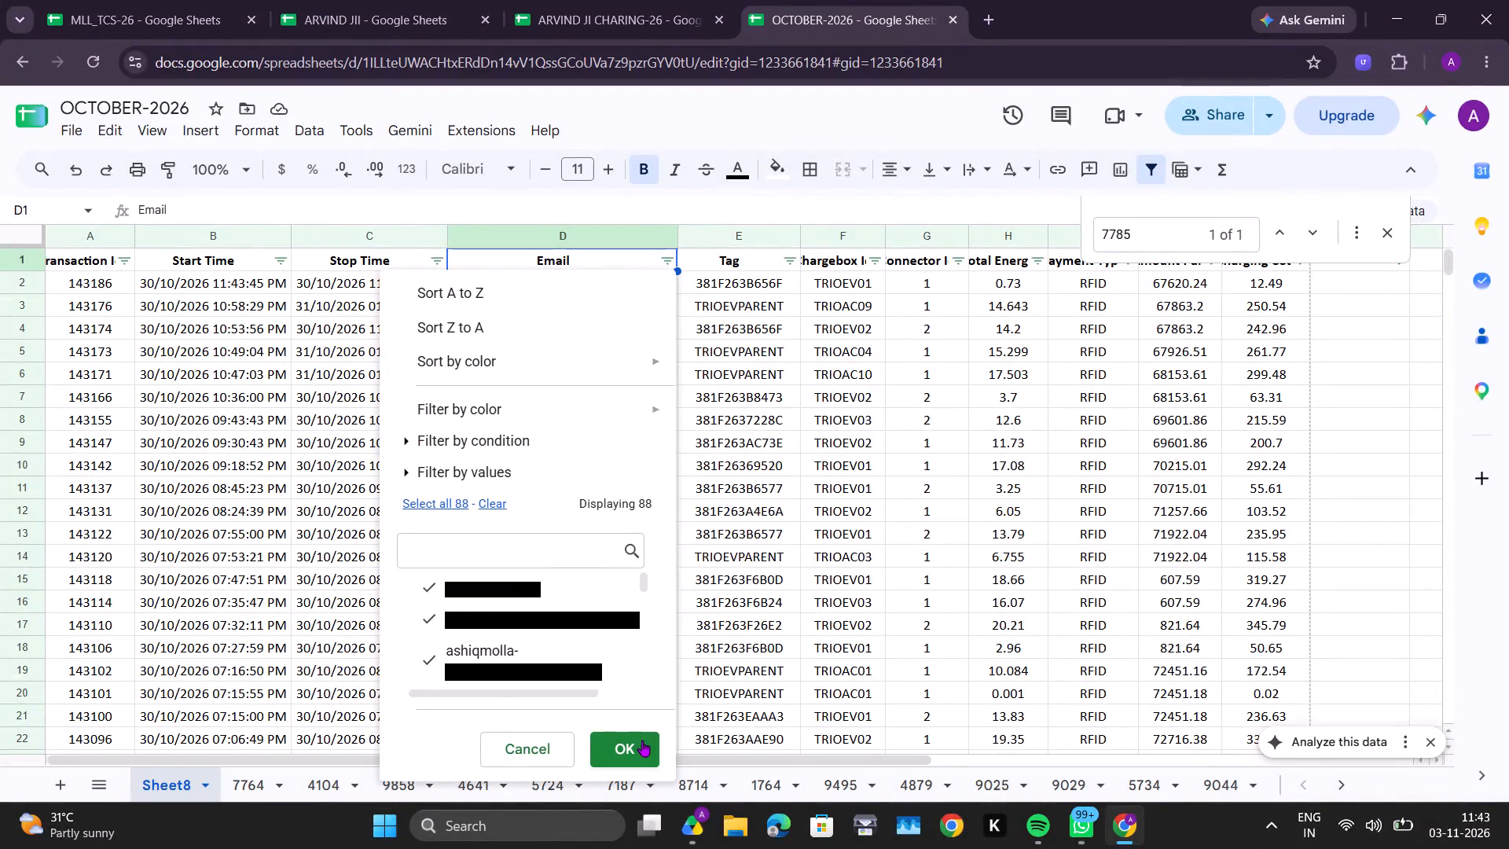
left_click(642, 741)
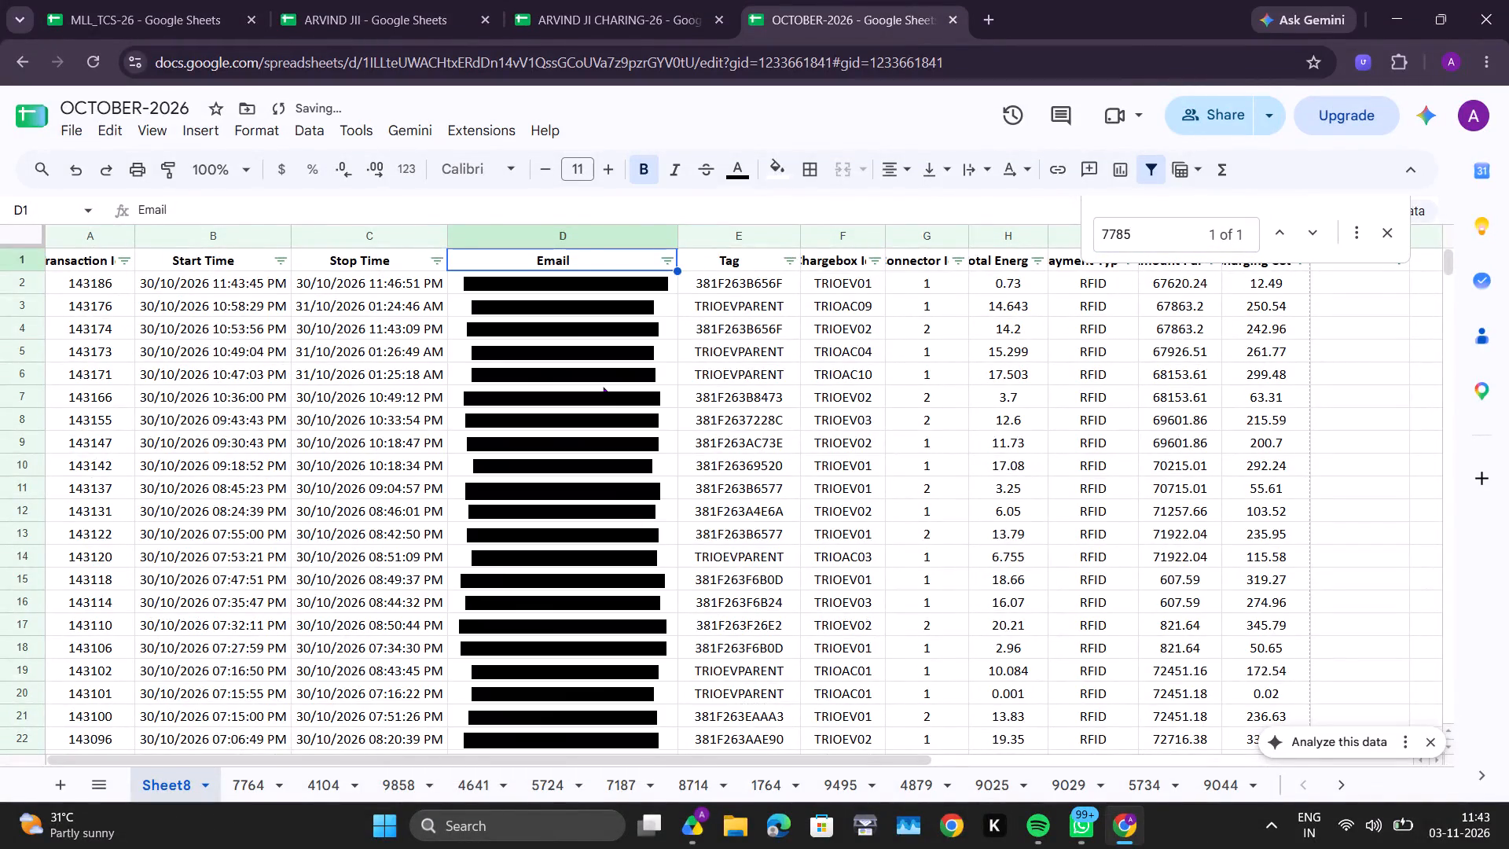
Repeat the search for 7785 on Sheet8, dismiss the system error dialog and return to the header row.
key("ctrl+f")
type("77")
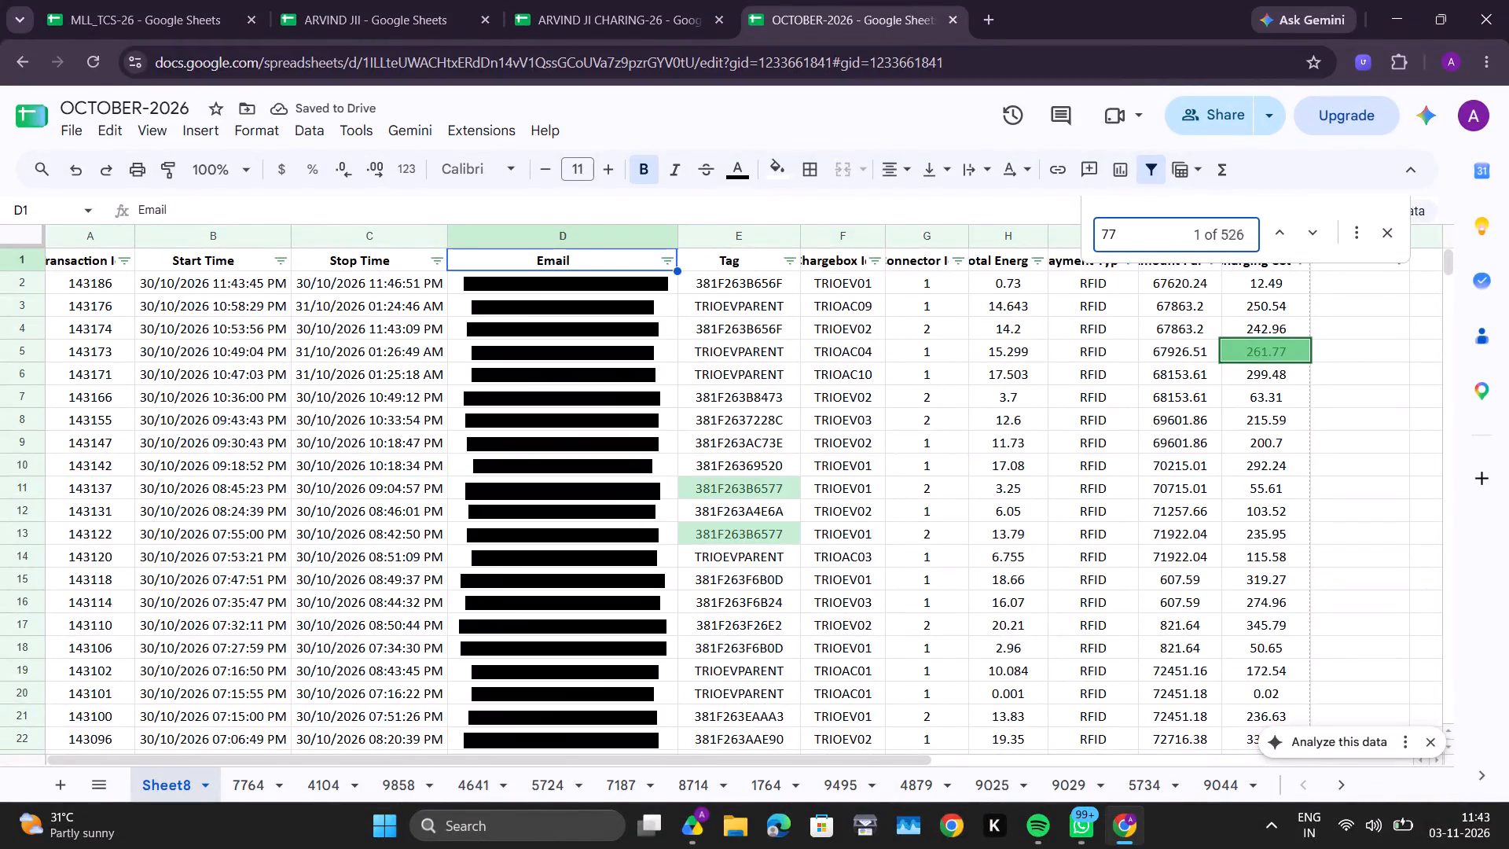
type("85")
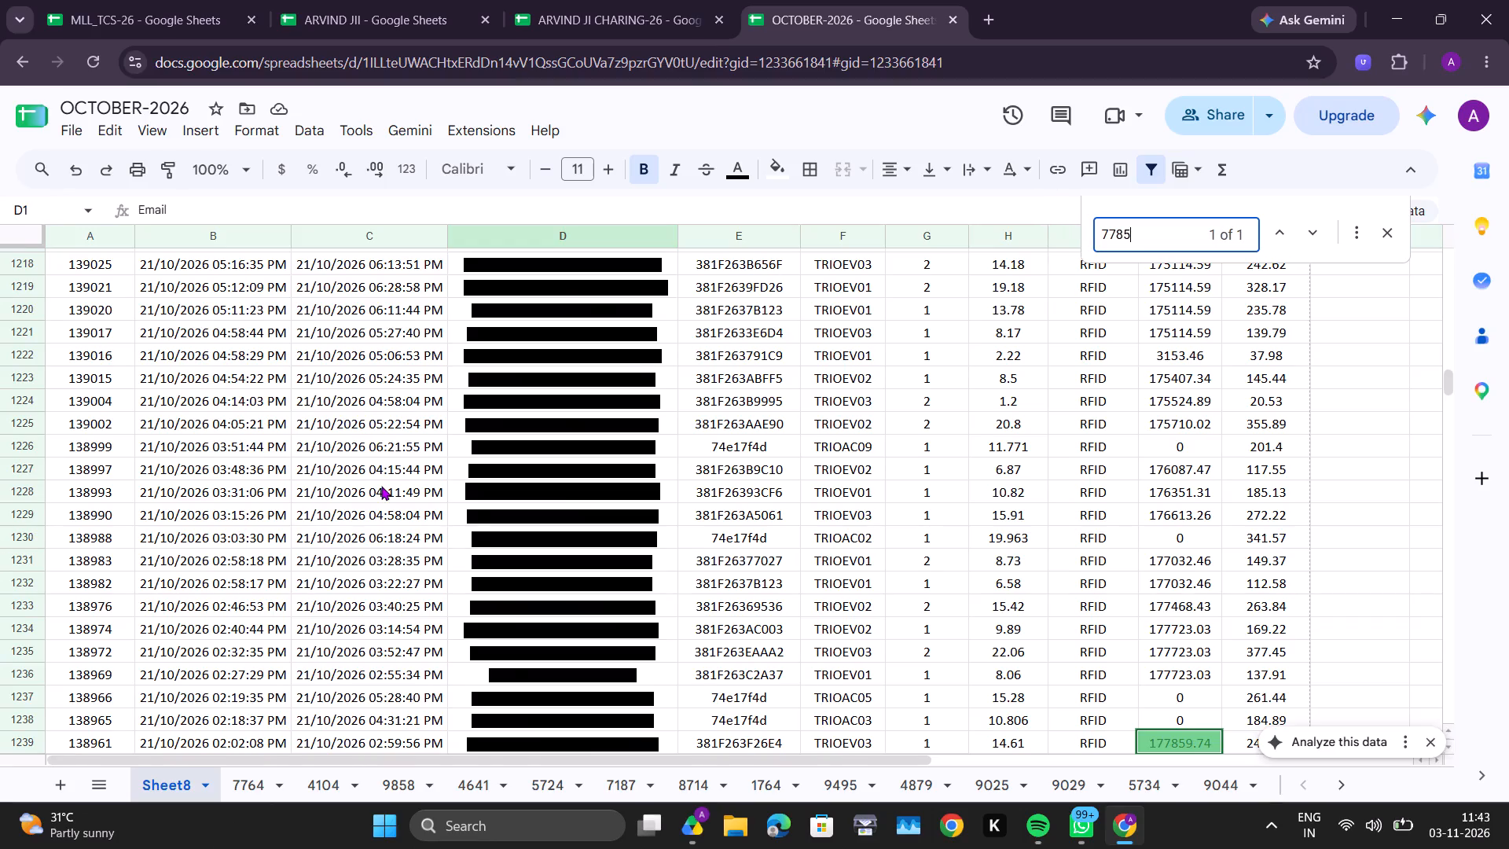
scroll(381, 486, "up", 7)
scroll(614, 402, "up", 20)
scroll(614, 402, "up", 8)
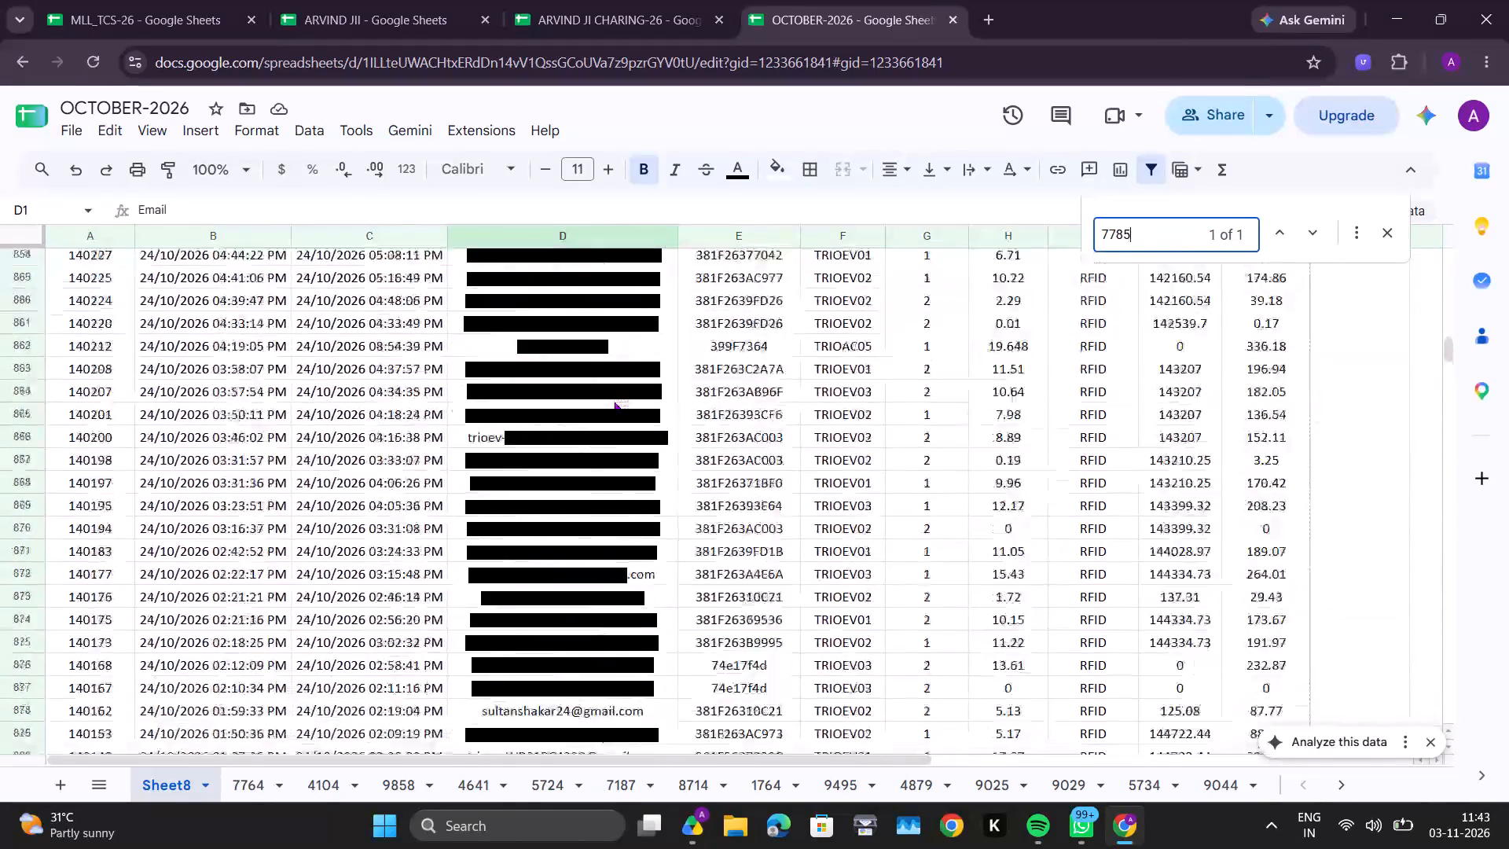
scroll(614, 402, "up", 13)
scroll(614, 402, "up", 17)
scroll(614, 402, "up", 7)
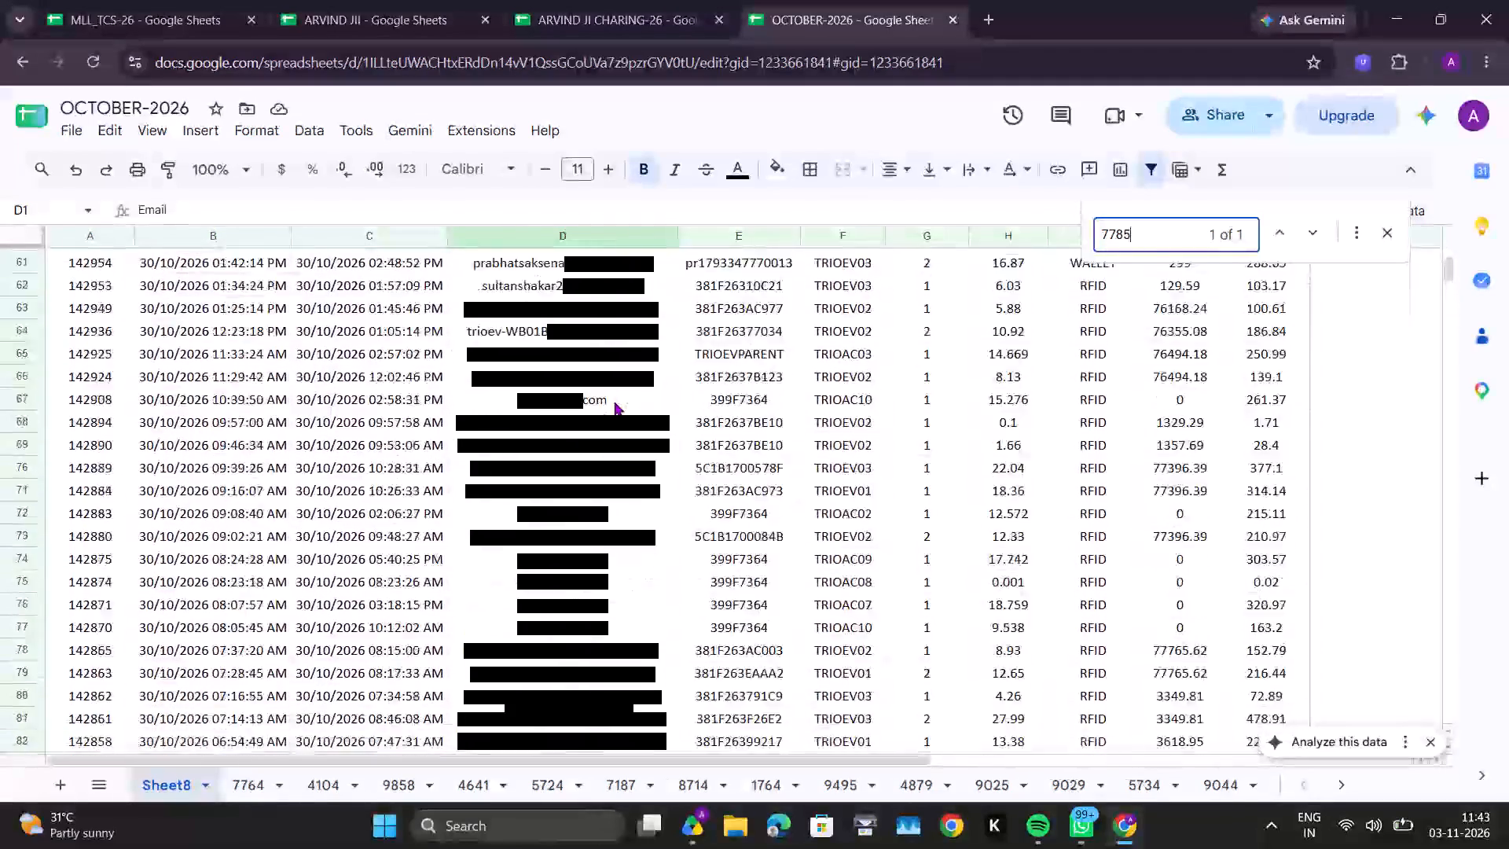
scroll(614, 402, "up", 6)
left_click(916, 516)
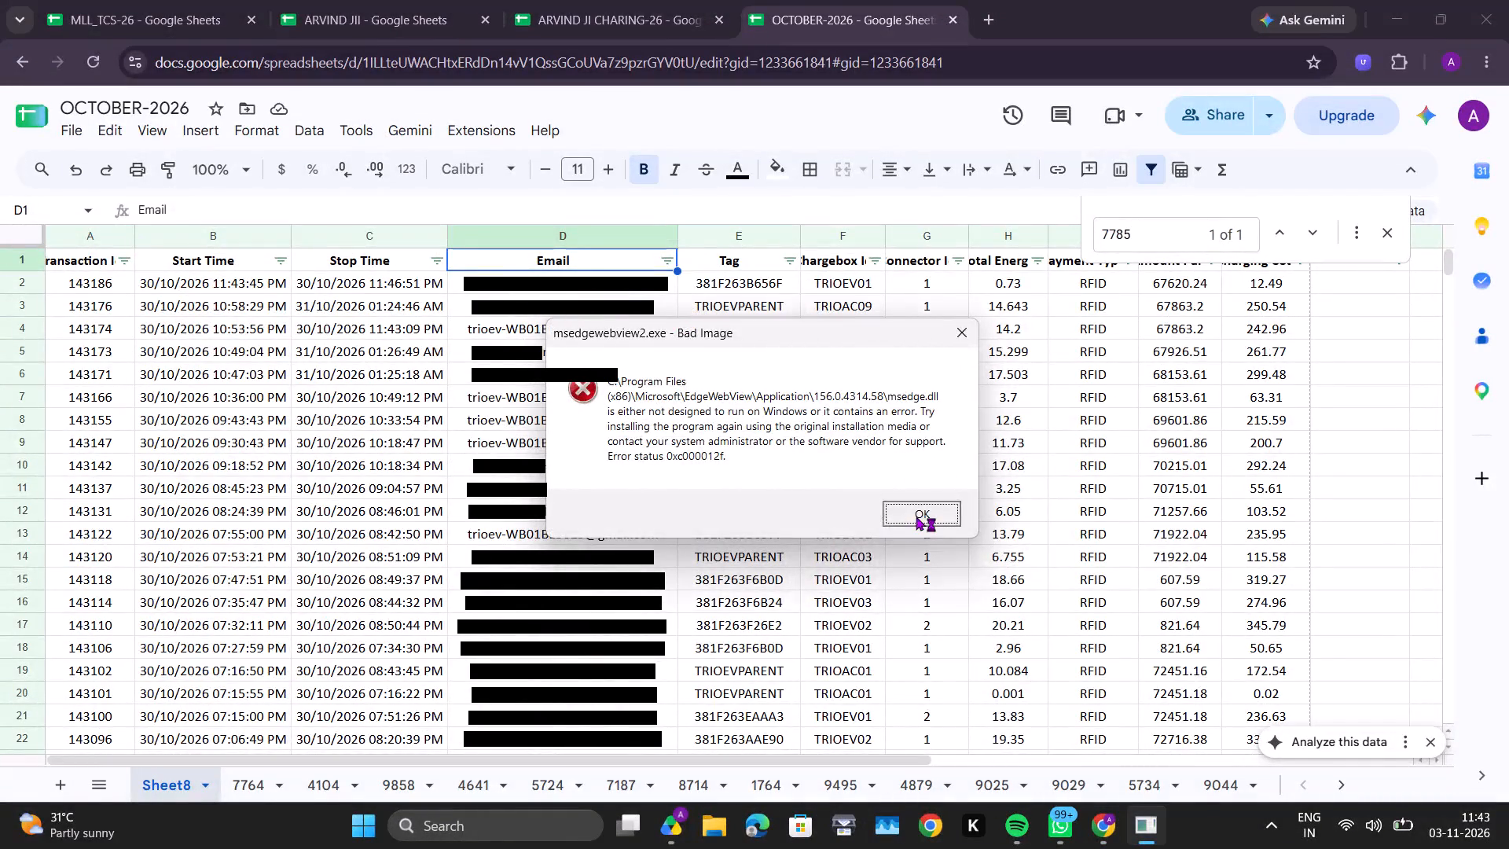
left_click(912, 524)
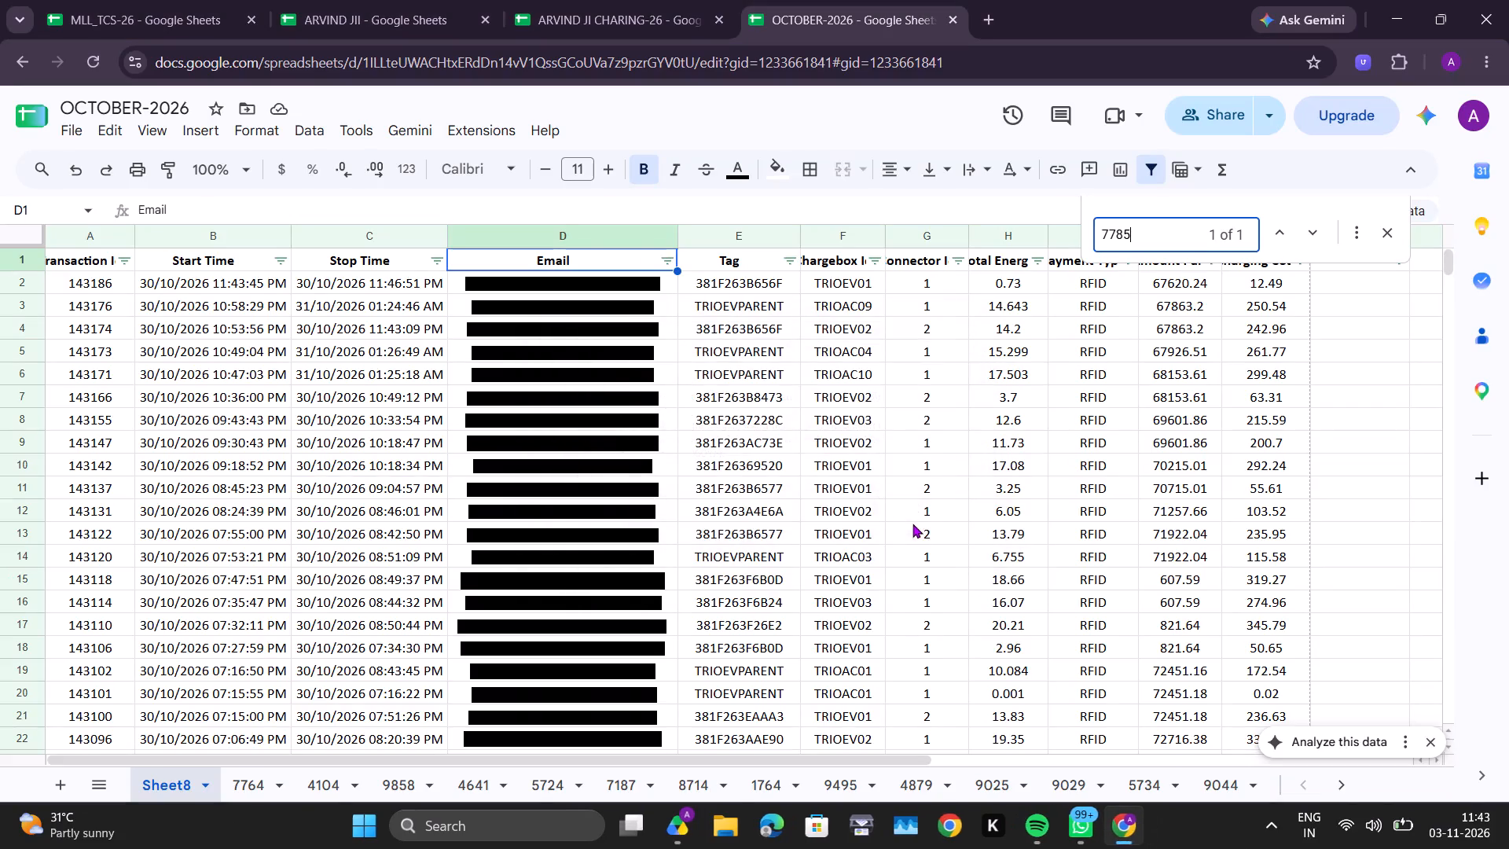
Look through the account list in Sheet8's Email column filter for one belonging to vehicle 7785, leaving the filter unchanged.
left_click(674, 259)
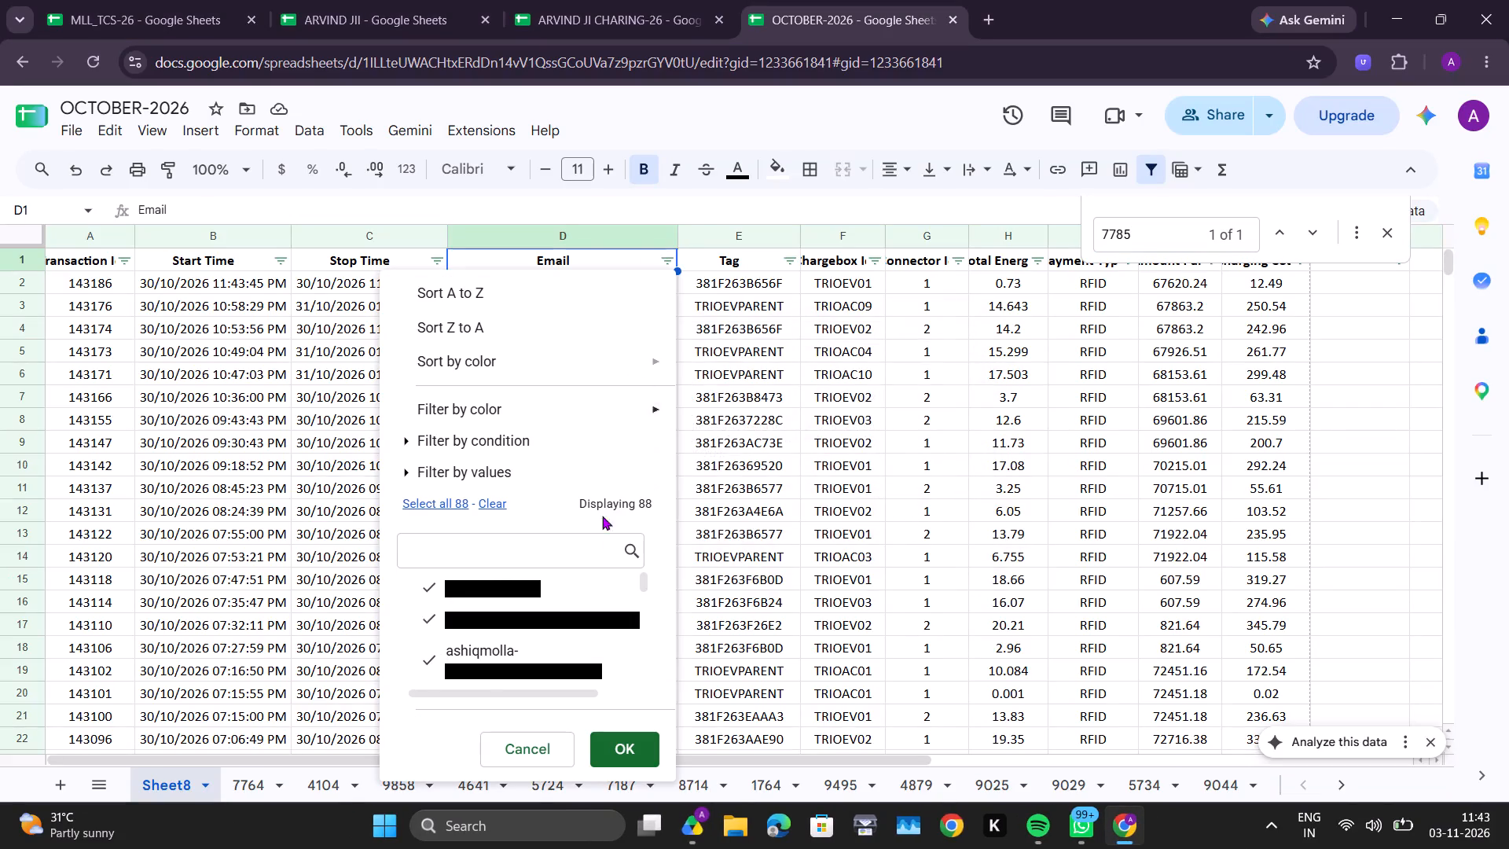
scroll(571, 613, "down", 4)
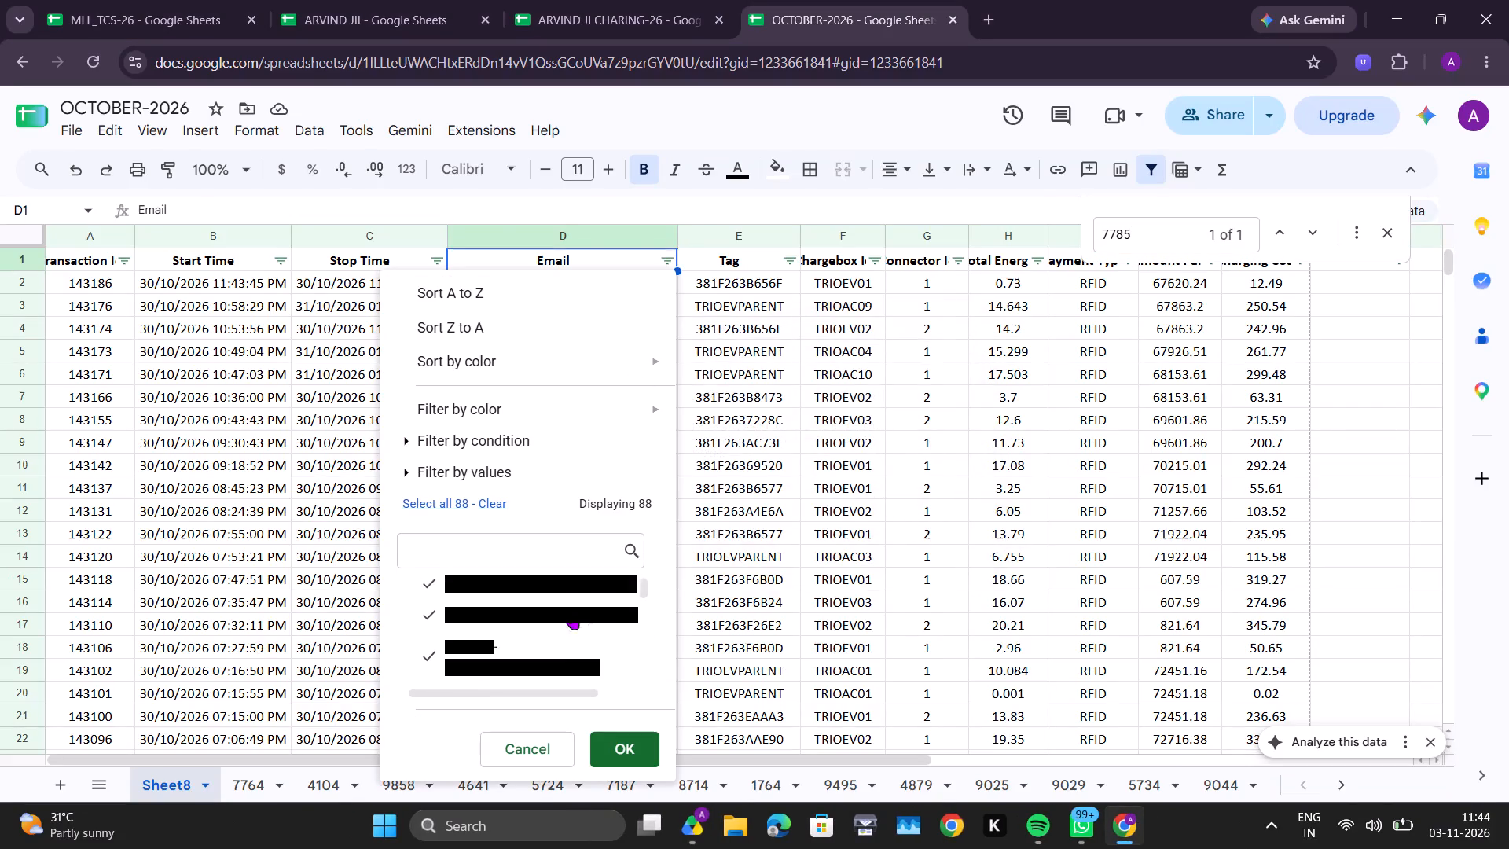
scroll(571, 613, "down", 1)
left_click_drag(644, 590, 646, 611)
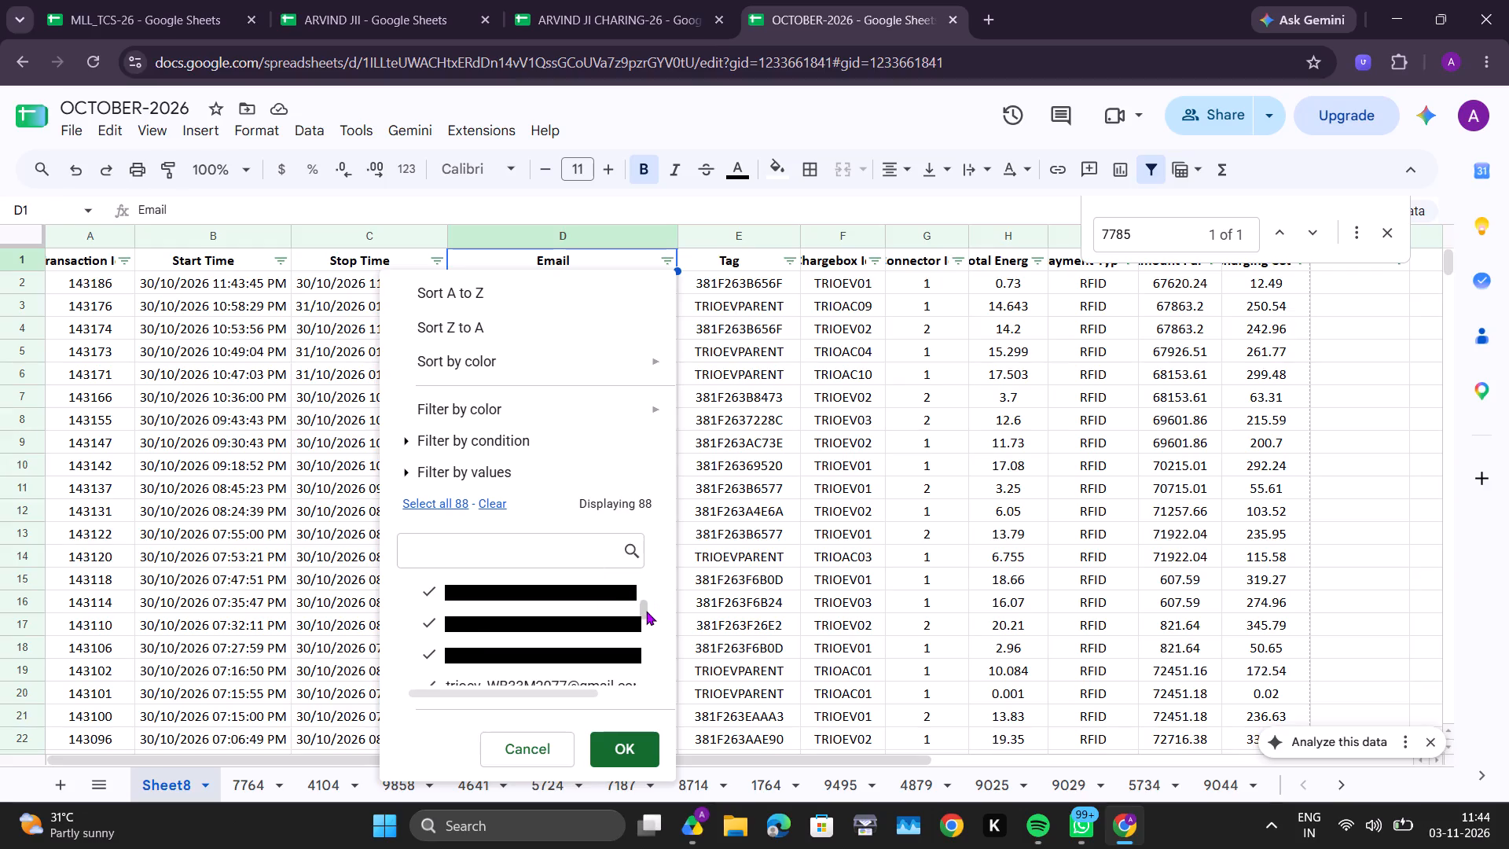
left_click_drag(646, 611, 647, 622)
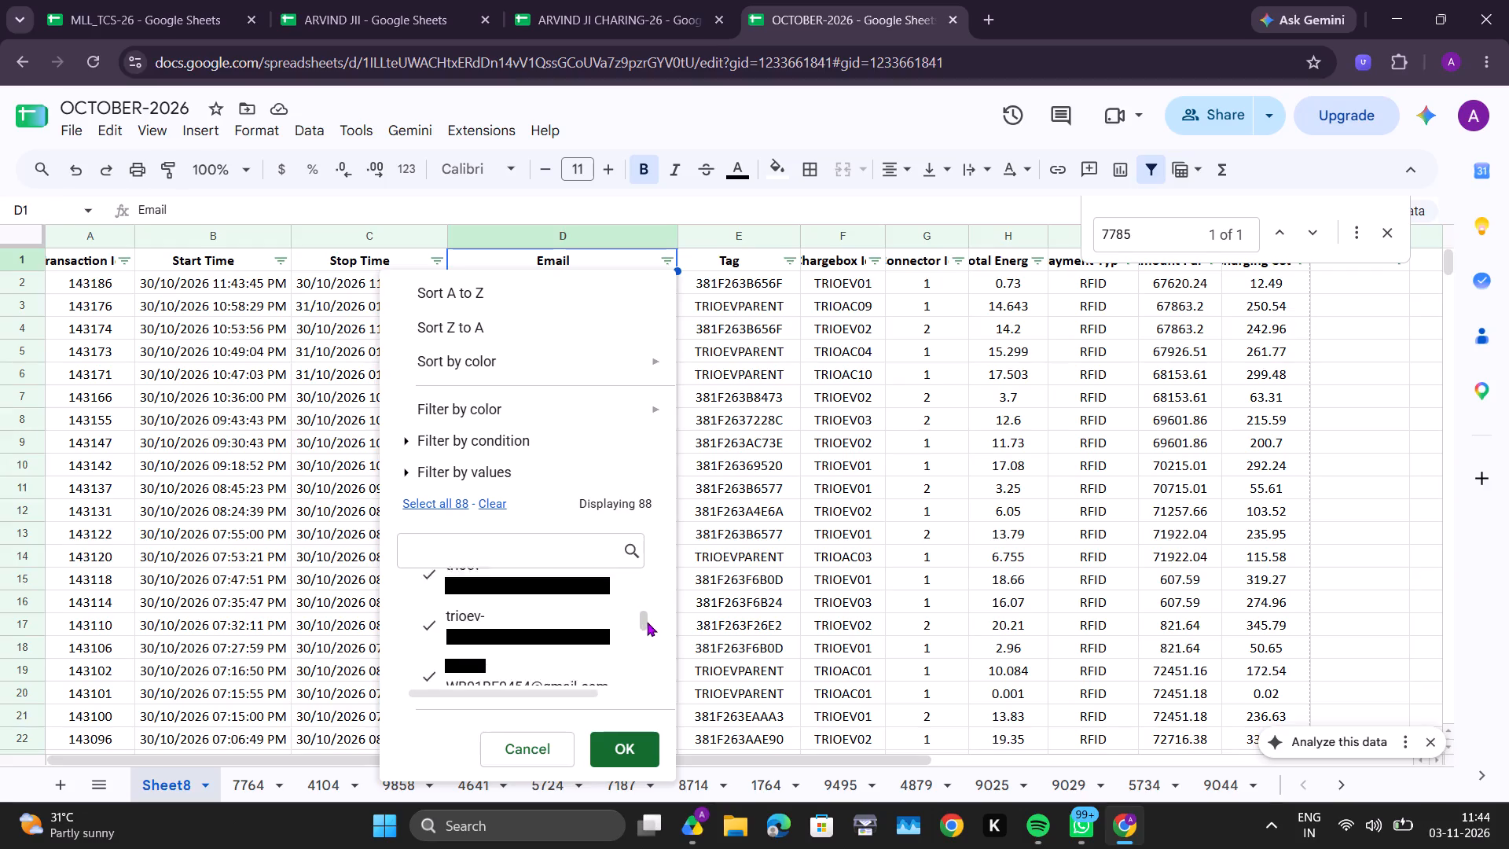
left_click_drag(647, 622, 651, 619)
scroll(583, 620, "down", 1)
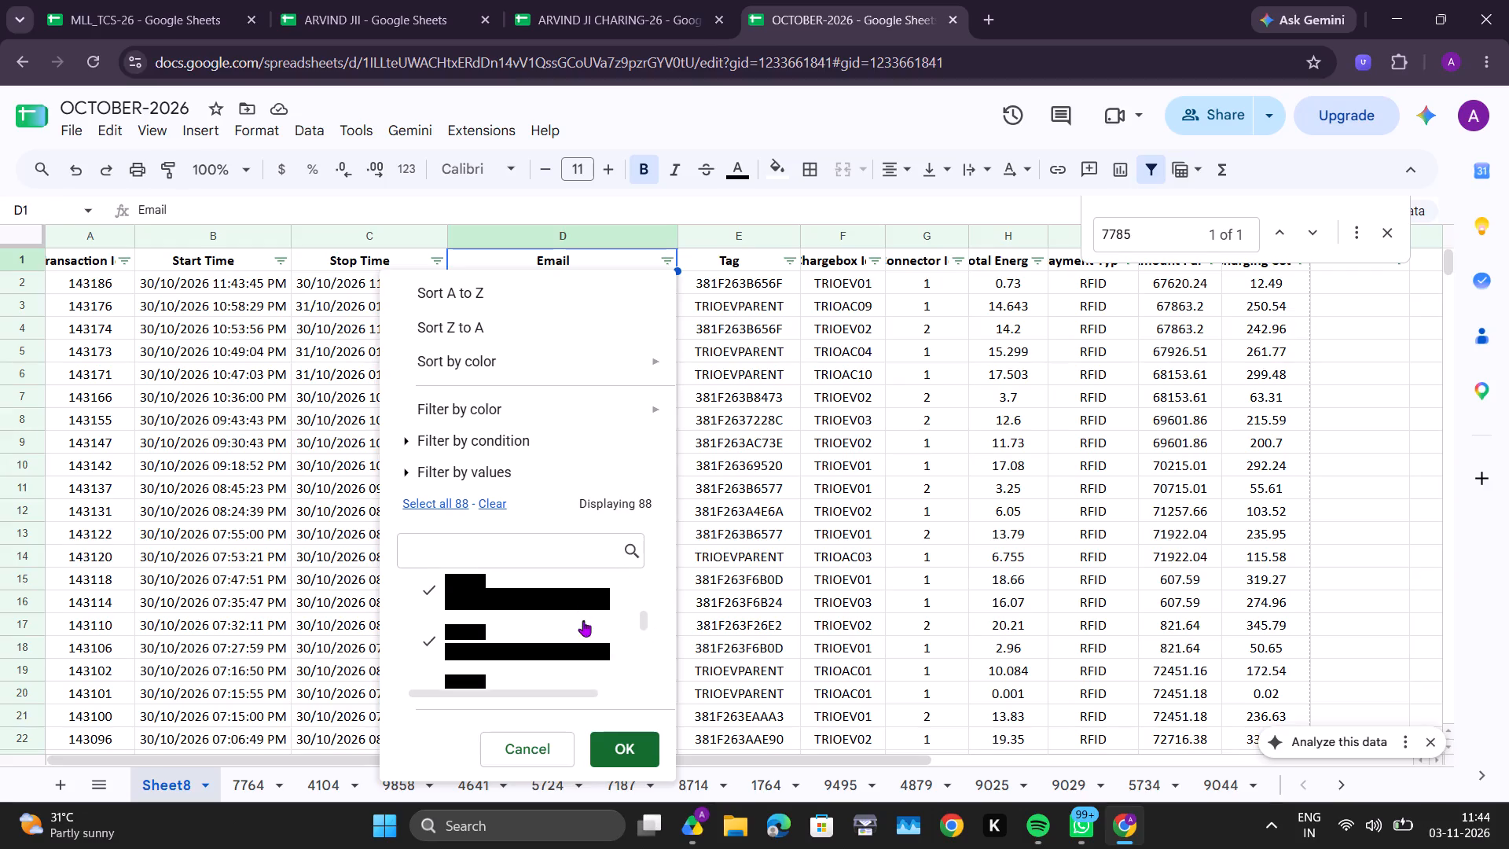
scroll(583, 620, "down", 6)
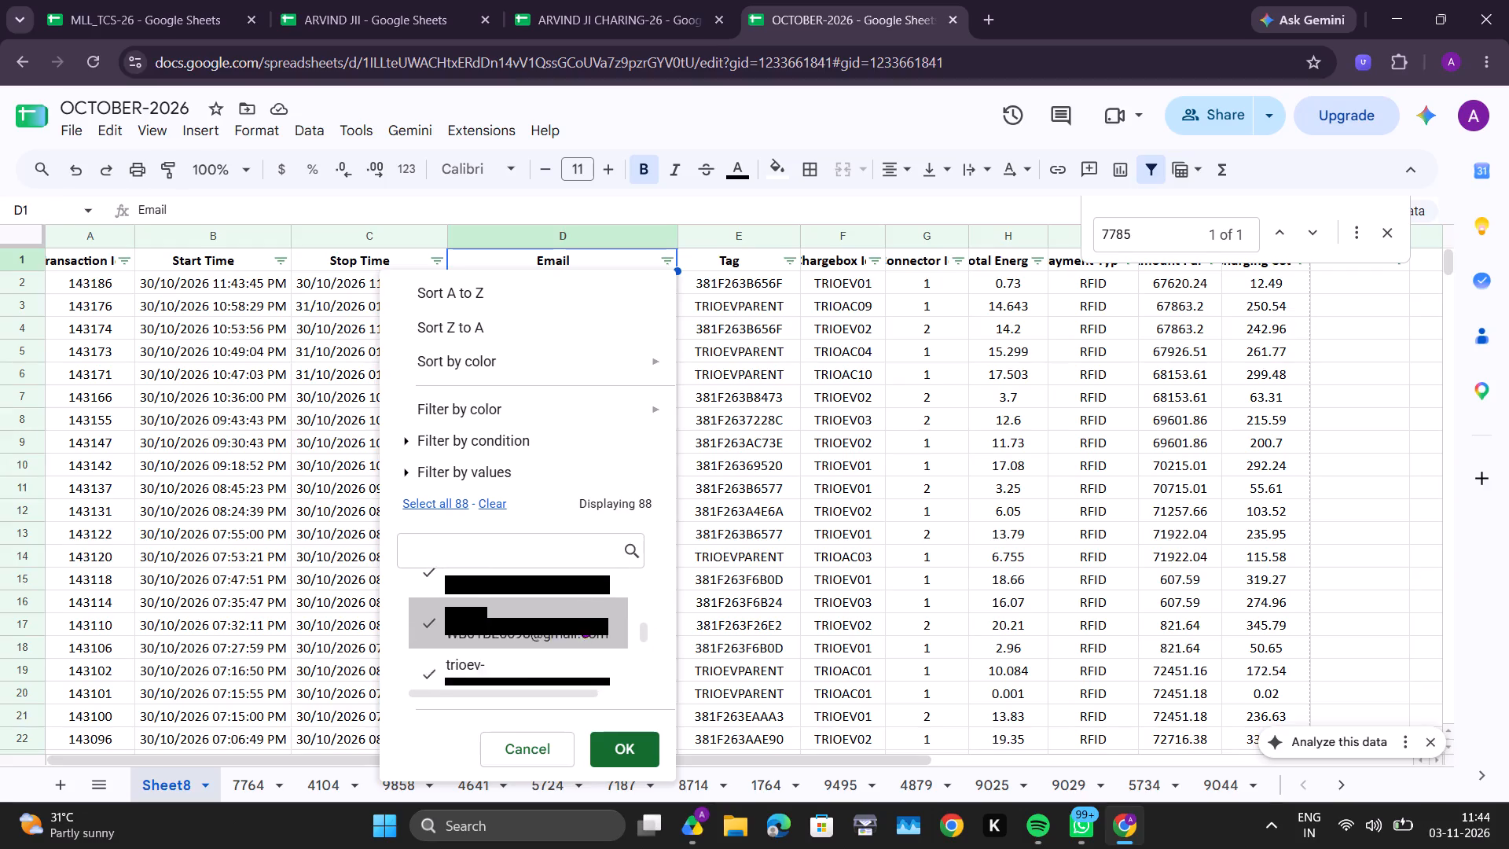
scroll(583, 620, "down", 3)
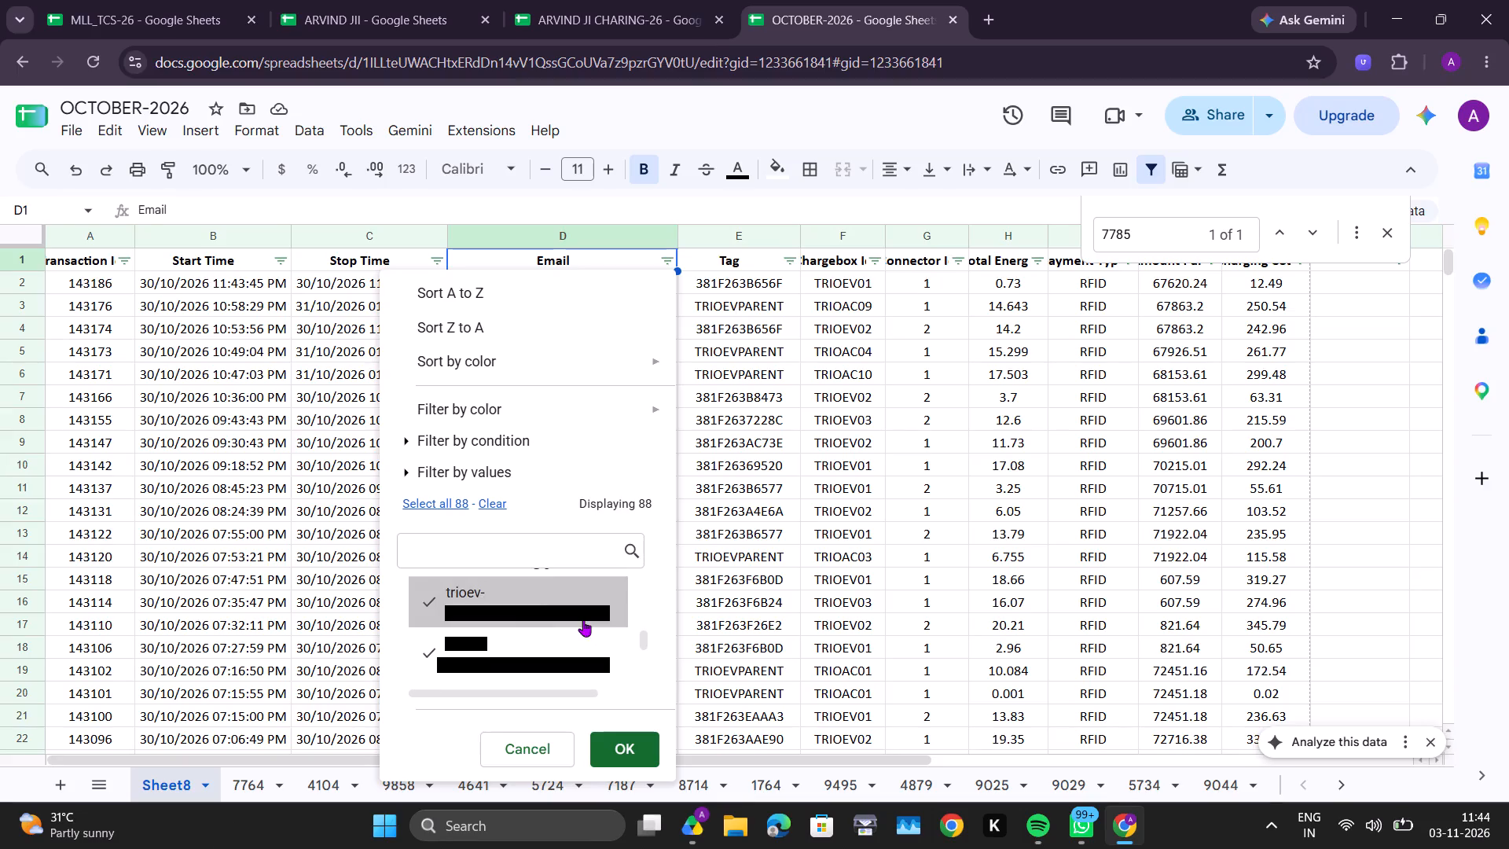
scroll(583, 620, "down", 3)
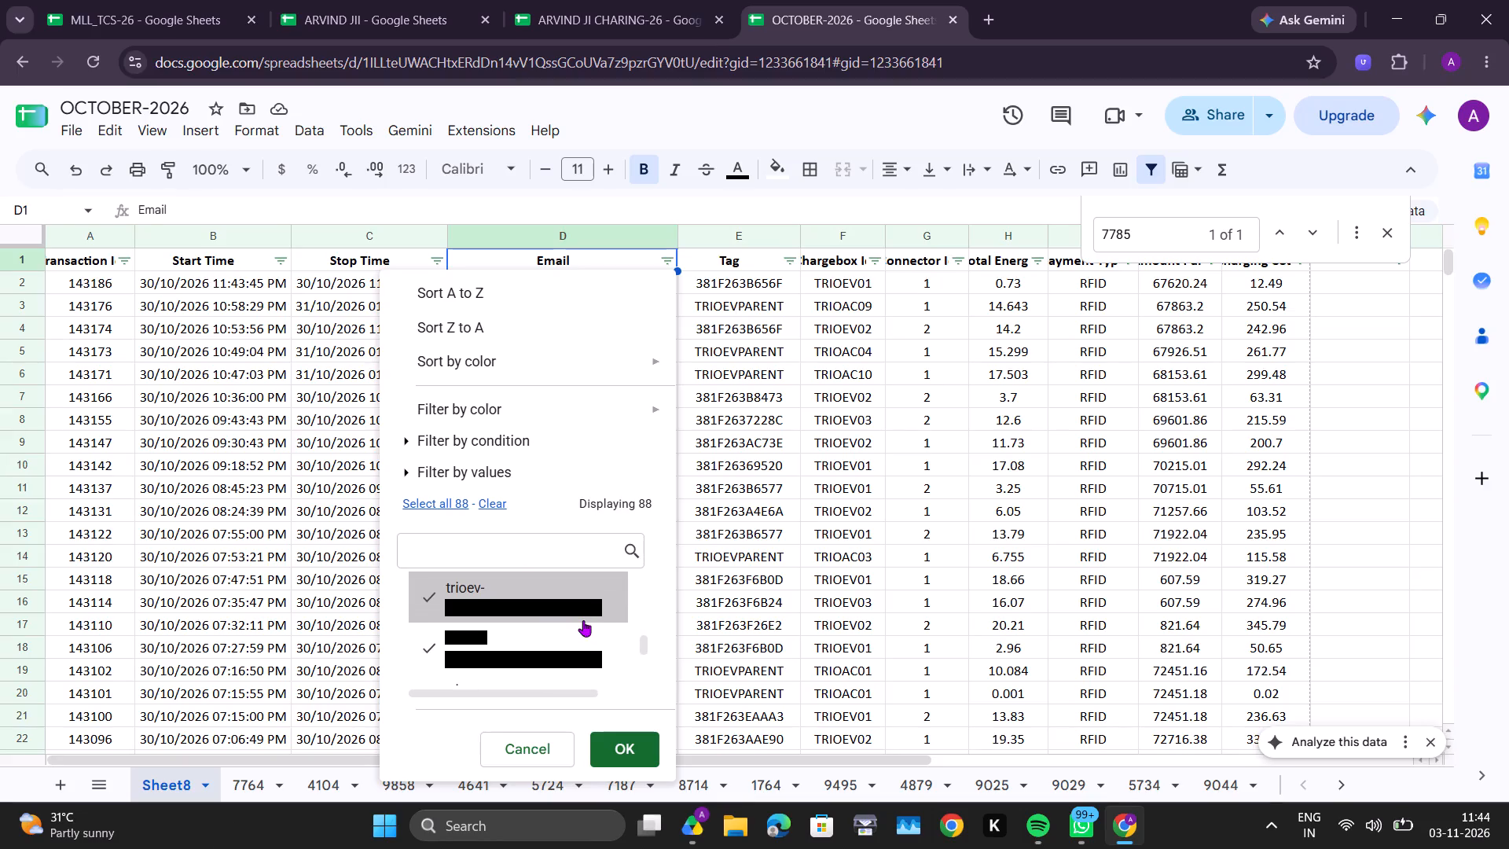
scroll(583, 620, "down", 1)
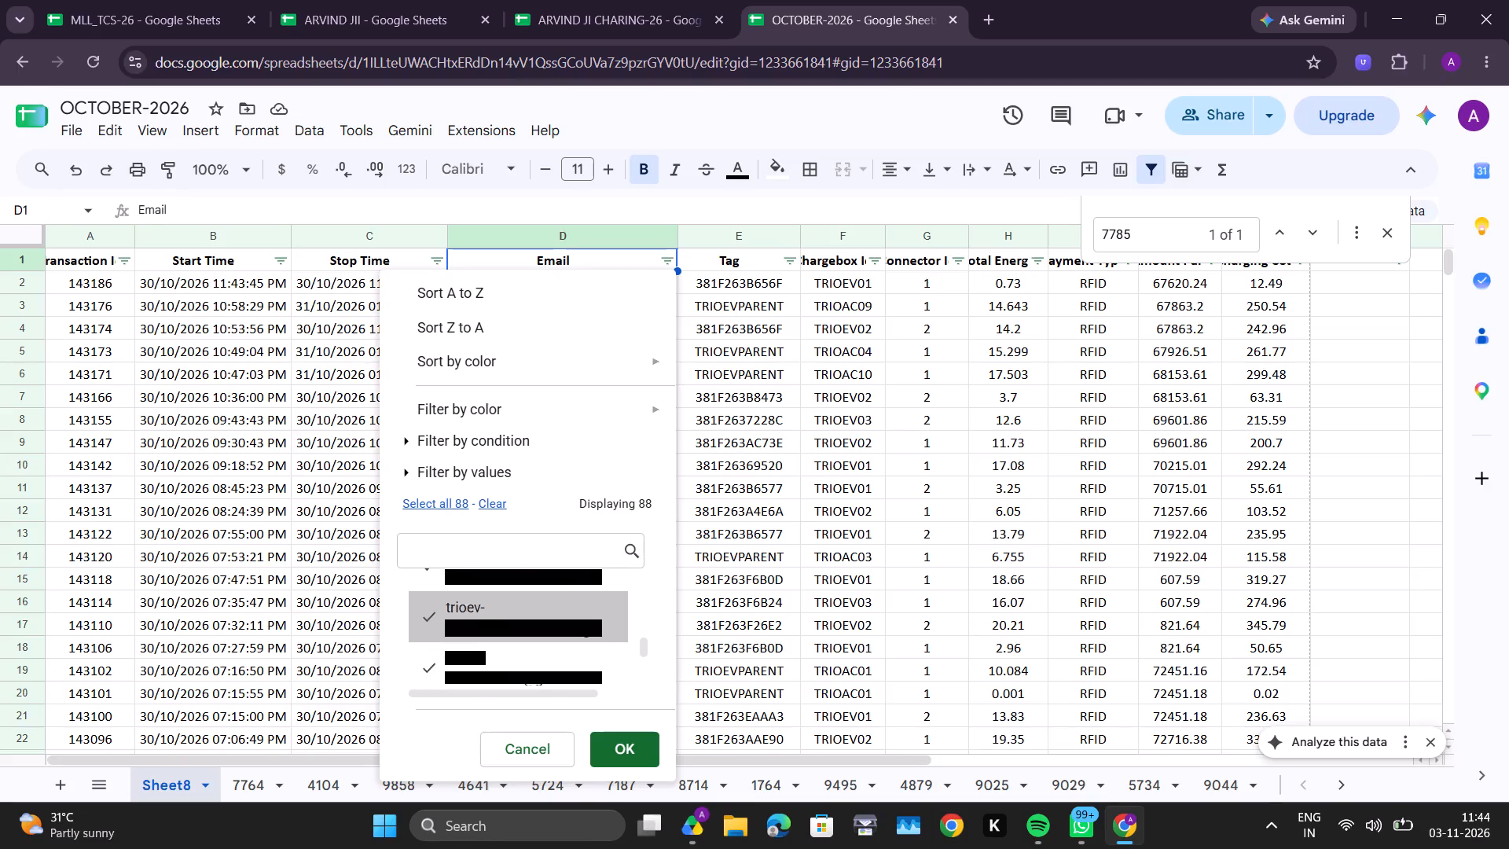
scroll(583, 620, "down", 2)
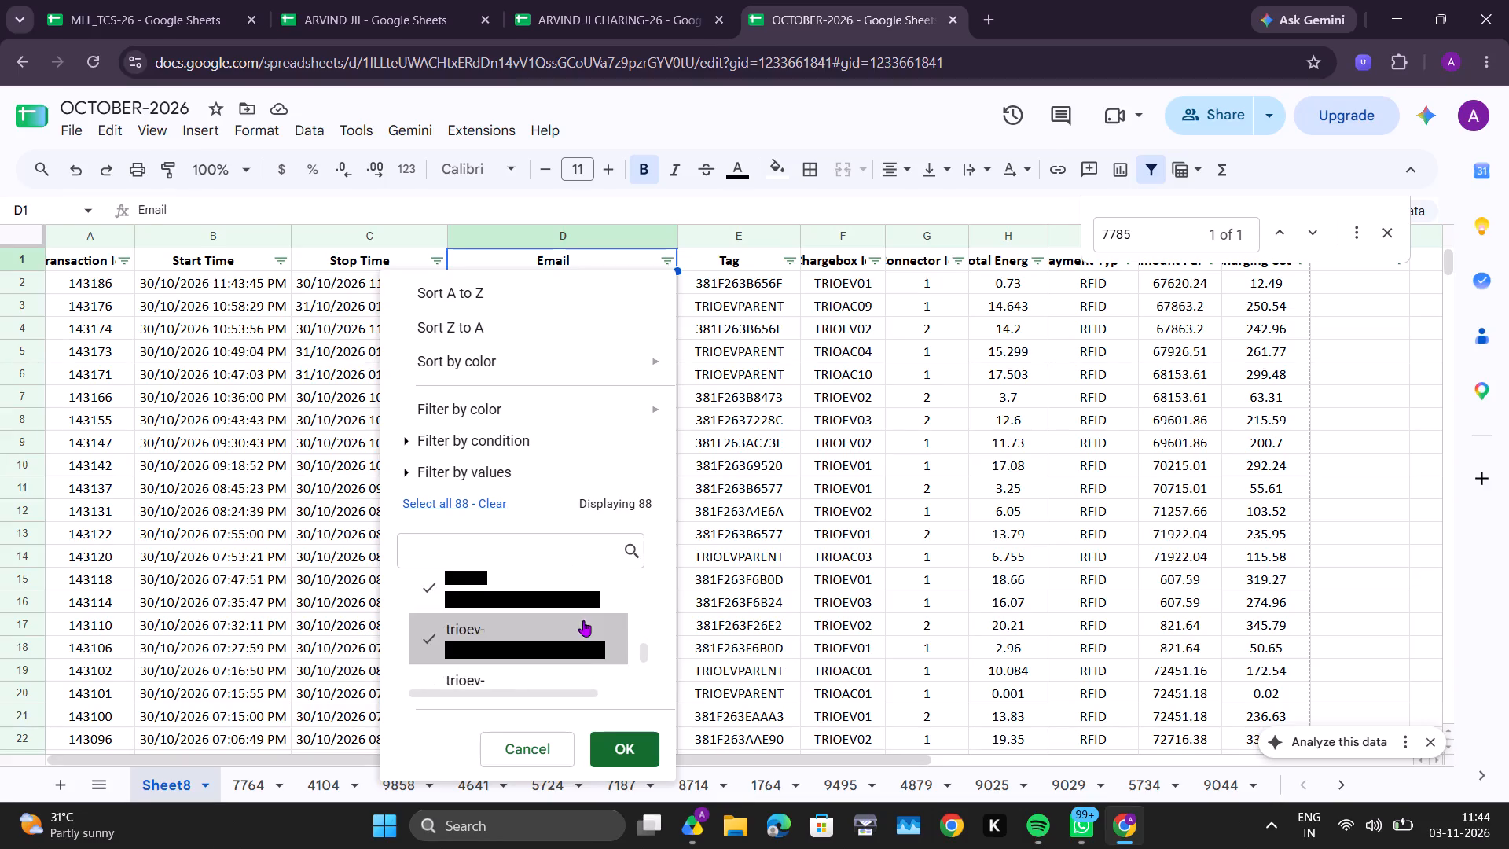
scroll(583, 620, "down", 2)
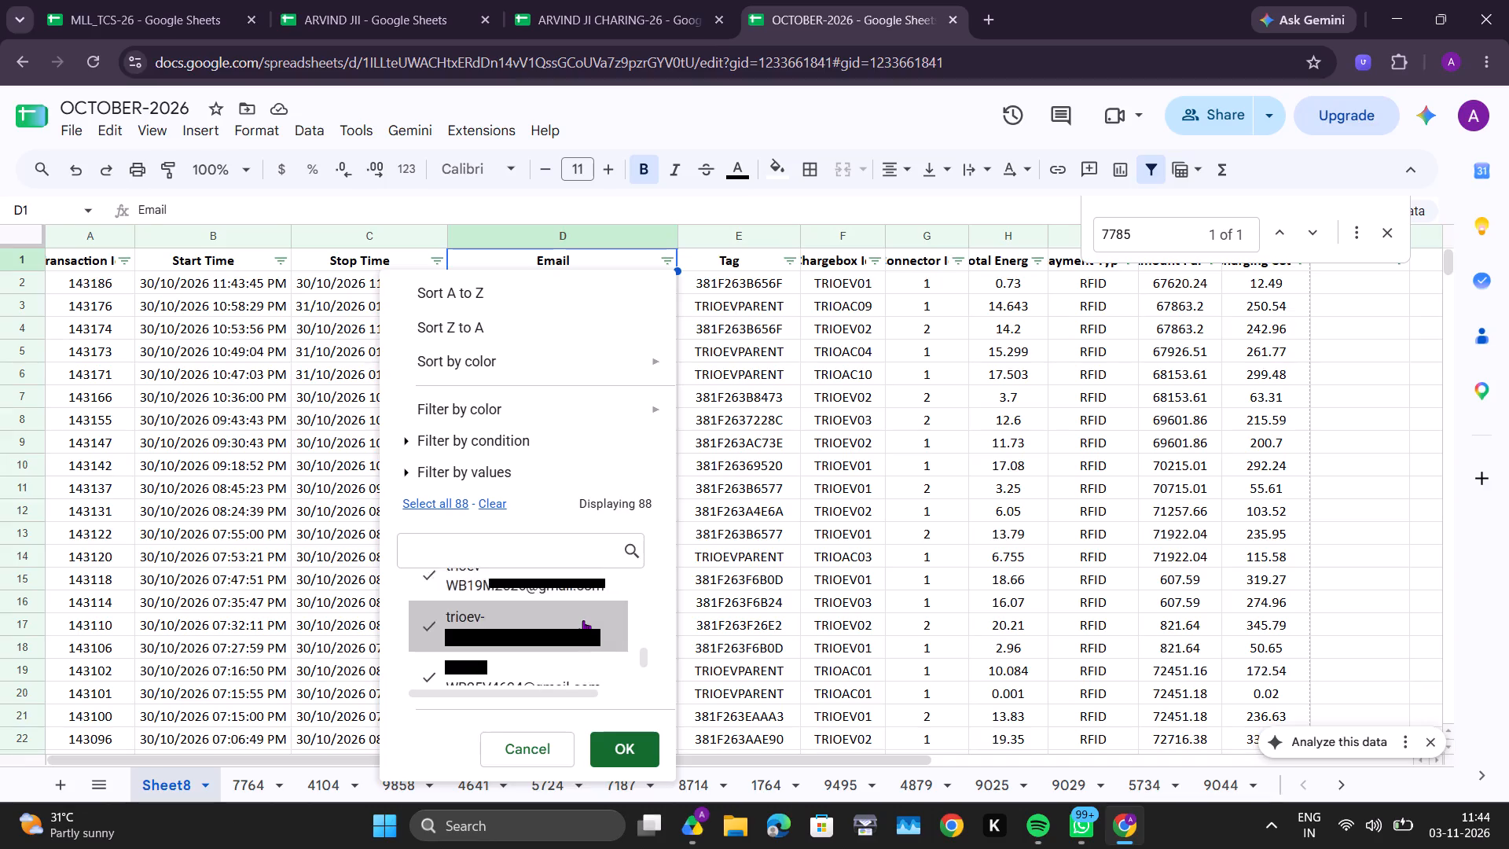
scroll(583, 620, "down", 2)
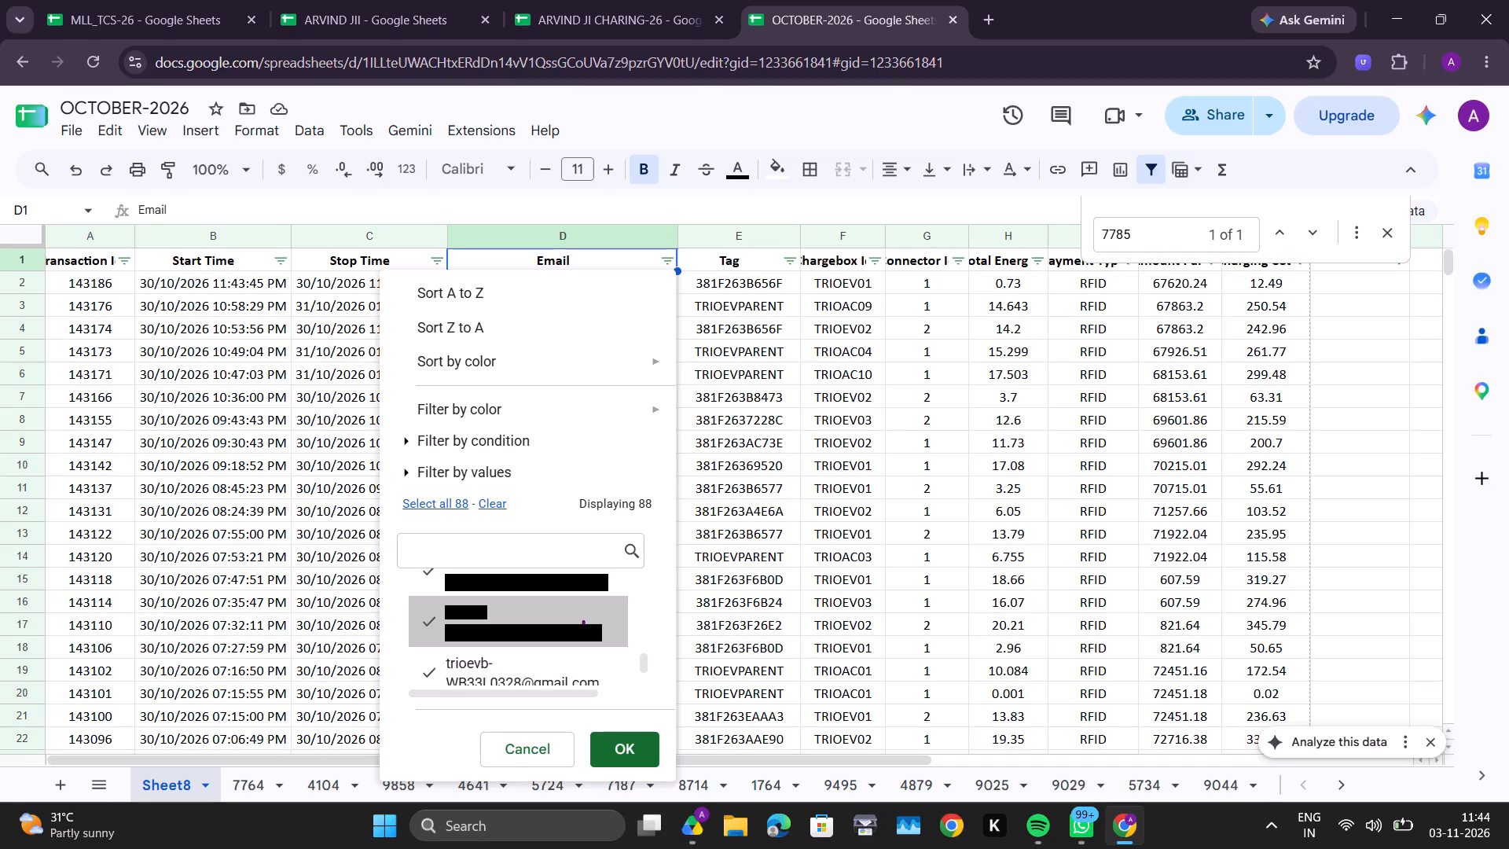
scroll(583, 620, "down", 2)
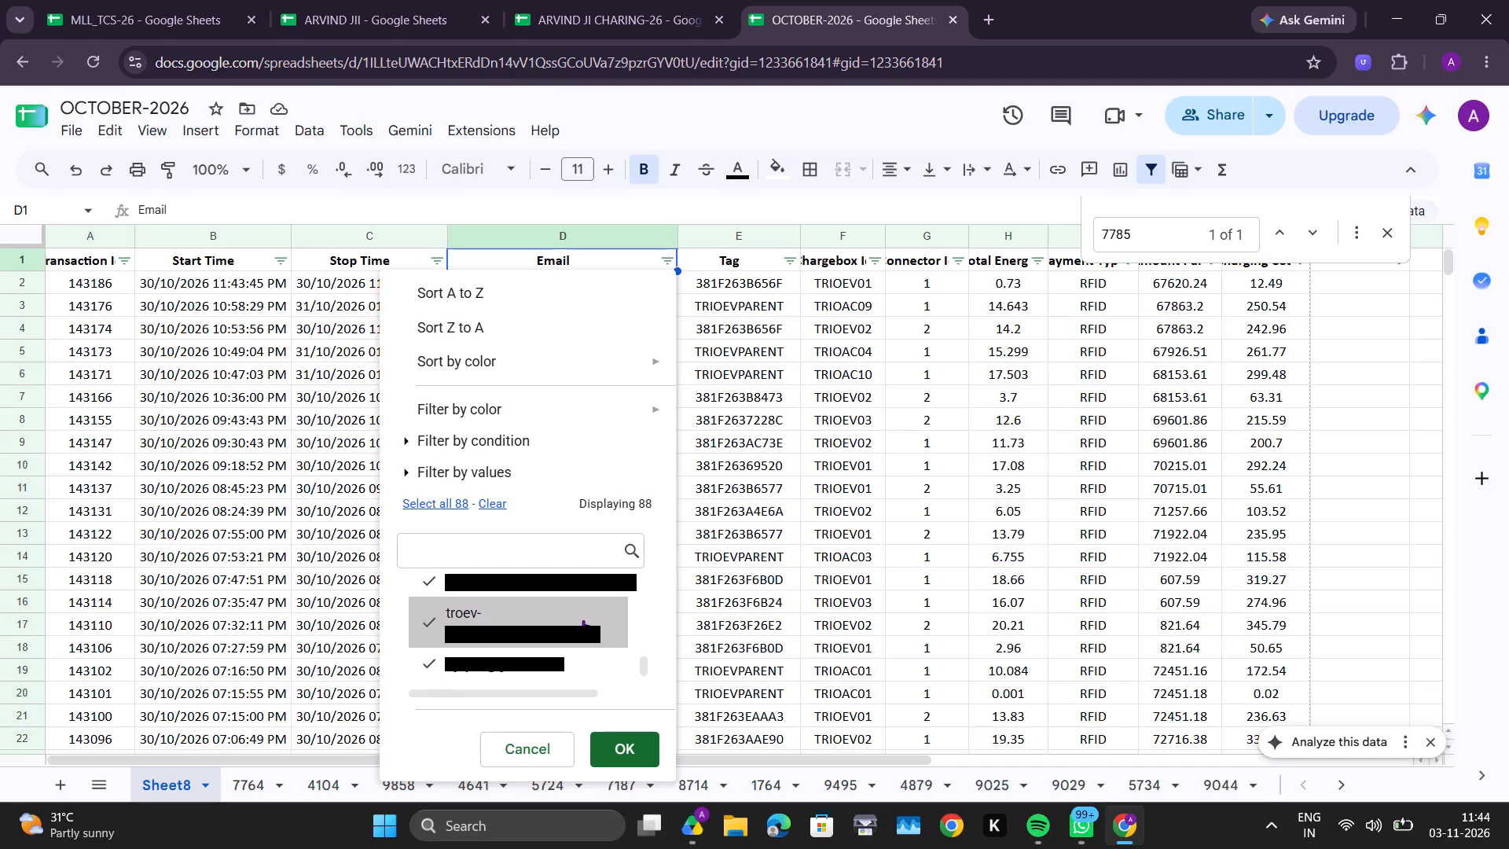
scroll(583, 620, "down", 2)
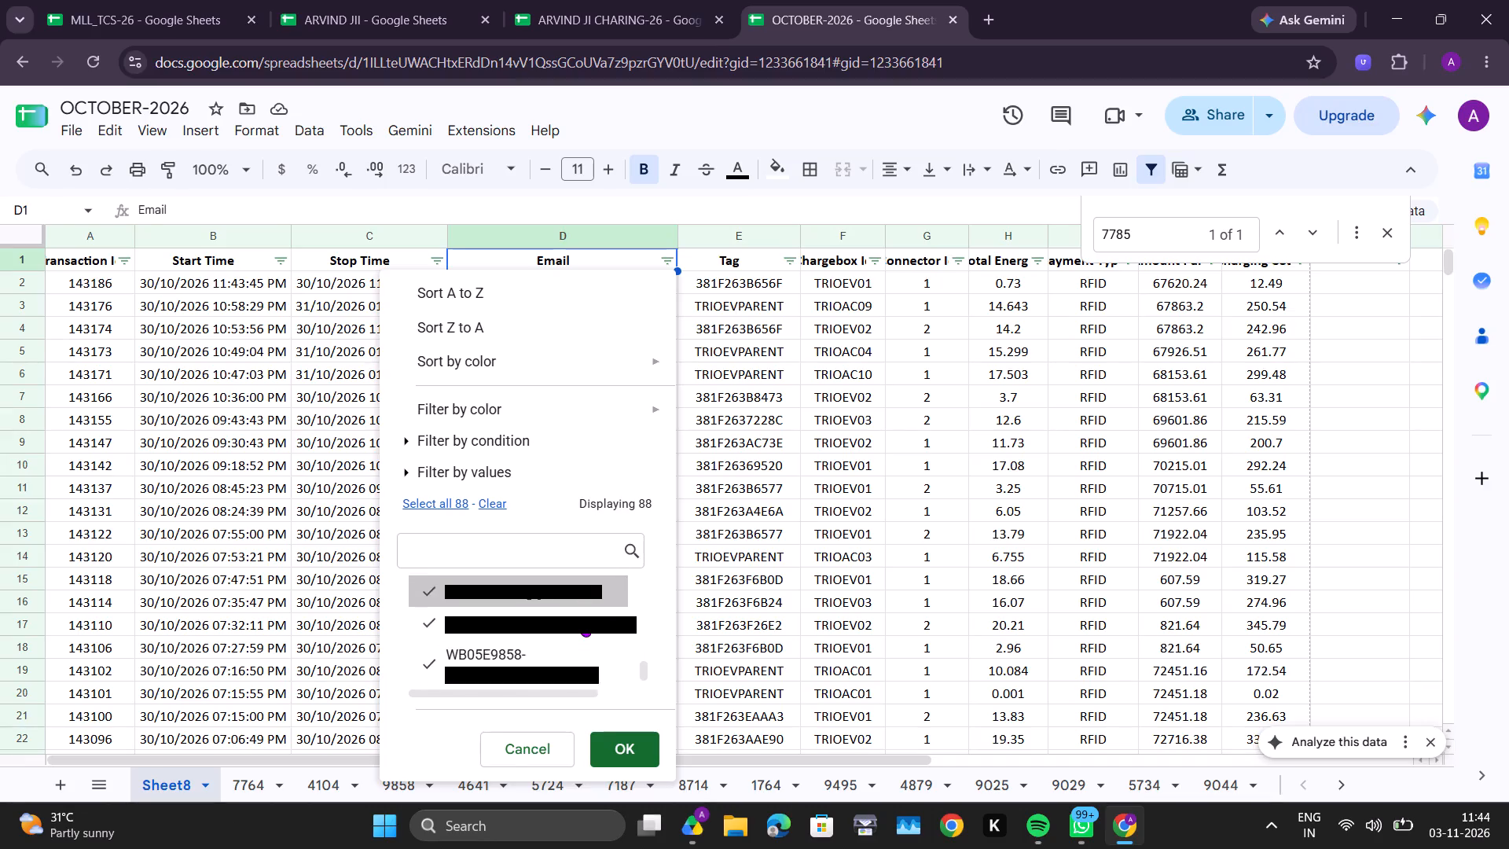
scroll(583, 620, "down", 2)
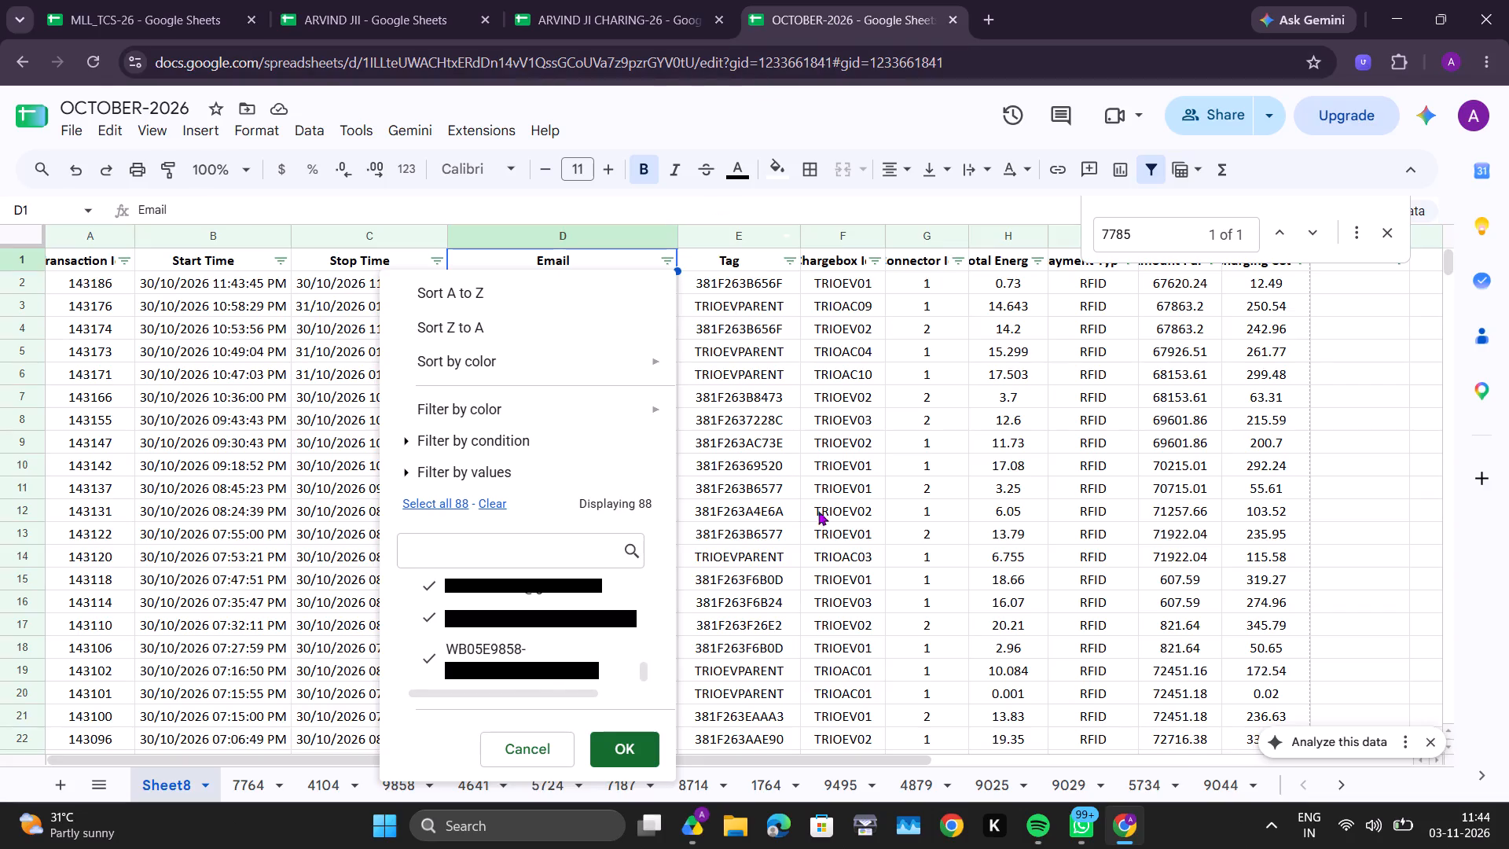
left_click(845, 528)
Check the C.UNIT column on the OCT-26 sheet of ARVIND JII and the 7785 slow-charging rows, ending back in OCTOBER-2026.
left_click(685, 0)
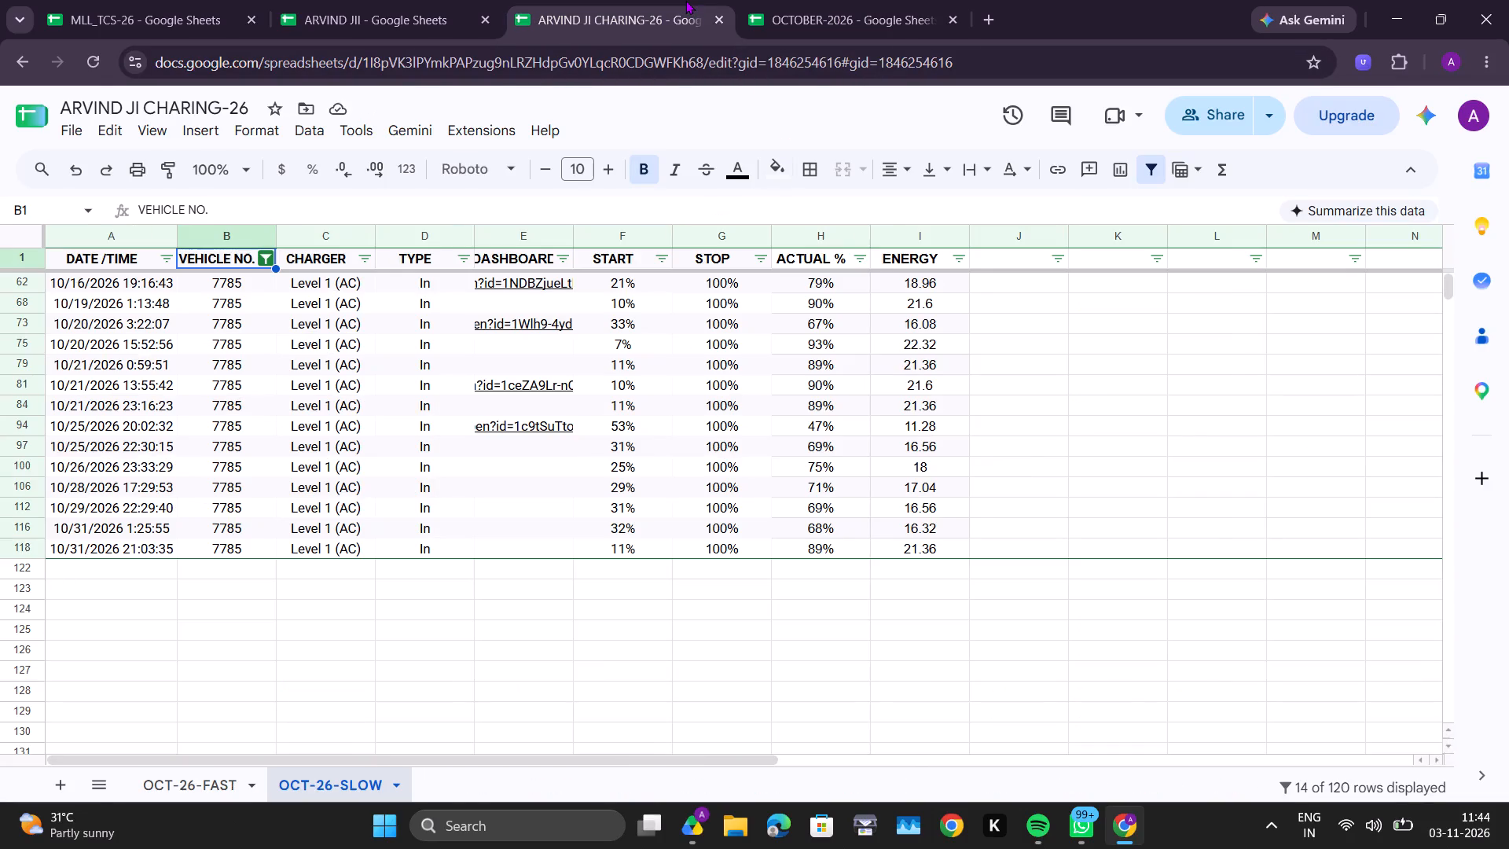
left_click(778, 14)
left_click(595, 13)
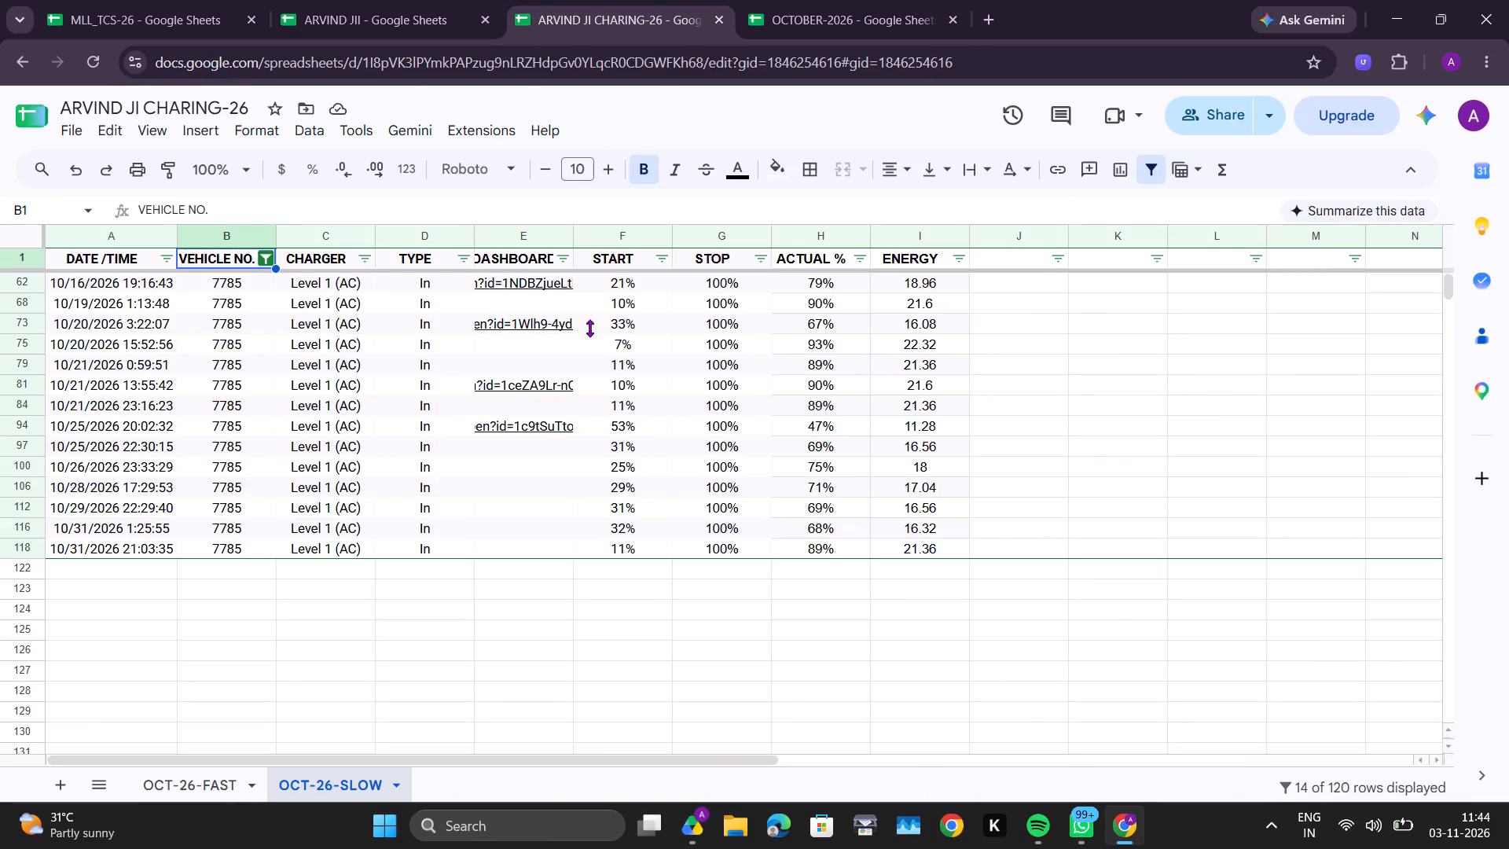
left_click(448, 0)
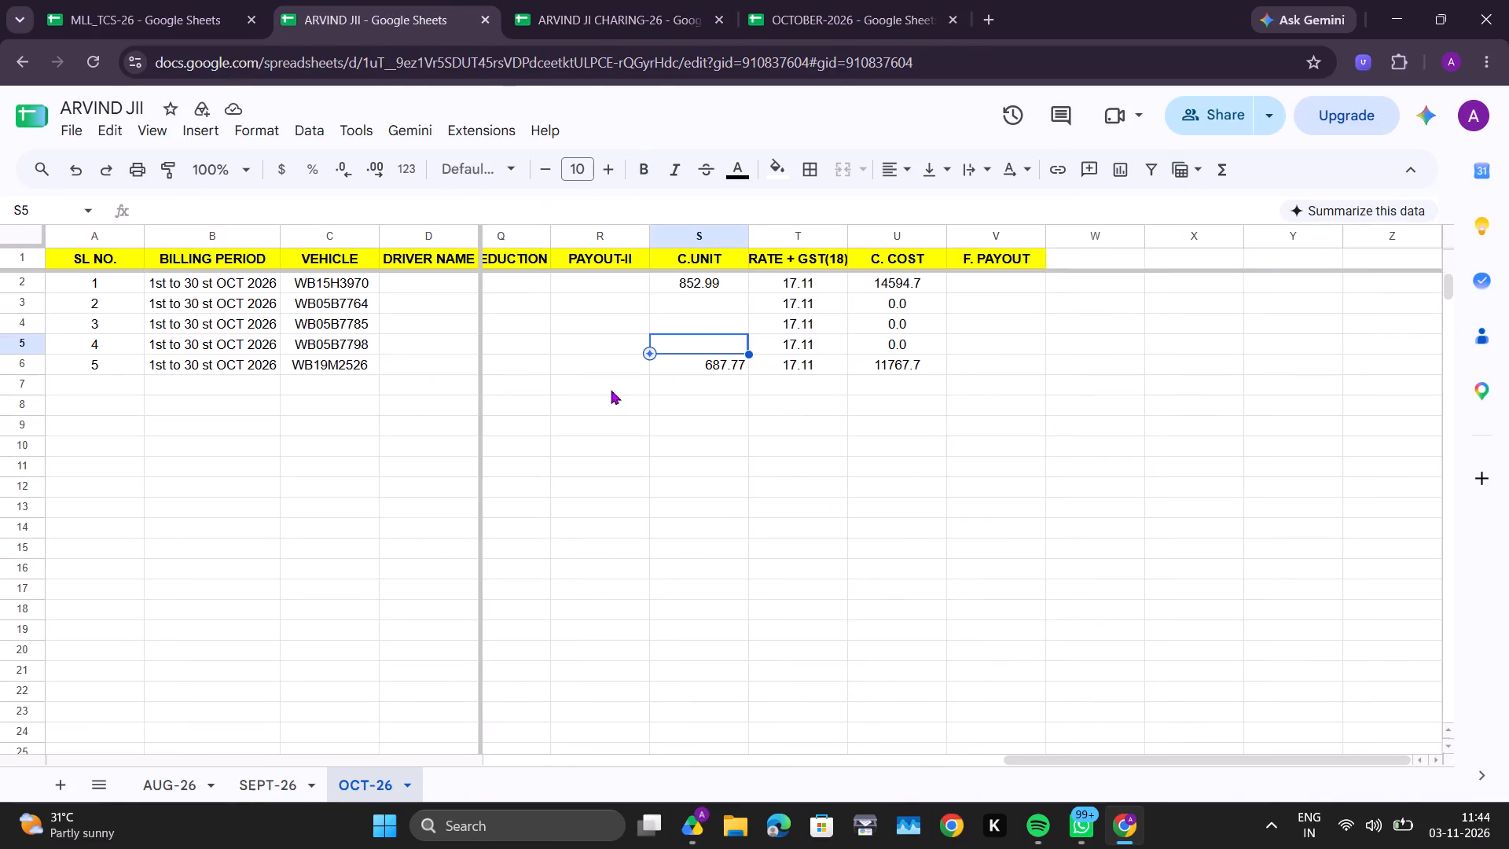
left_click(697, 317)
left_click(647, 0)
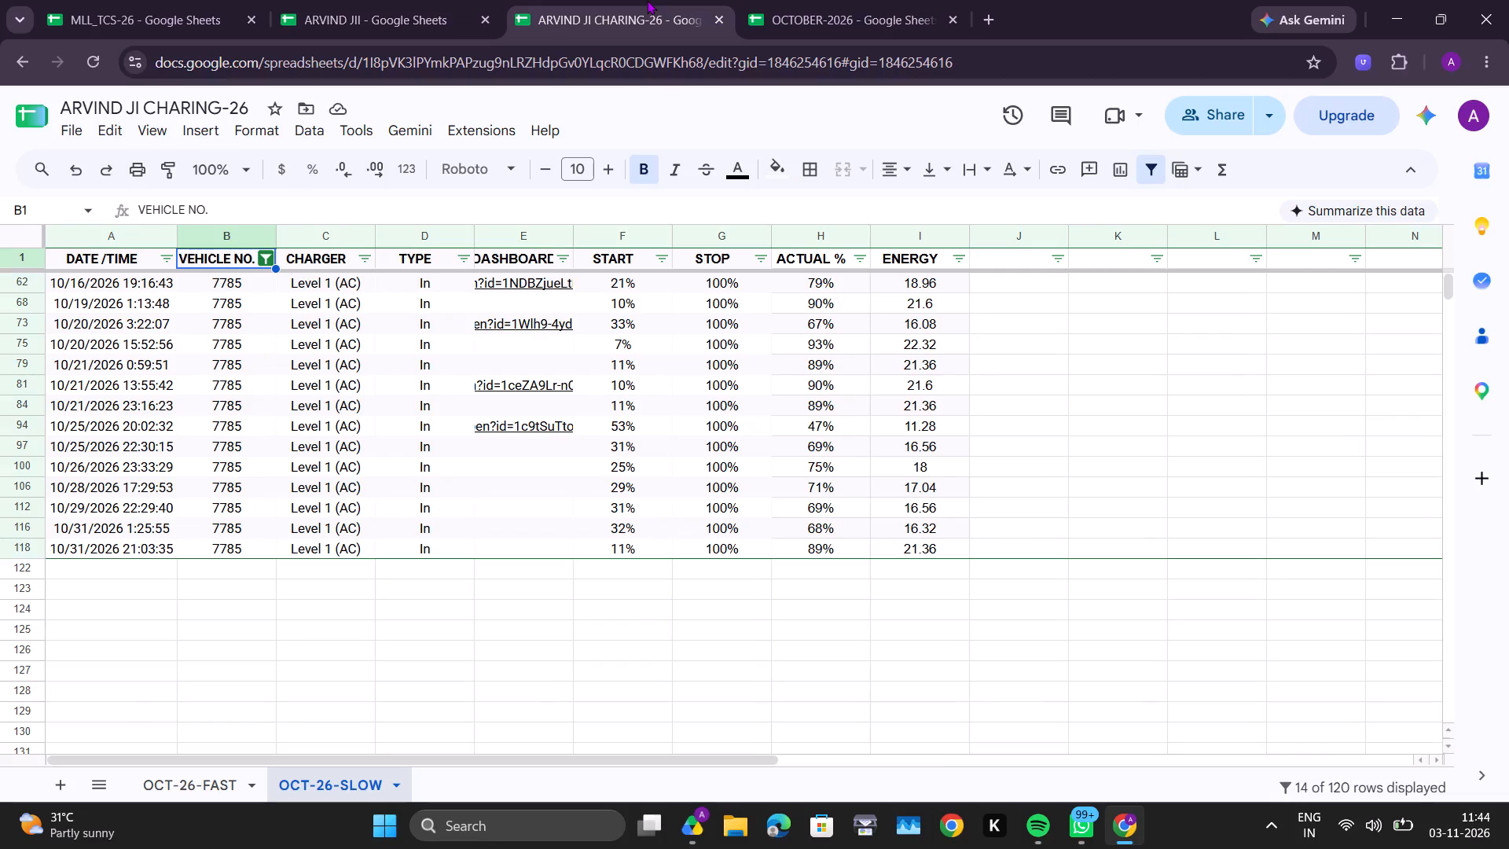
left_click(788, 0)
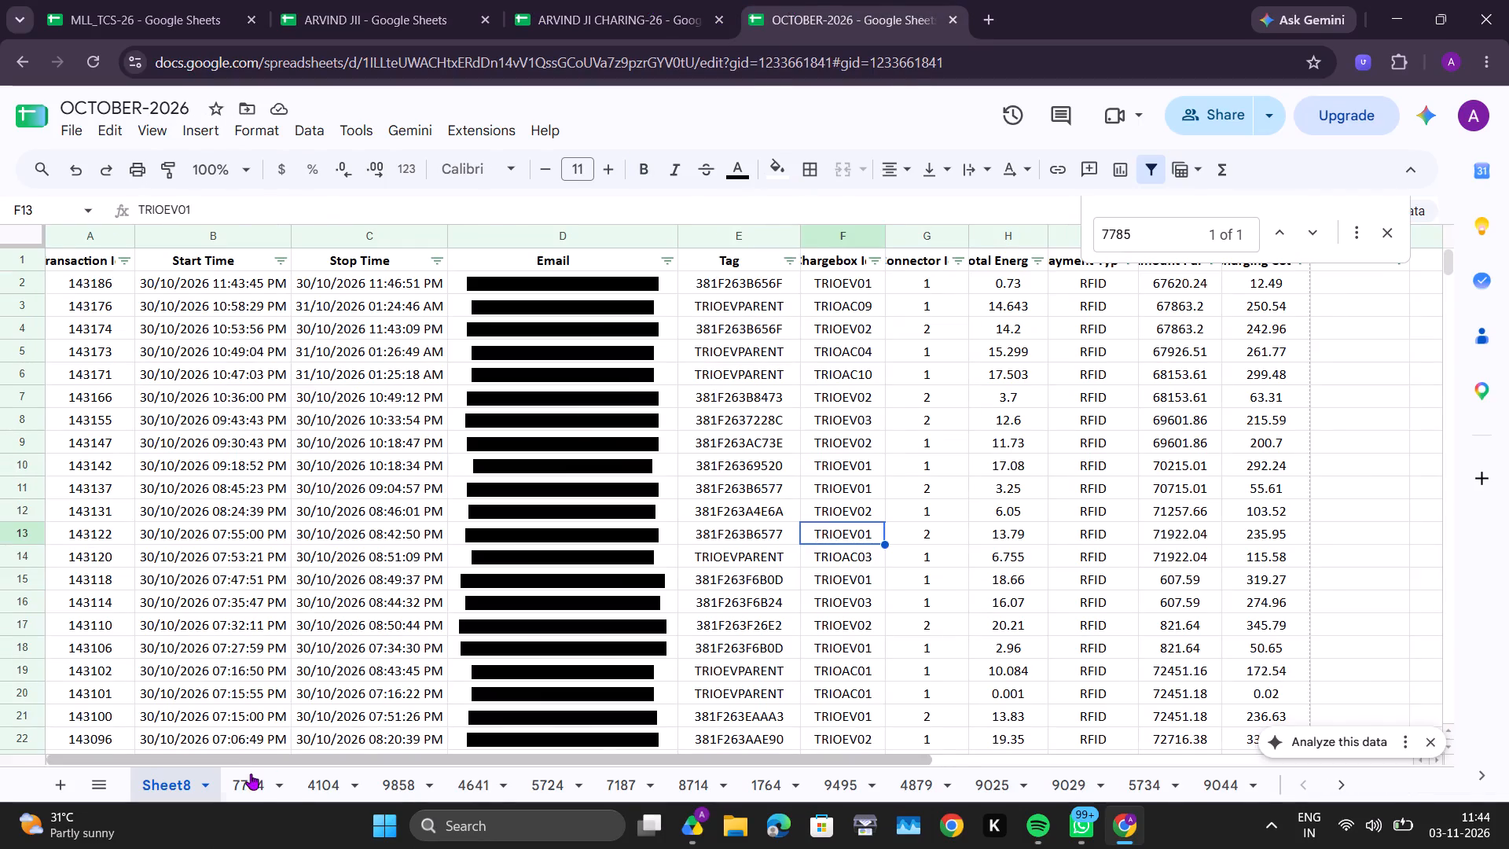
Total the Total Energy values of the fast-charging records on the 7764 sheet of OCTOBER-2026.
left_click(251, 774)
scroll(553, 380, "up", 13)
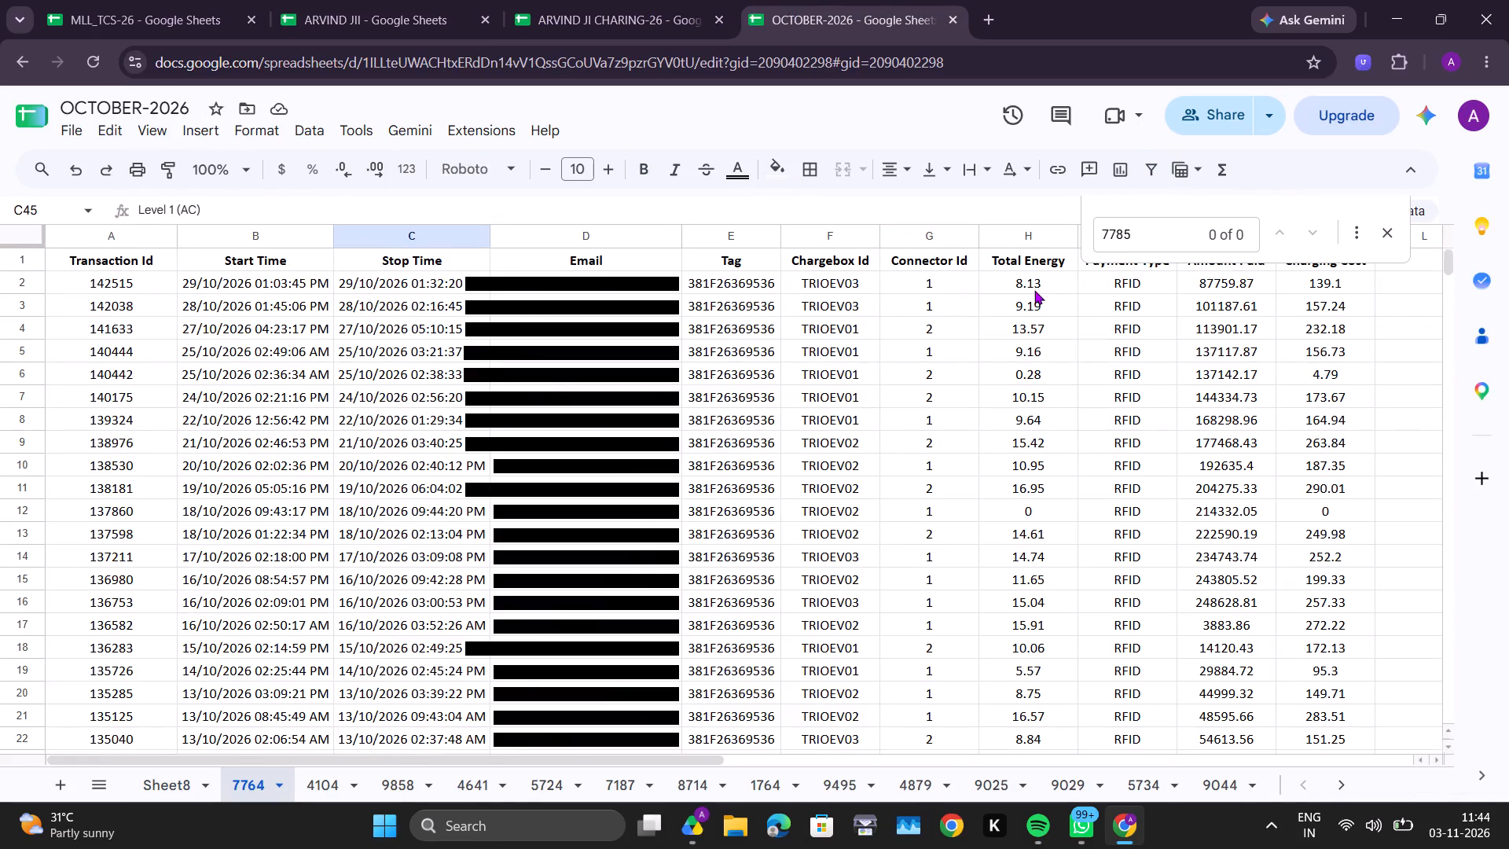
left_click_drag(1034, 290, 1019, 372)
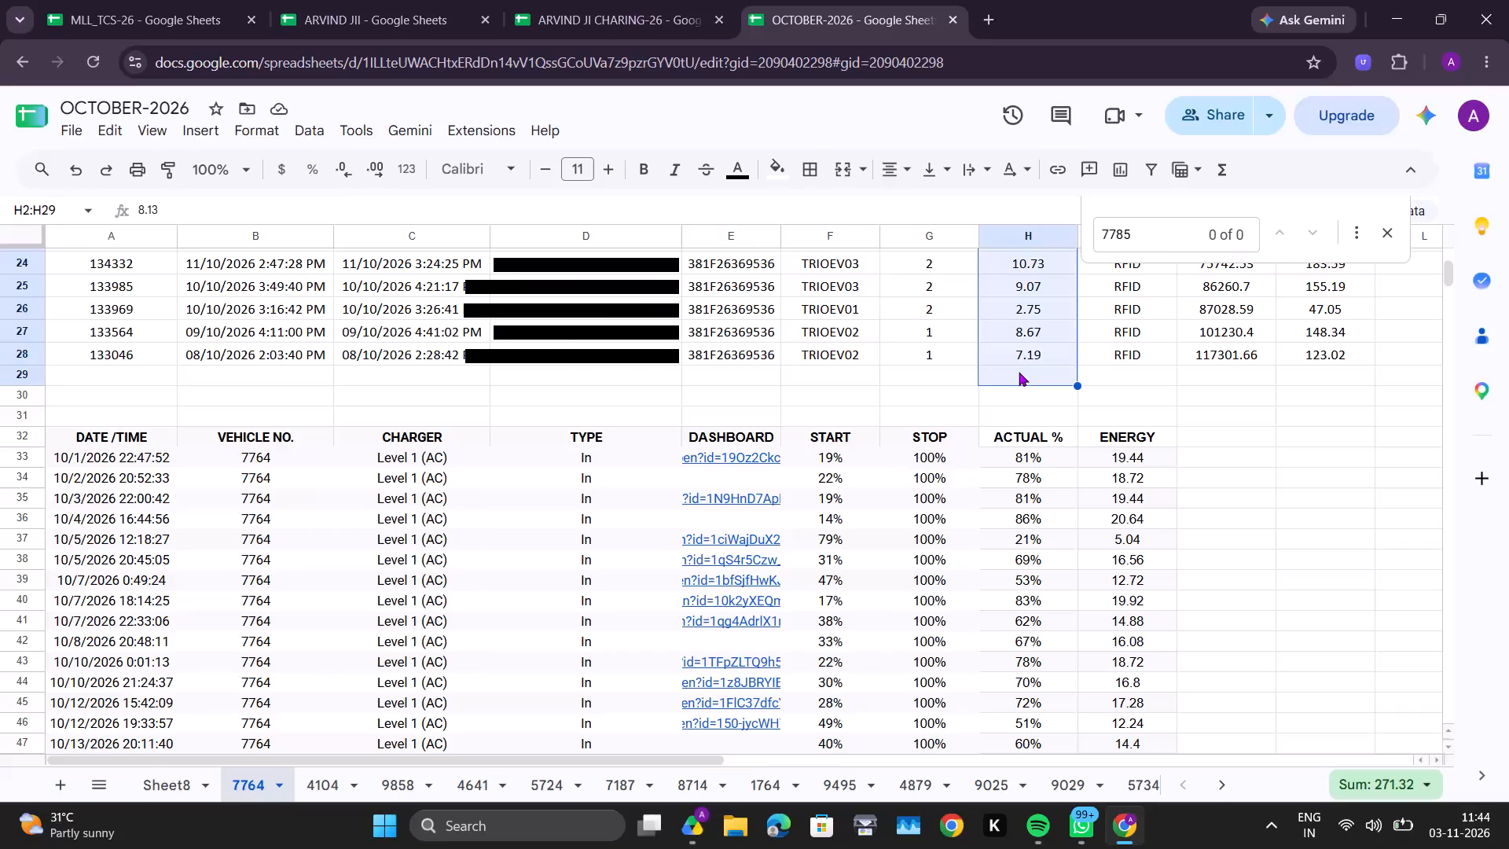
Delete the 7764 sheet's slow-charging rows dated 10/7/2026 18:14:25, 10/7/2026 22:33:06 and 10/12/2026 19:33:57.
scroll(130, 510, "down", 1)
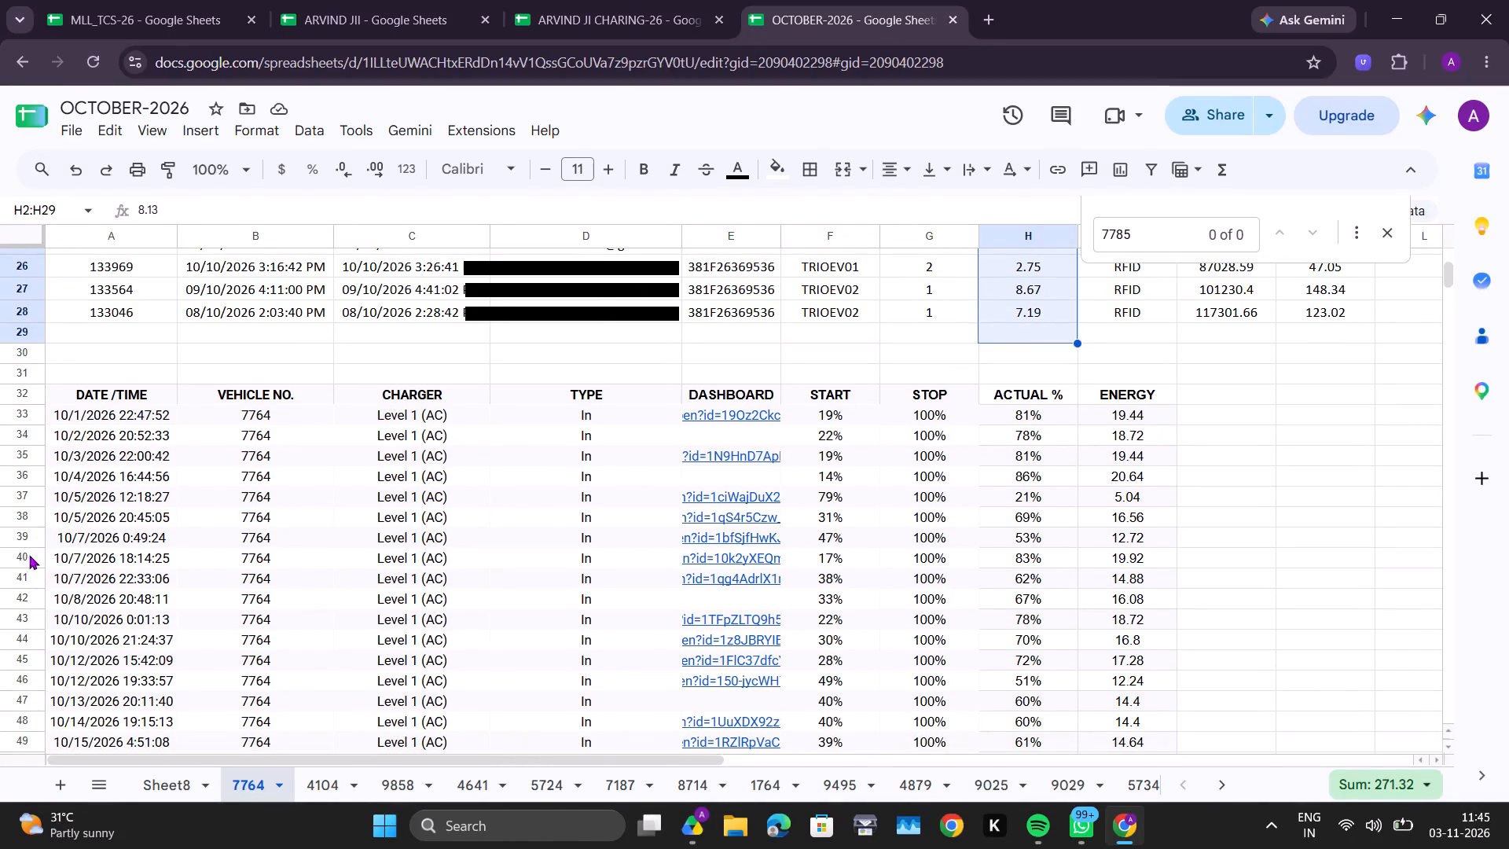
left_click_drag(30, 553, 21, 577)
right_click(21, 577)
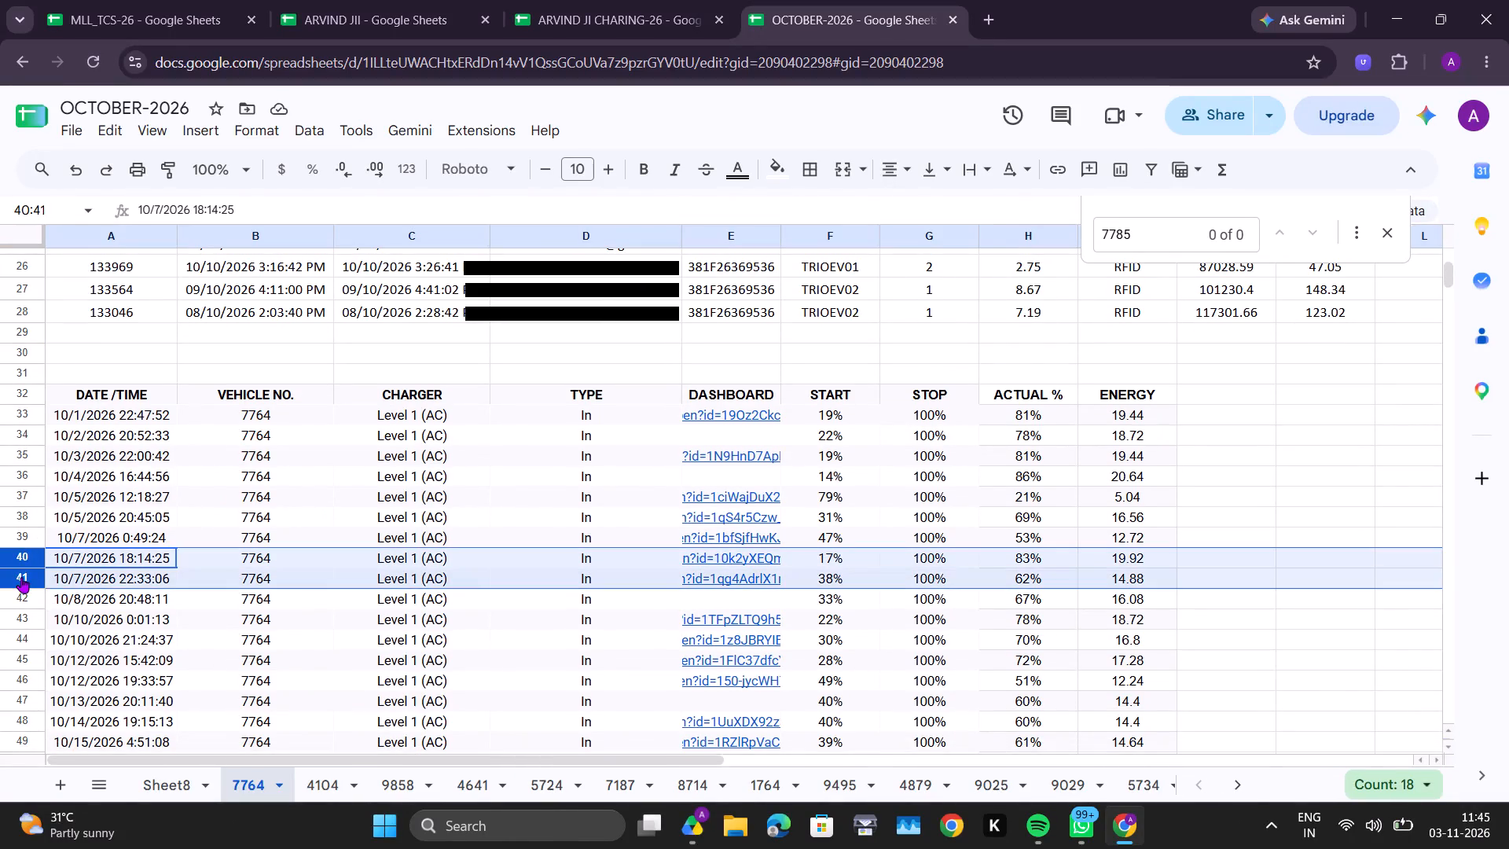
left_click(119, 519)
scroll(116, 619, "down", 1)
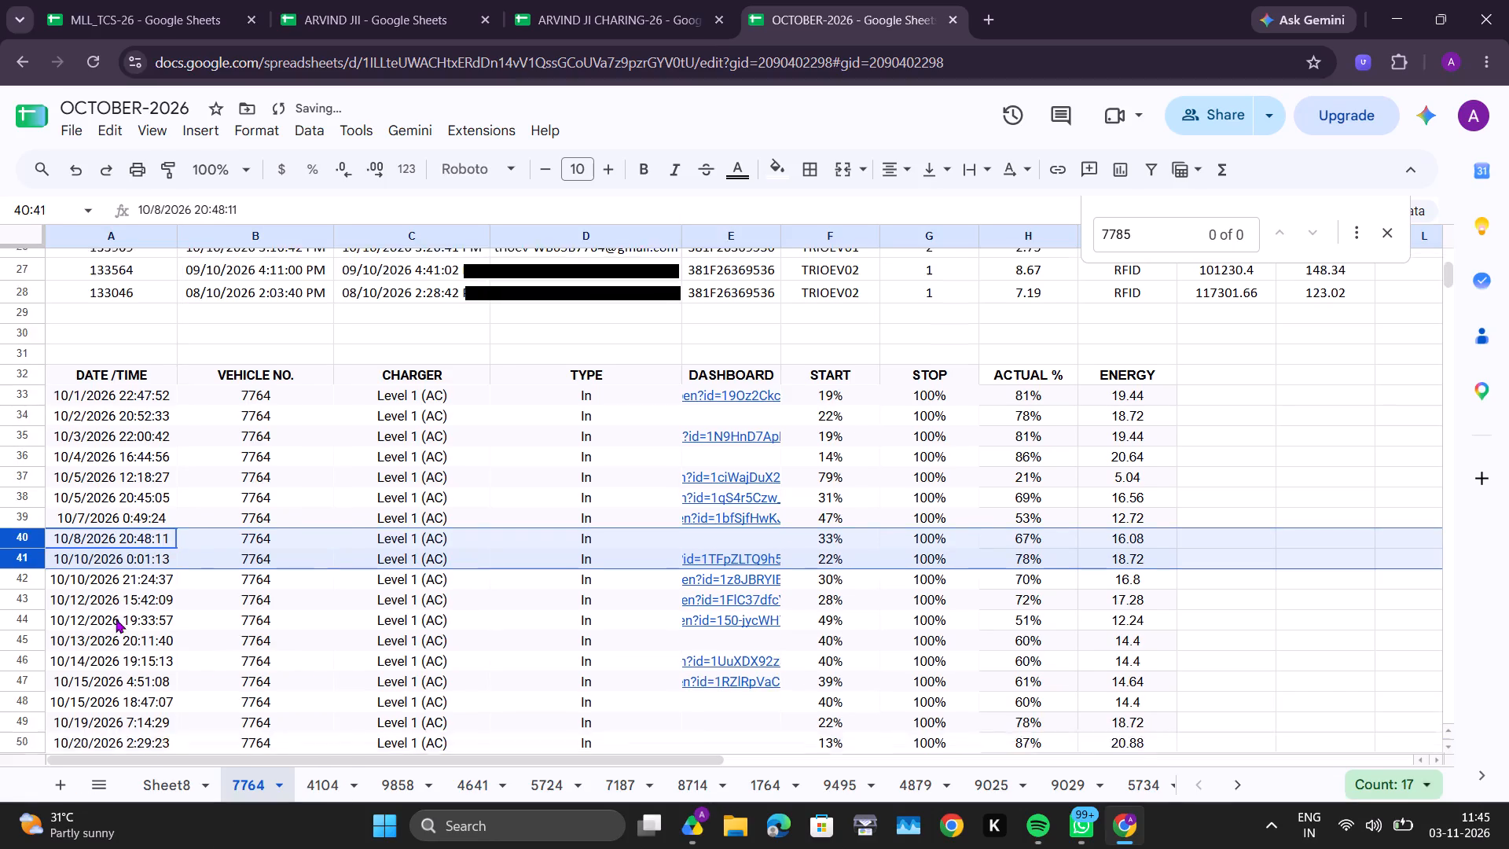
scroll(116, 619, "down", 1)
left_click(20, 572)
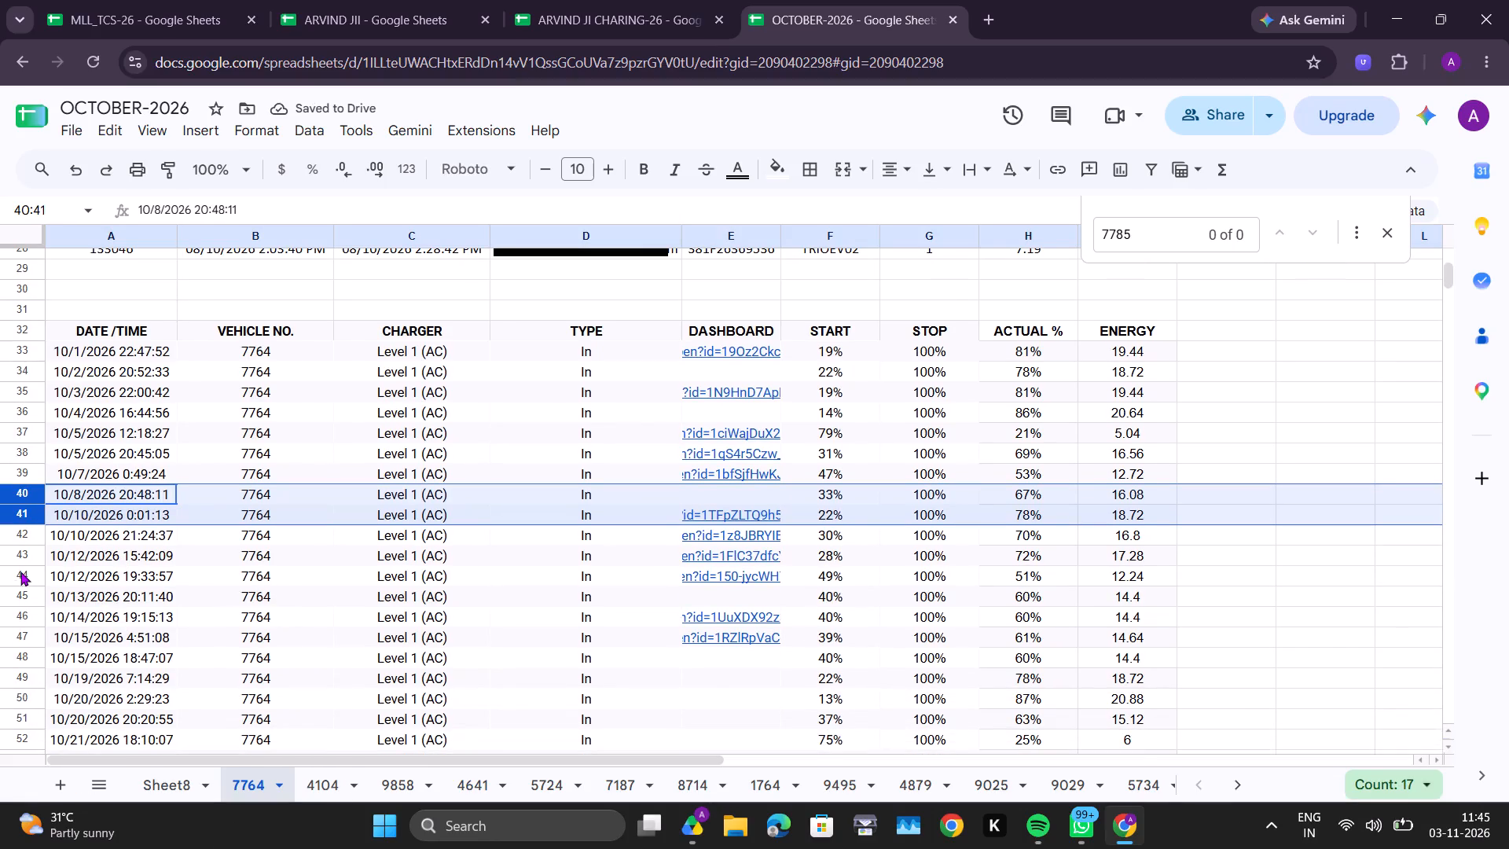
right_click(20, 572)
left_click(79, 520)
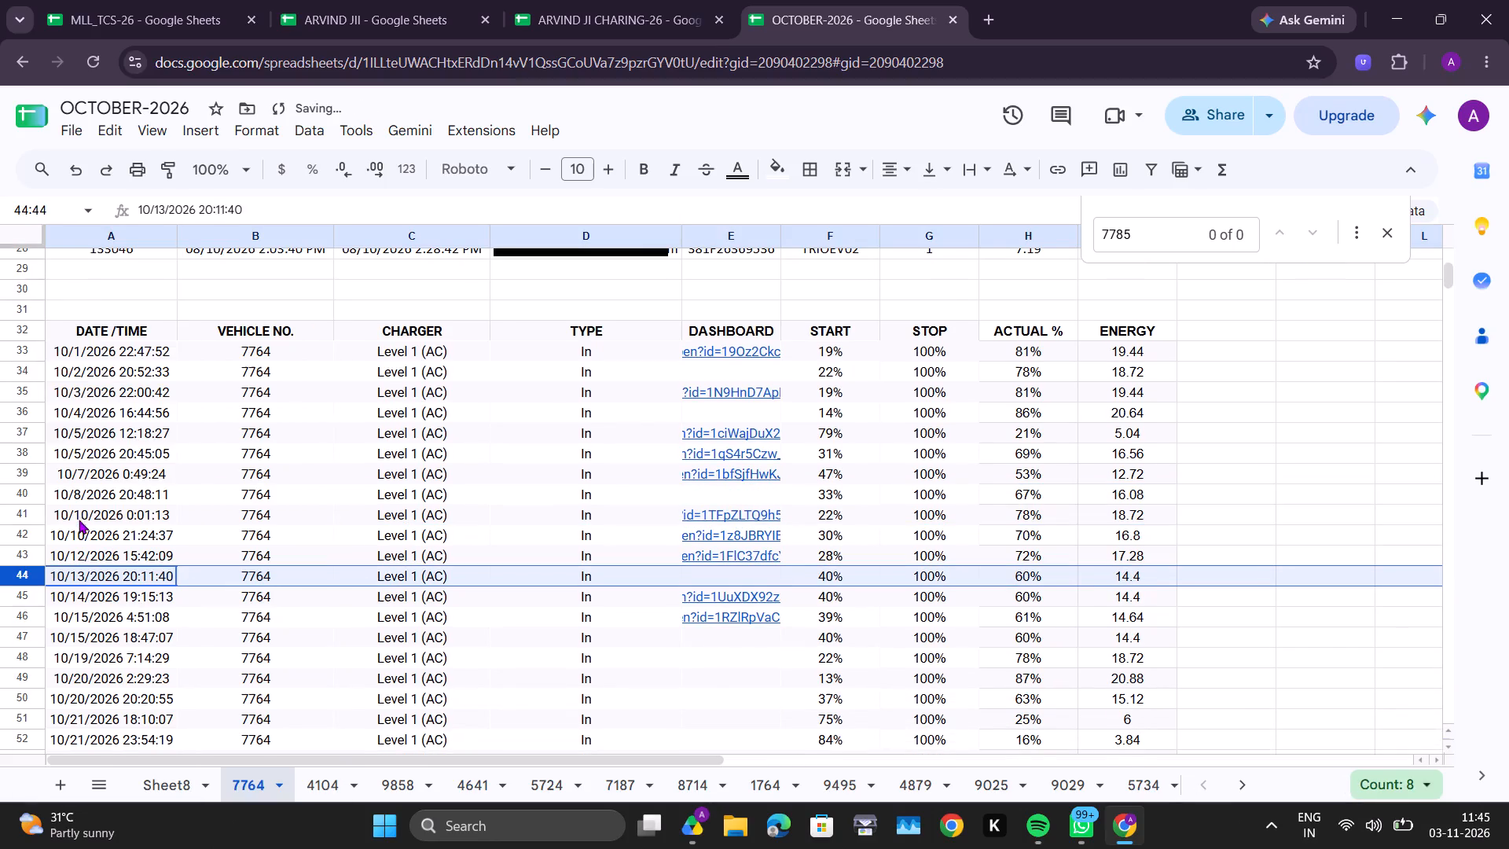
Delete the 7764 sheet's slow-charging rows dated 10/20/2026 20:20:55 and 10/29/2026 22:46:30.
scroll(67, 647, "down", 1)
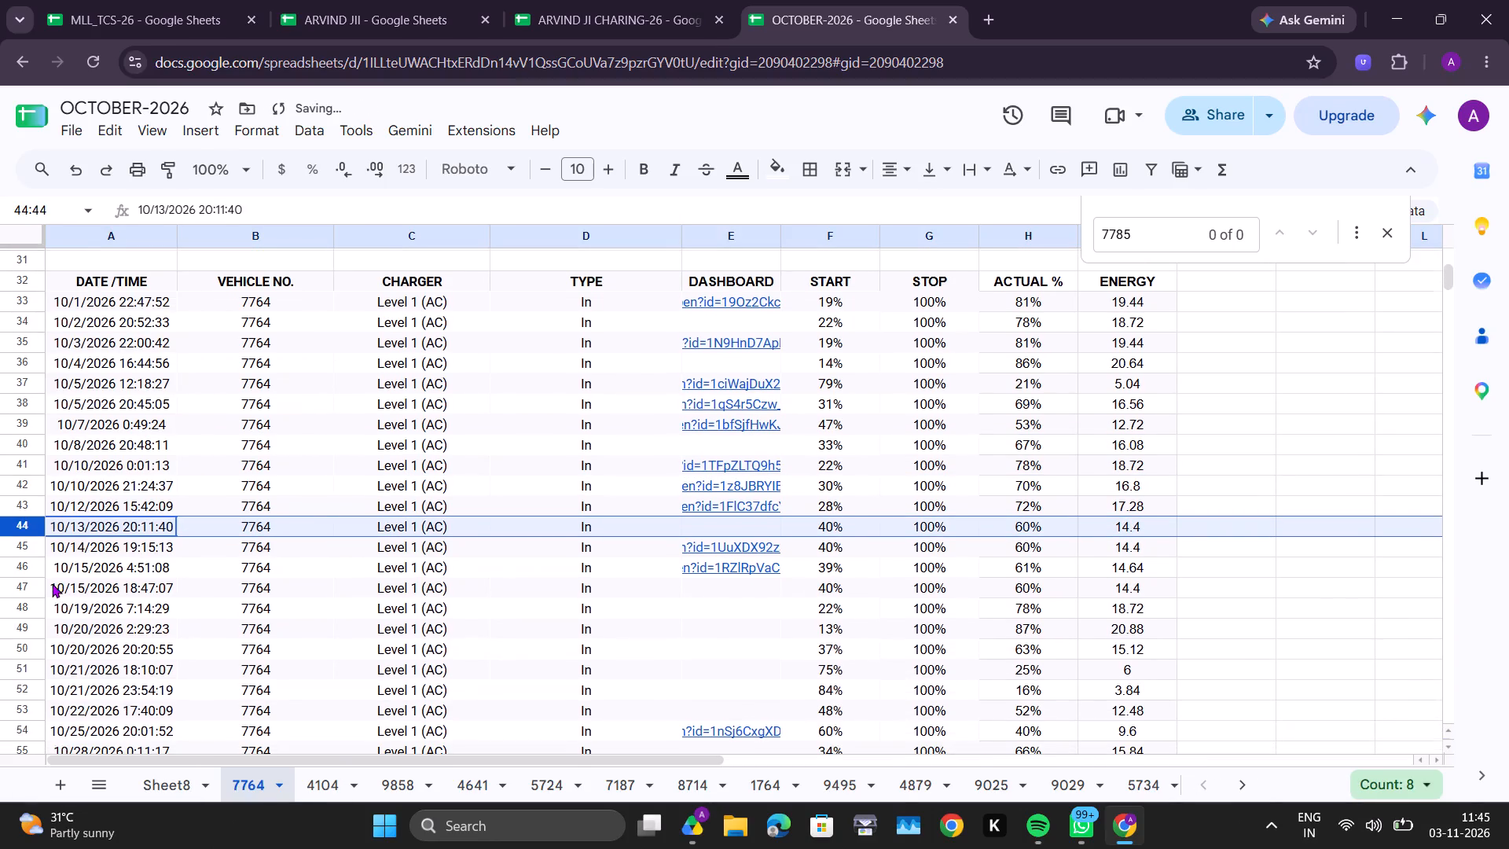
left_click(34, 645)
right_click(34, 645)
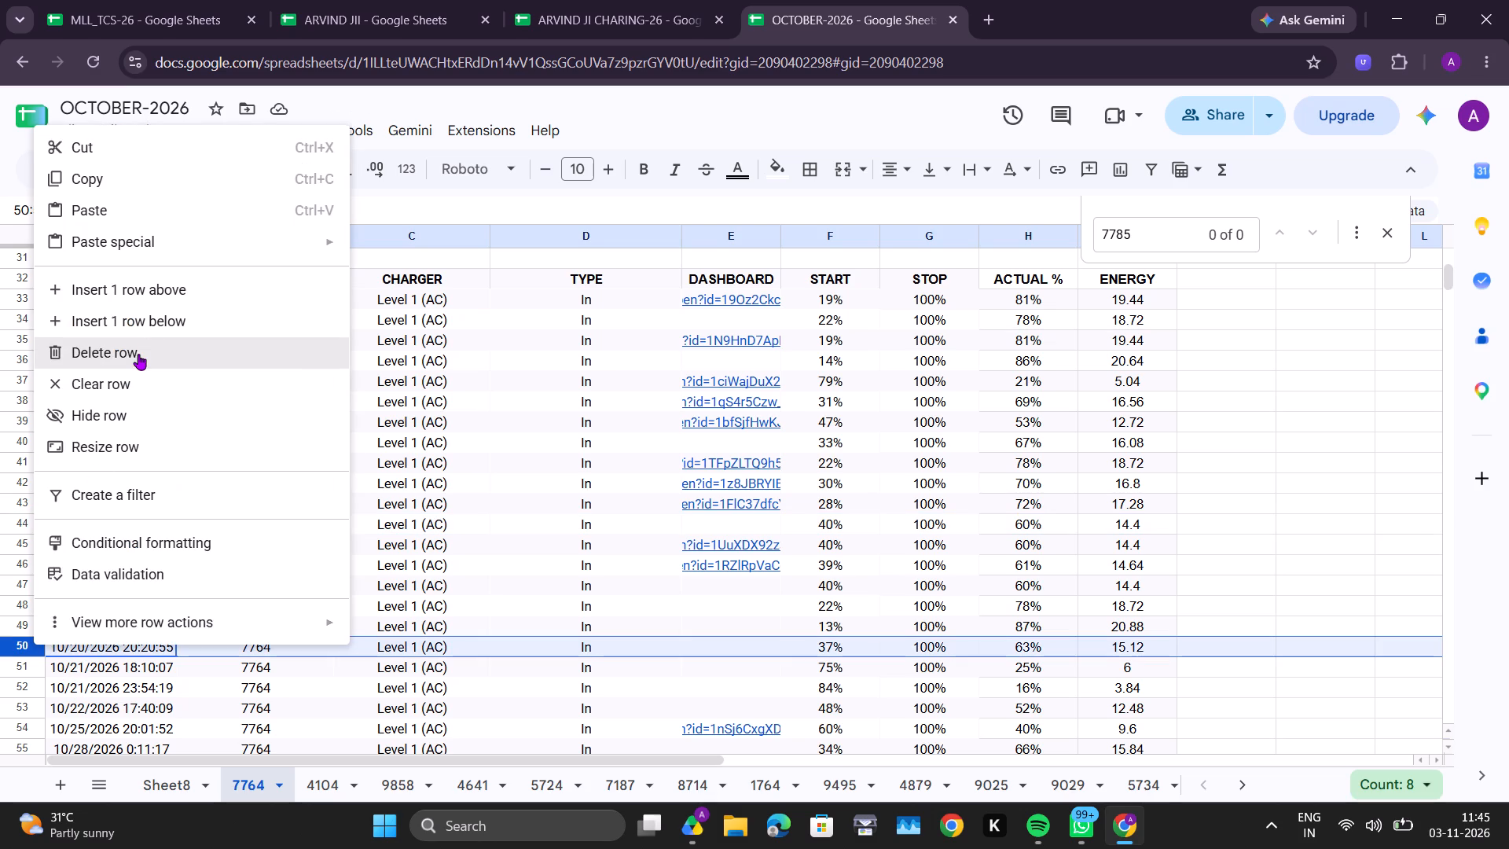
left_click(138, 354)
scroll(121, 607, "down", 1)
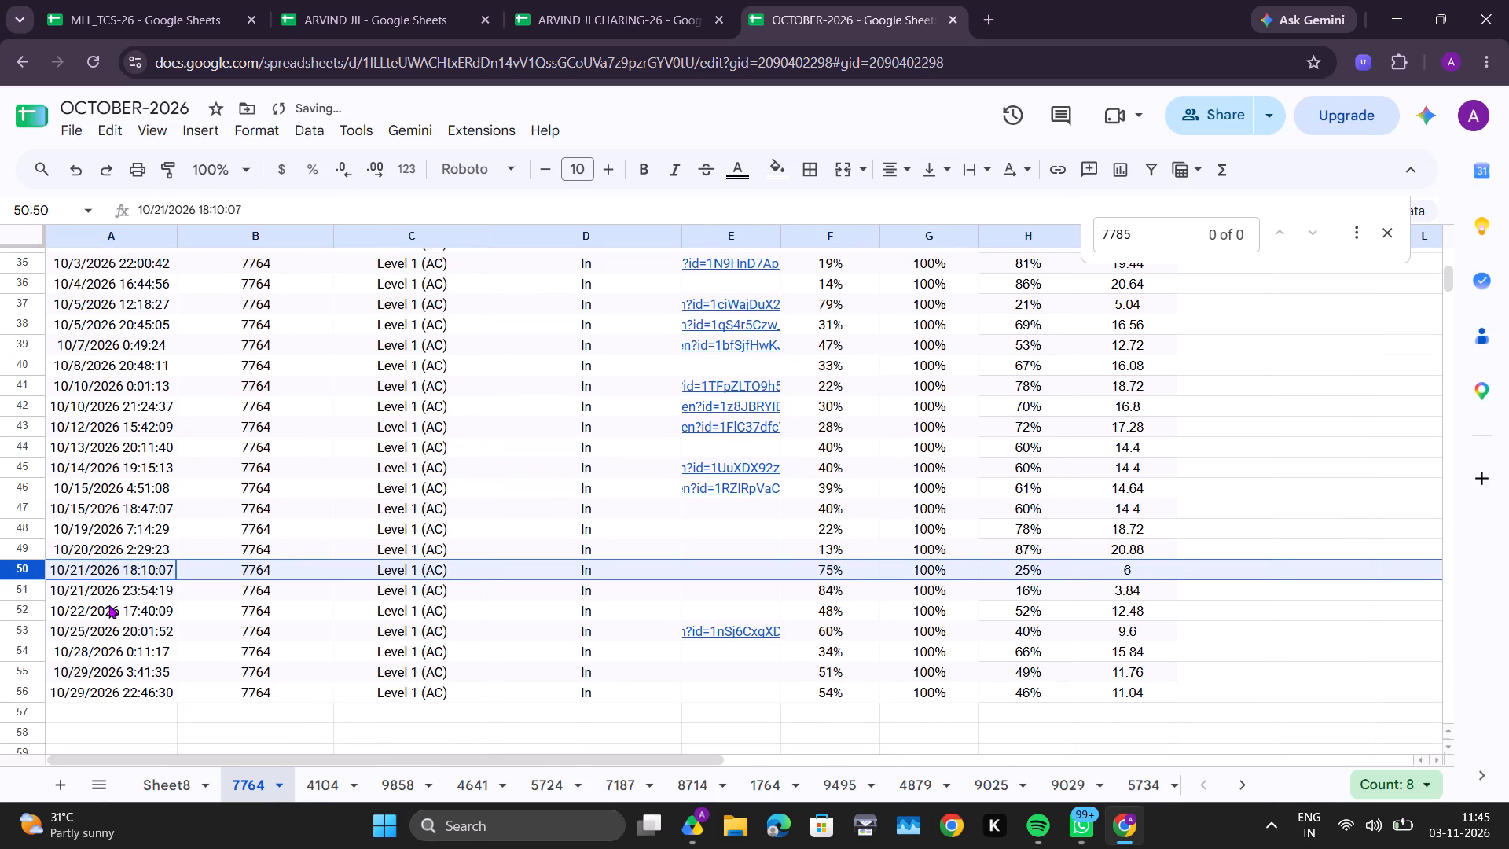
left_click(22, 687)
right_click(22, 687)
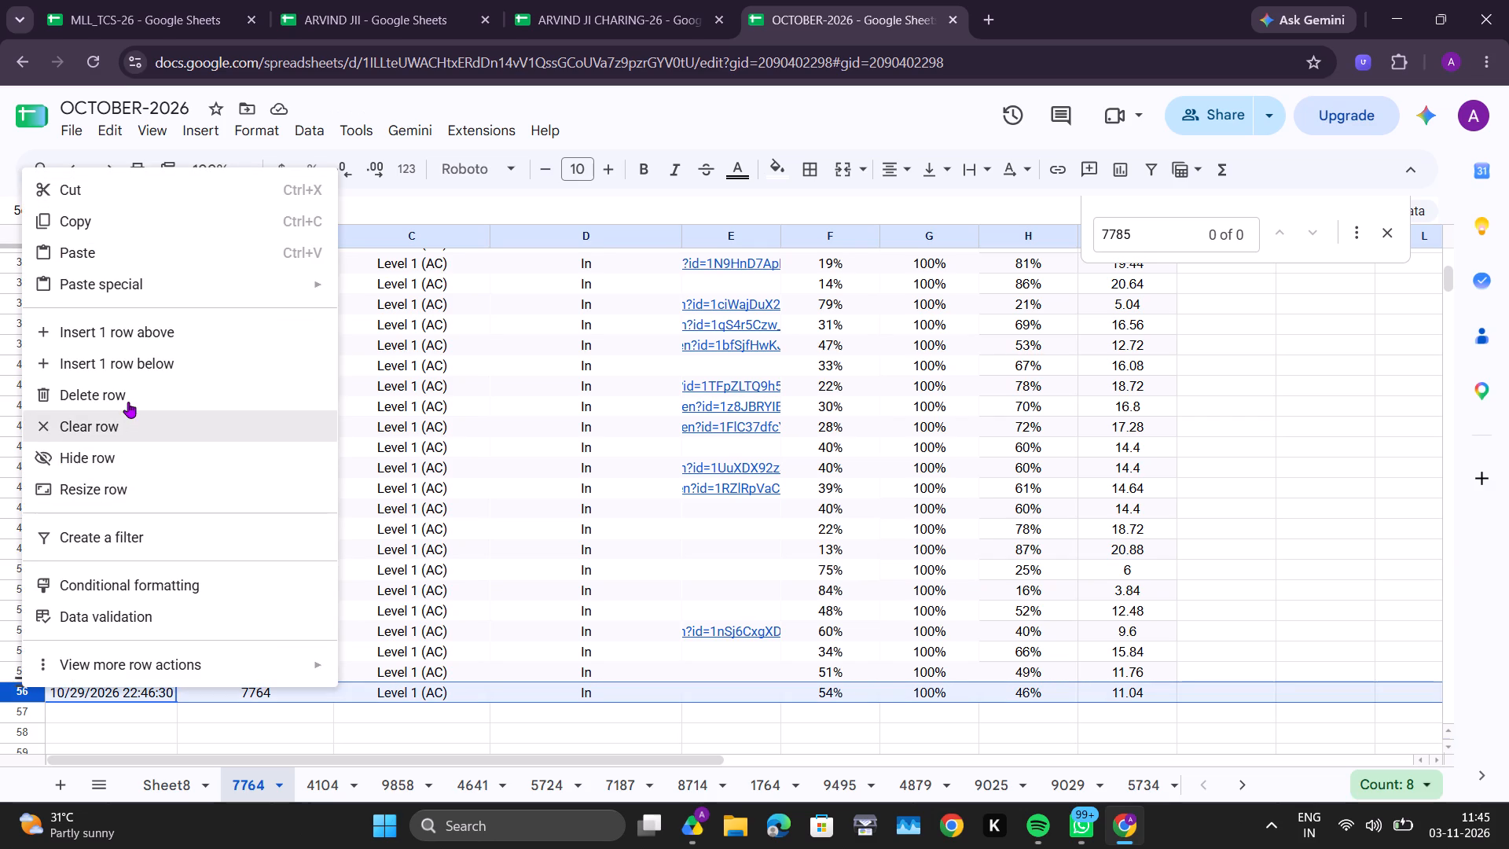
left_click(128, 402)
scroll(519, 567, "up", 1)
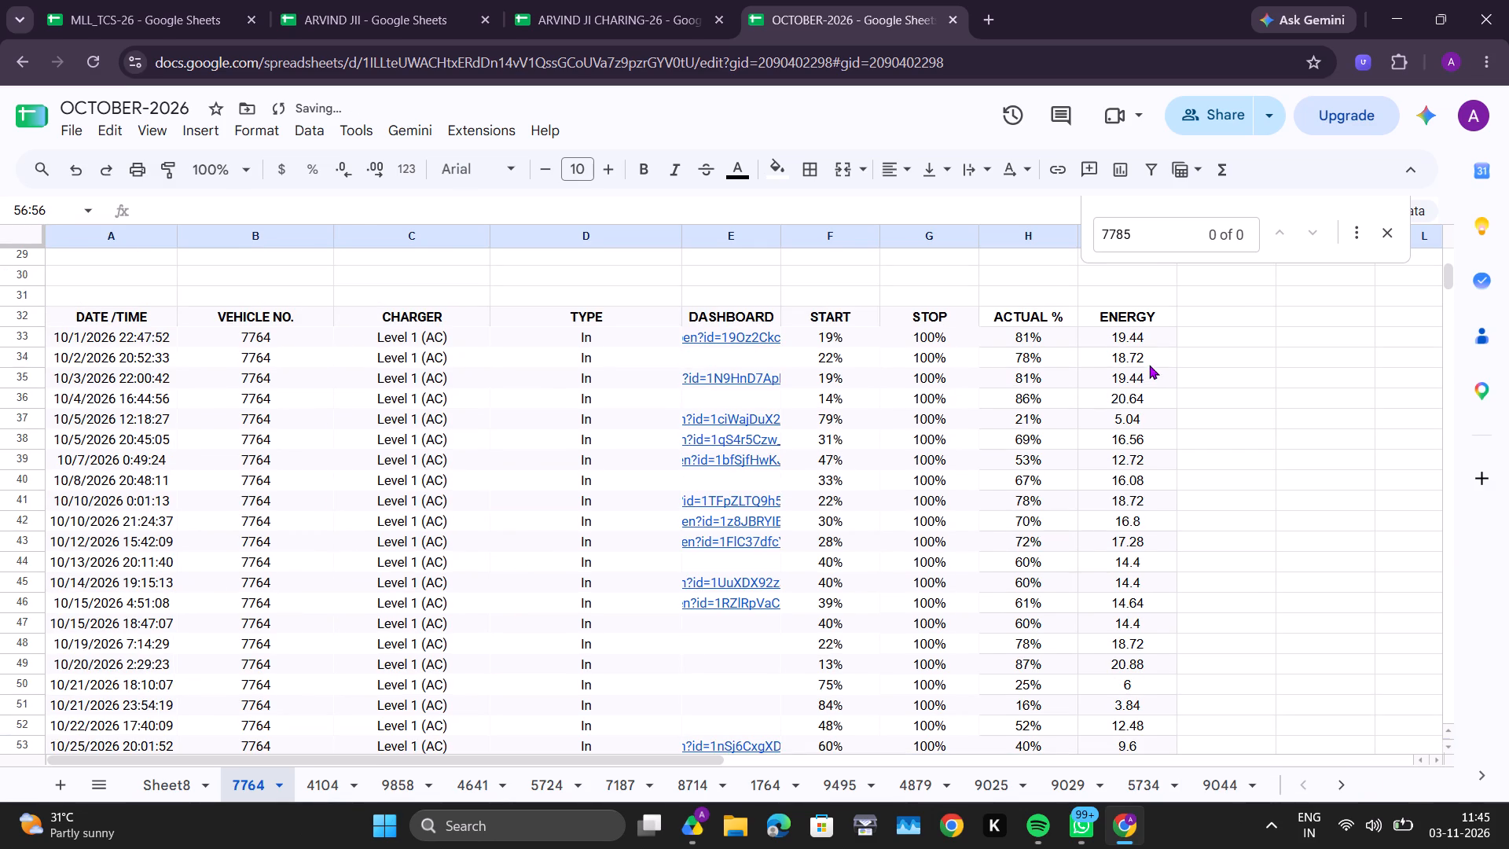
left_click_drag(1131, 355, 1126, 563)
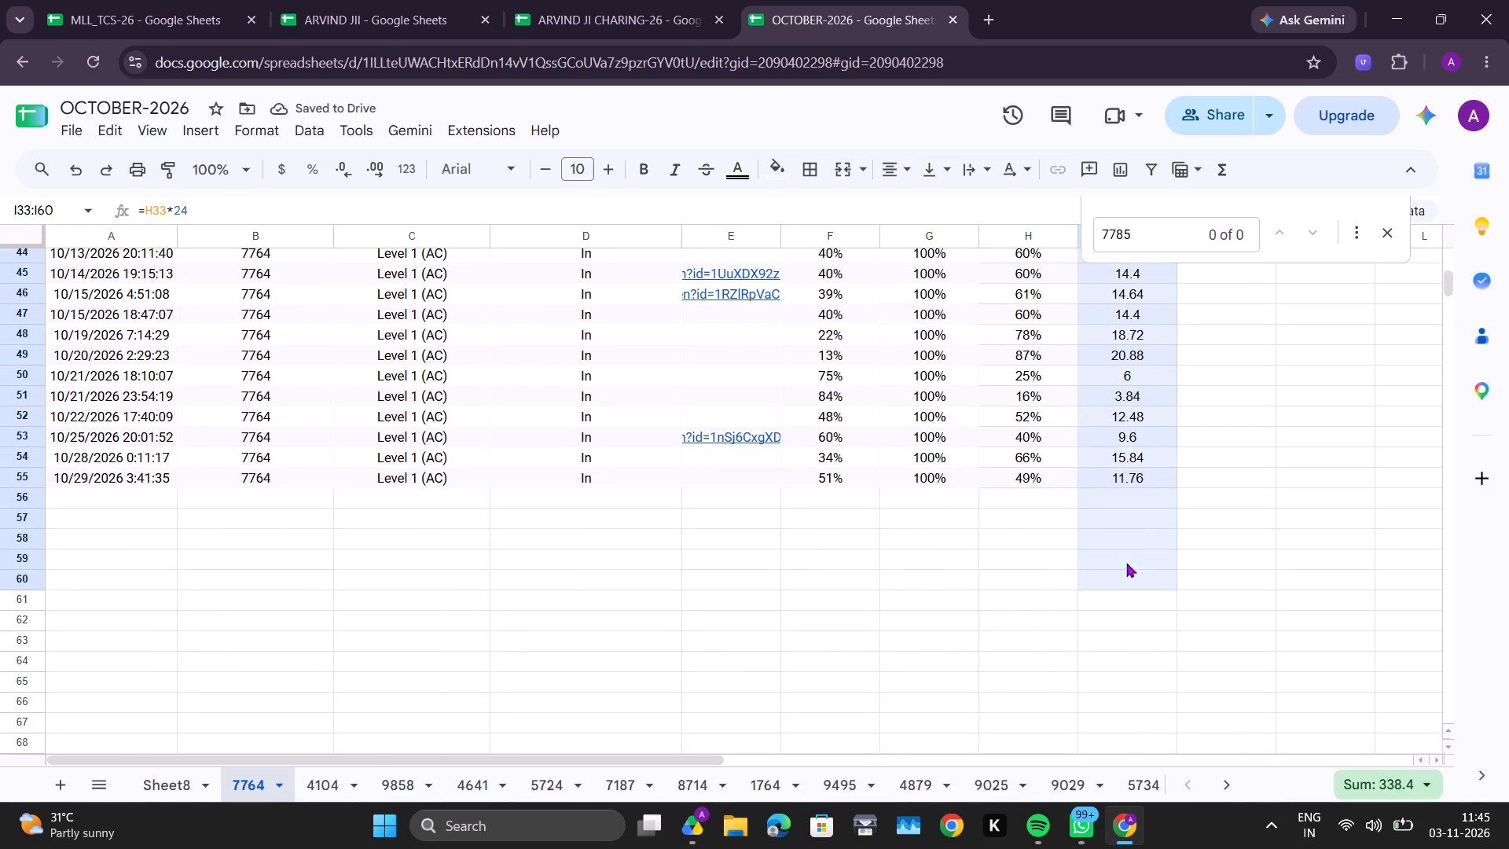
left_click_drag(1126, 563, 1122, 496)
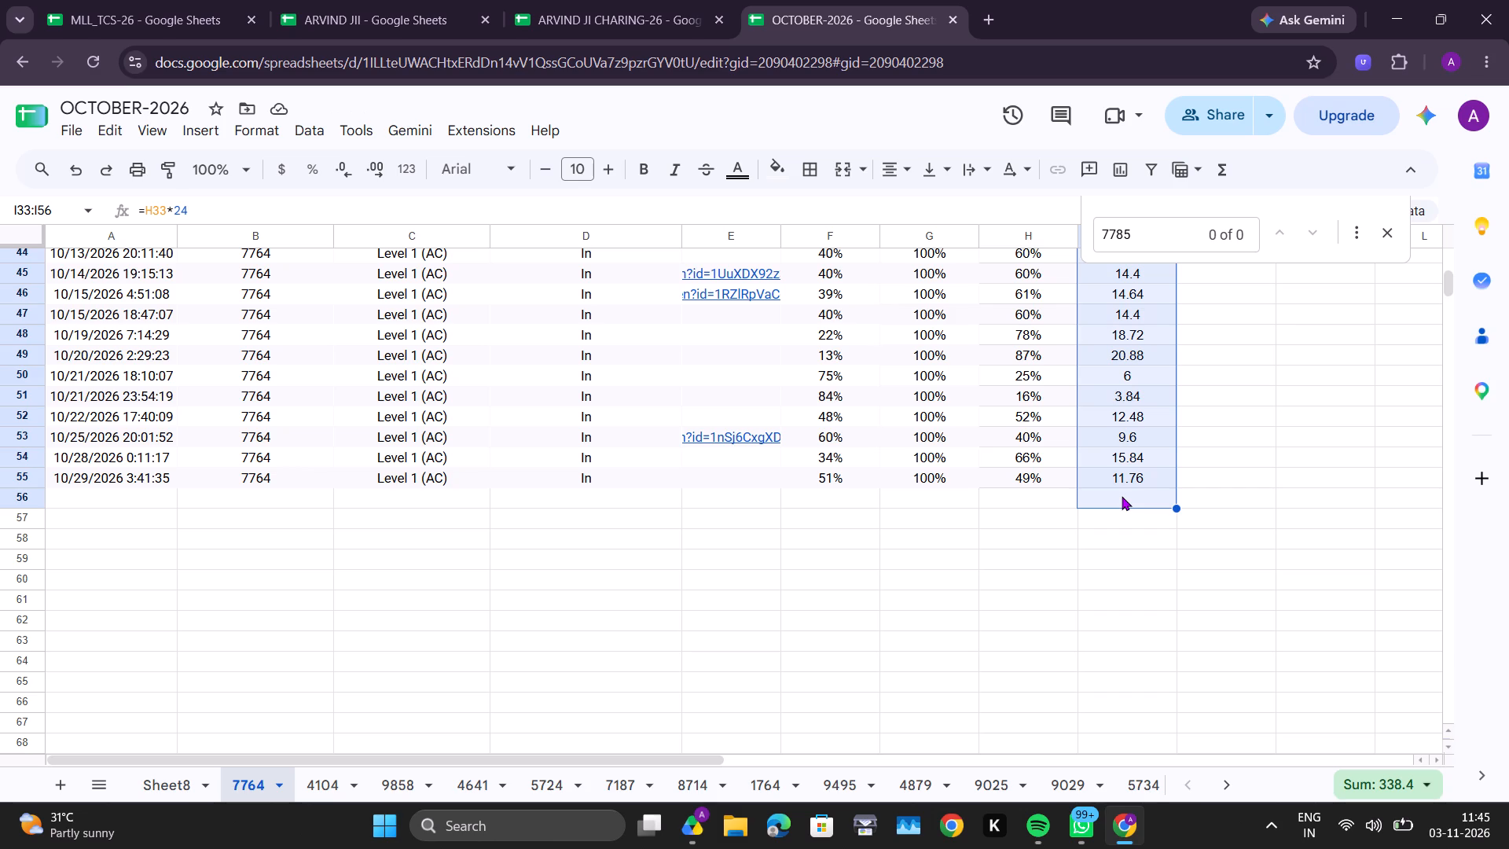
left_click(490, 0)
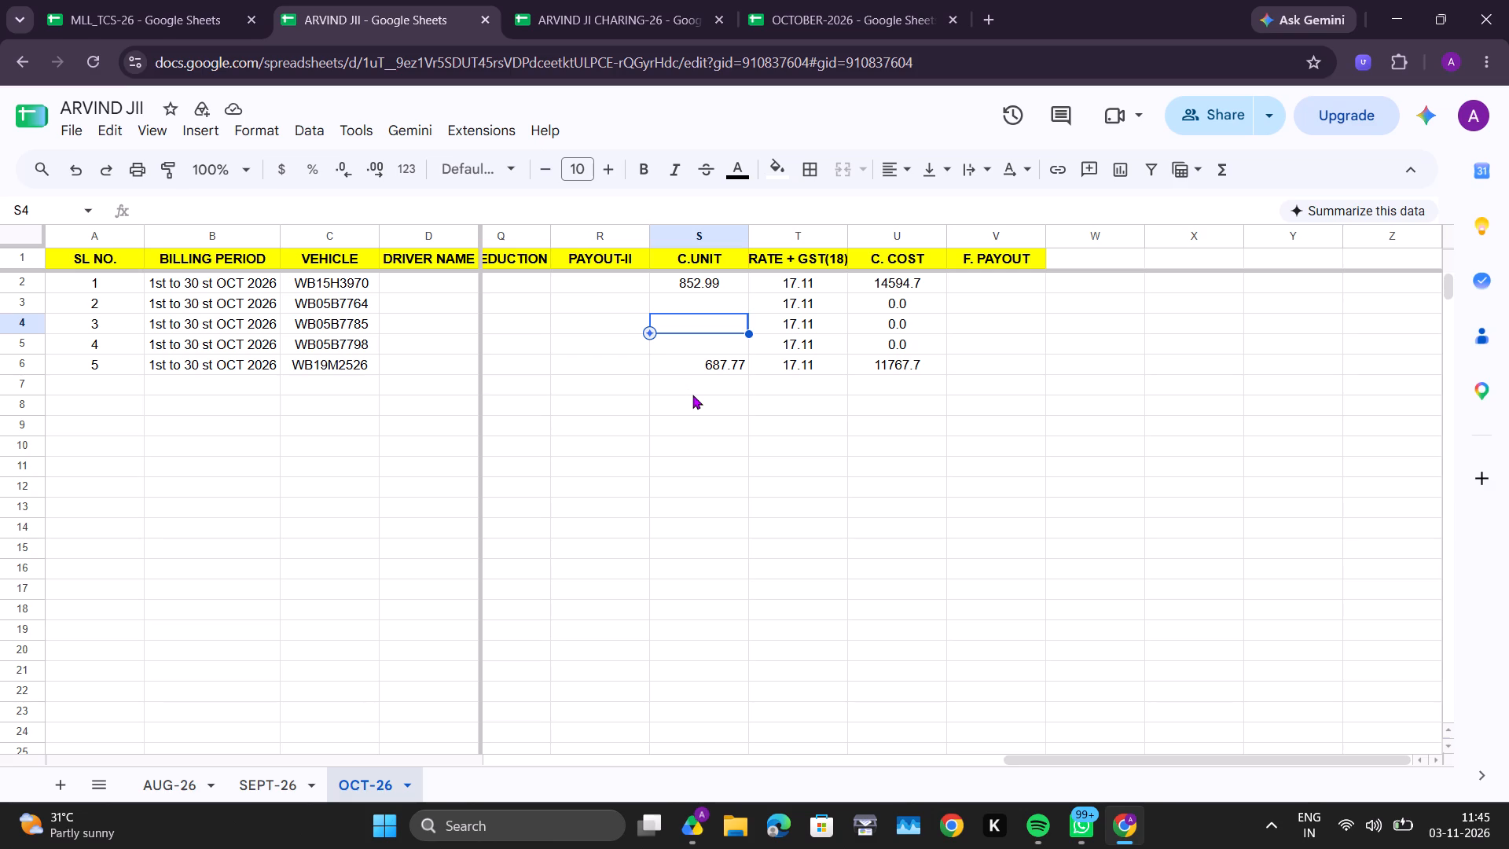
left_click(703, 298)
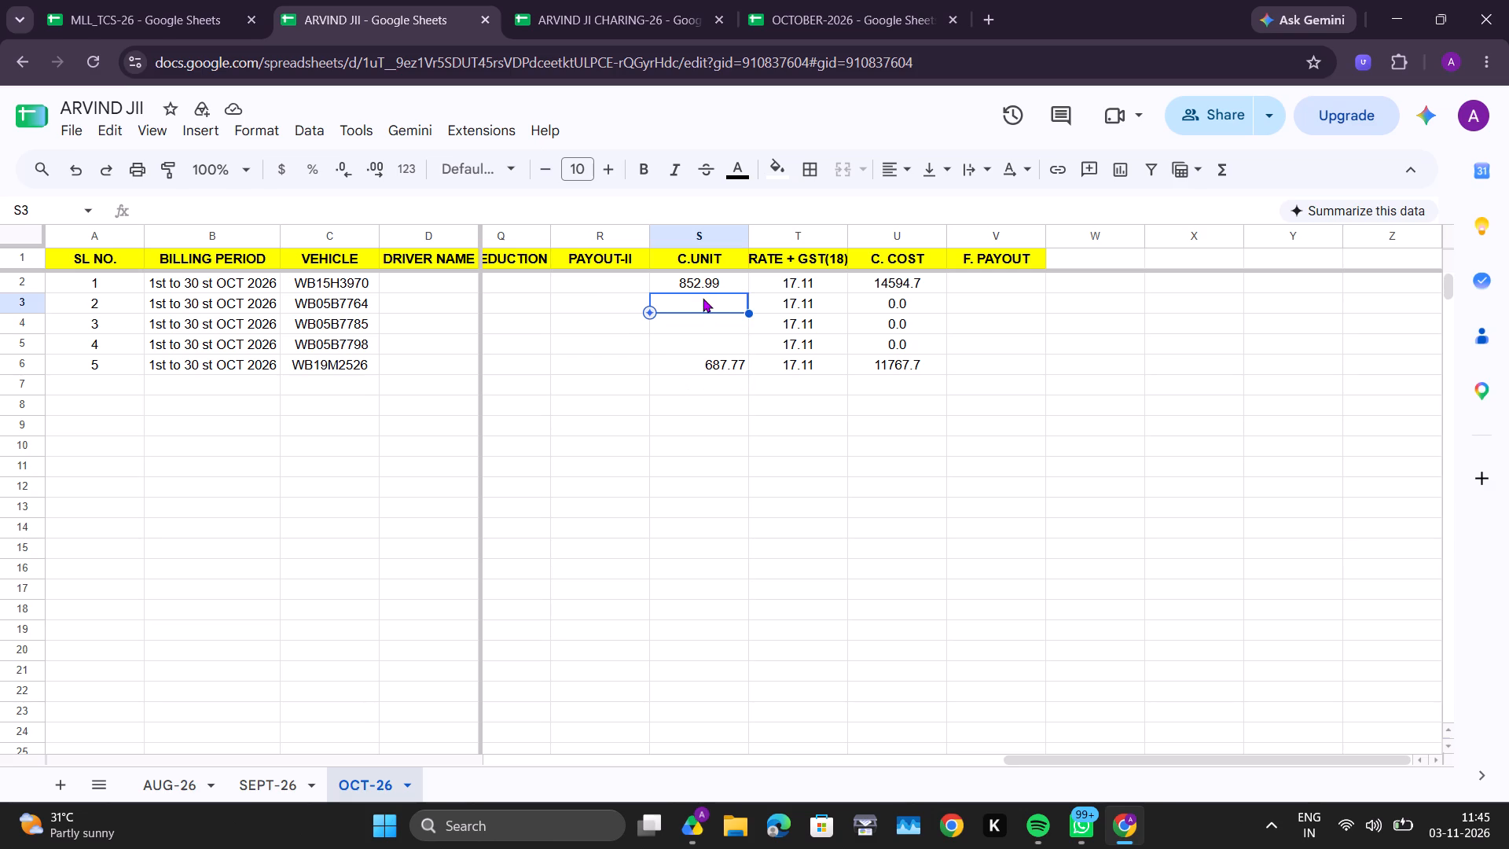
type("609")
type(".72")
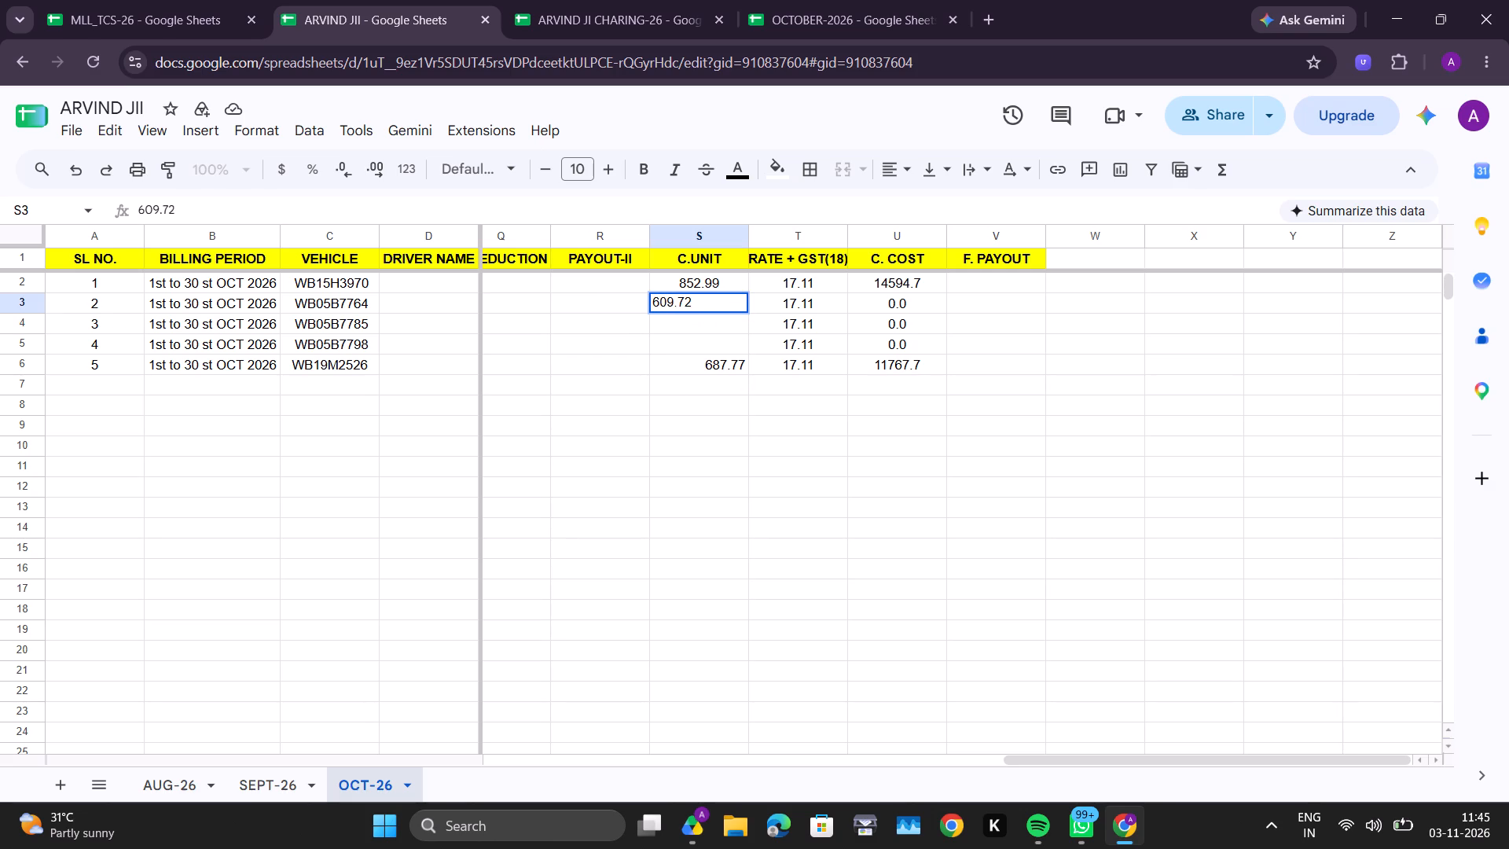
key("Return")
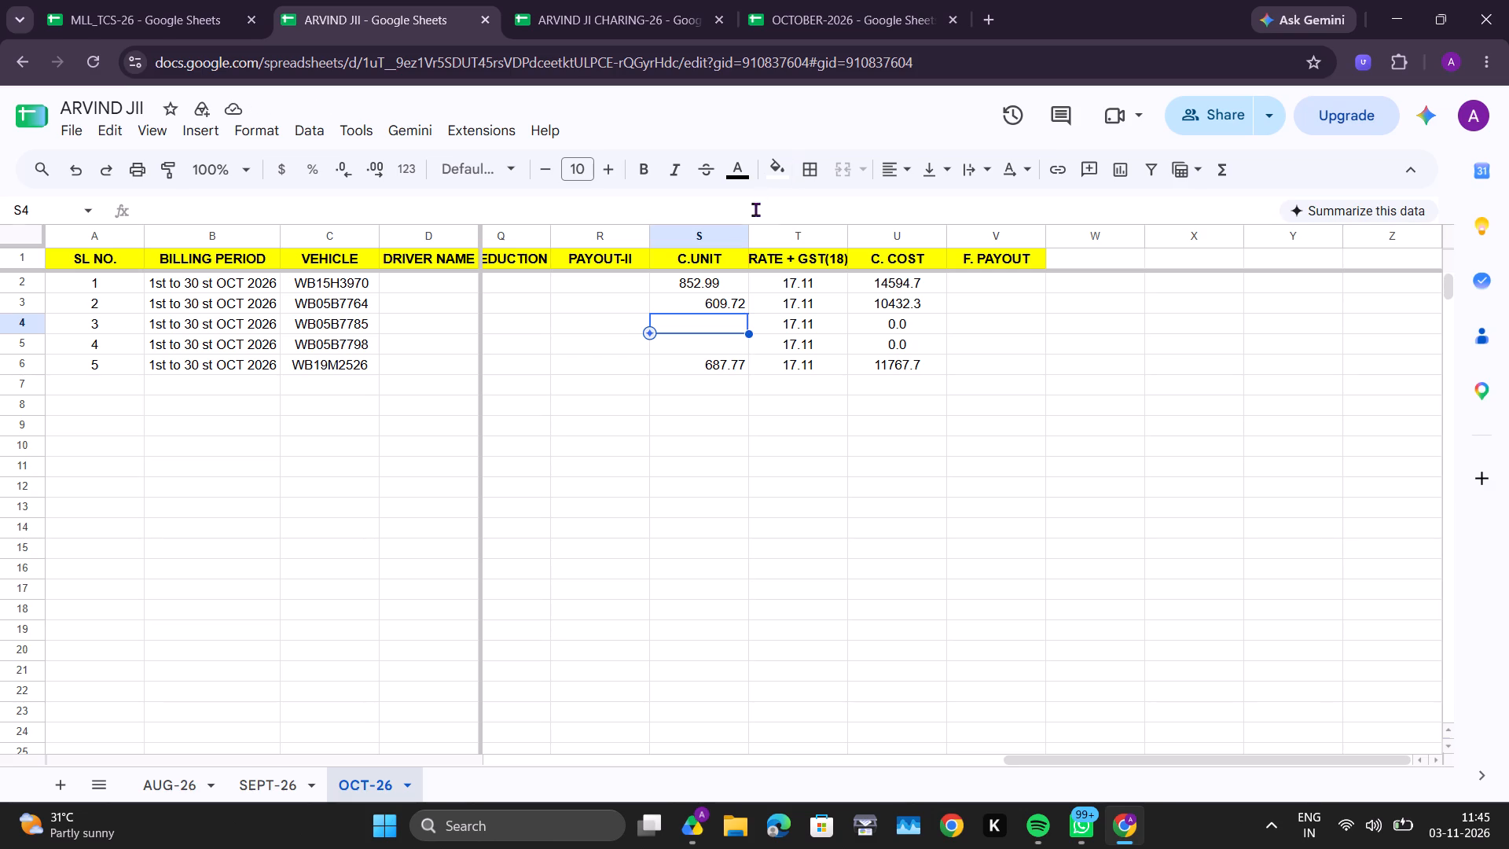
Center-align the whole C.UNIT column on the OCT-26 sheet.
left_click(714, 233)
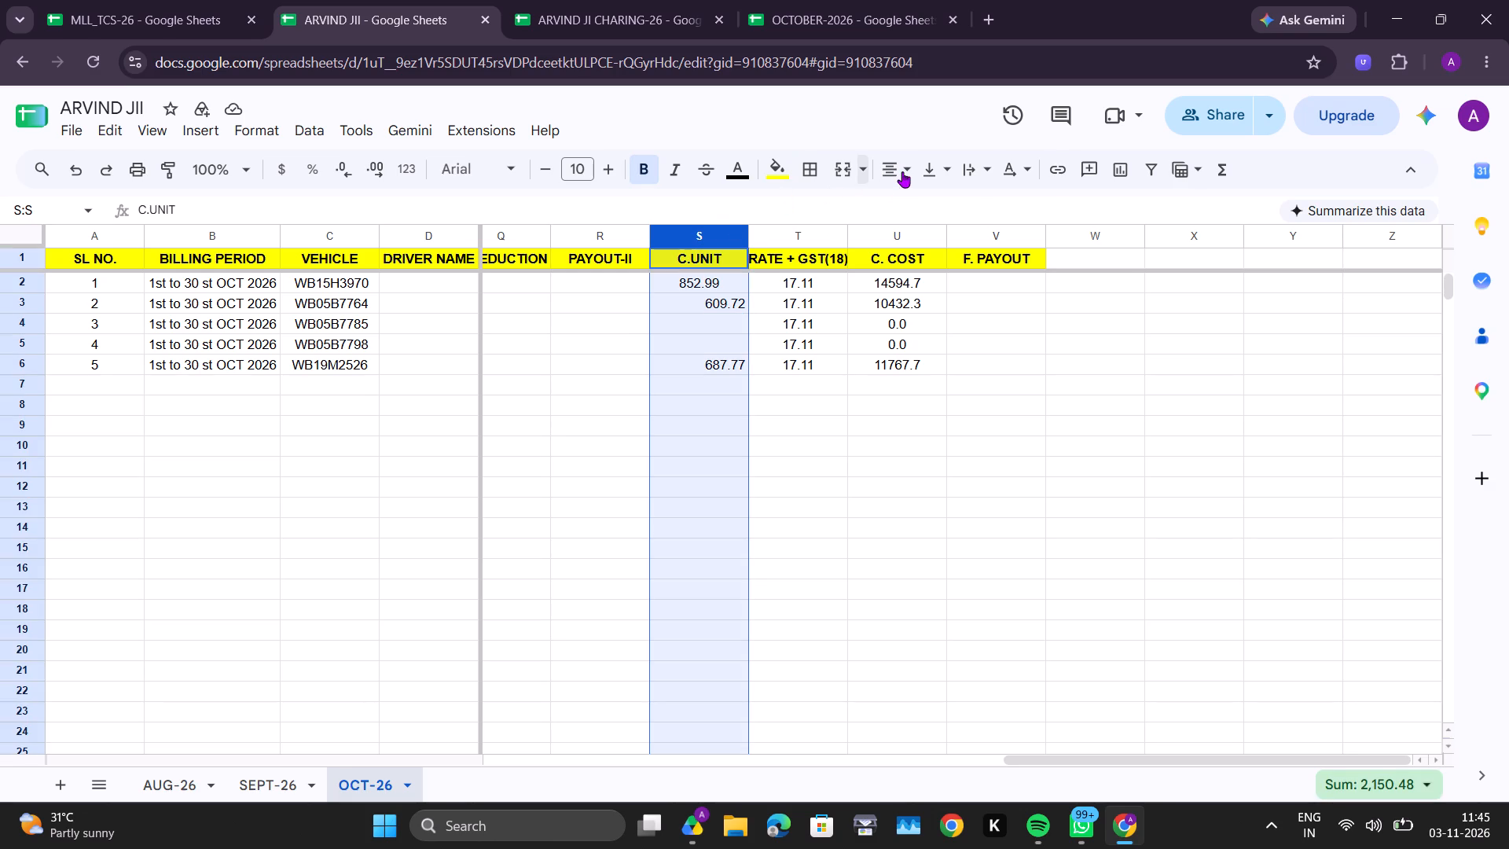
left_click(902, 171)
left_click(928, 200)
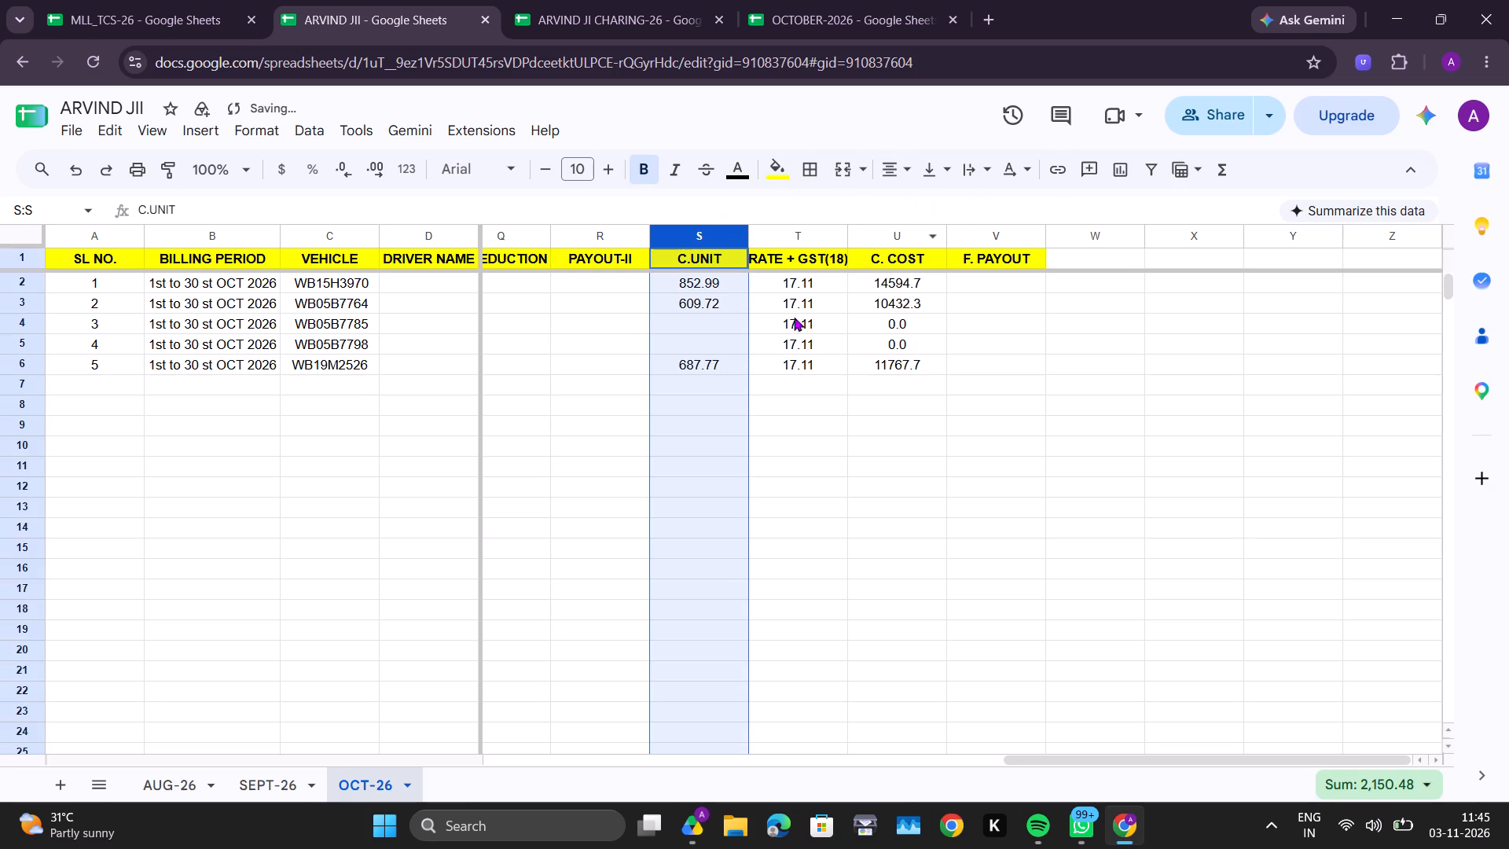
Review the 7764 sheet of OCTOBER-2026 and the vehicle filter list over the 7785 rows on OCT-26-SLOW, leaving the filter unchanged.
left_click(702, 339)
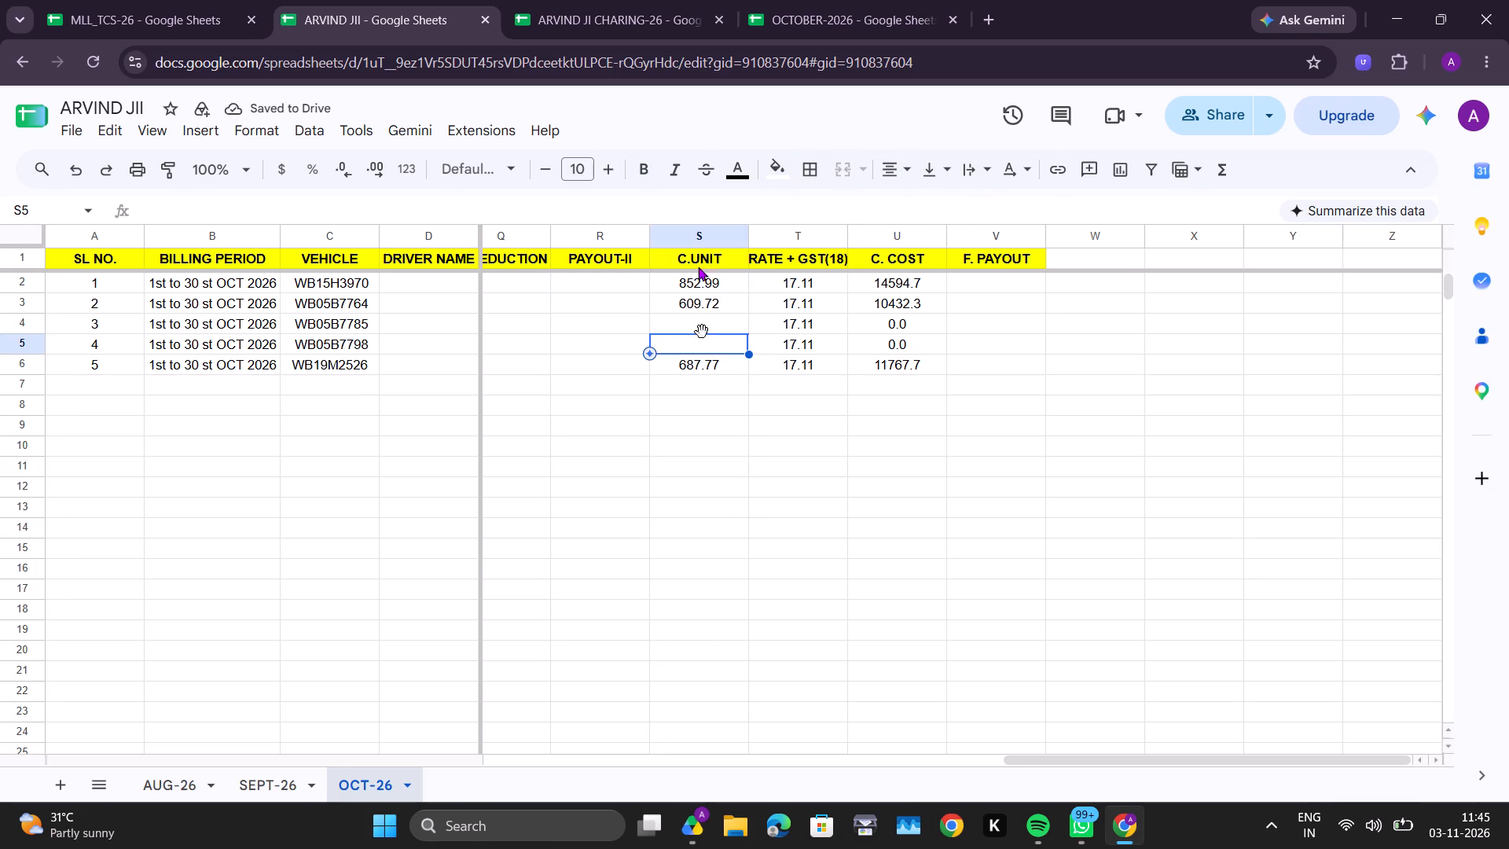
left_click(795, 2)
scroll(472, 318, "up", 2)
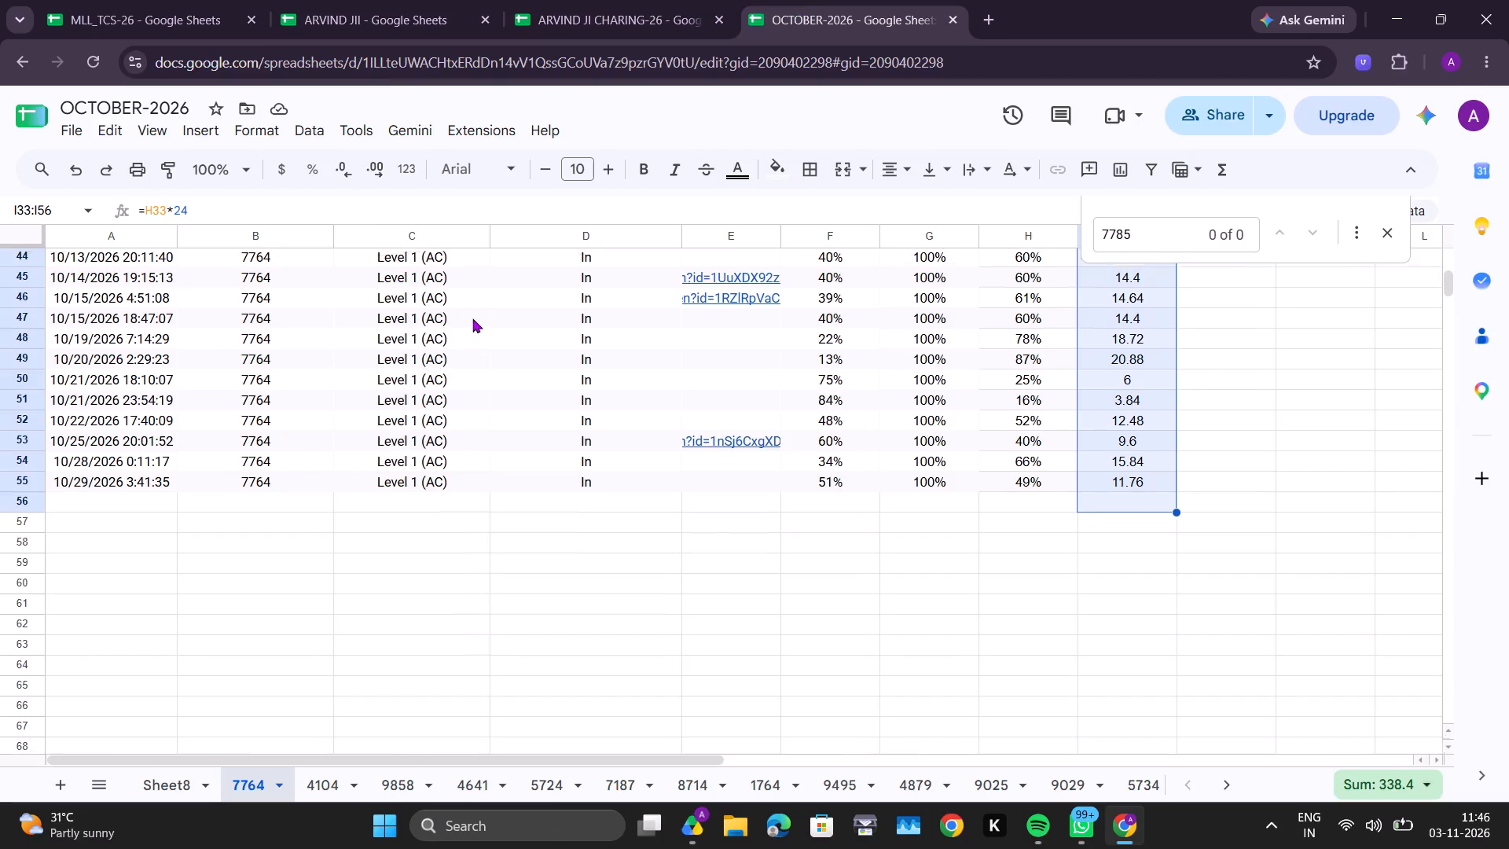
scroll(472, 318, "up", 16)
left_click(706, 16)
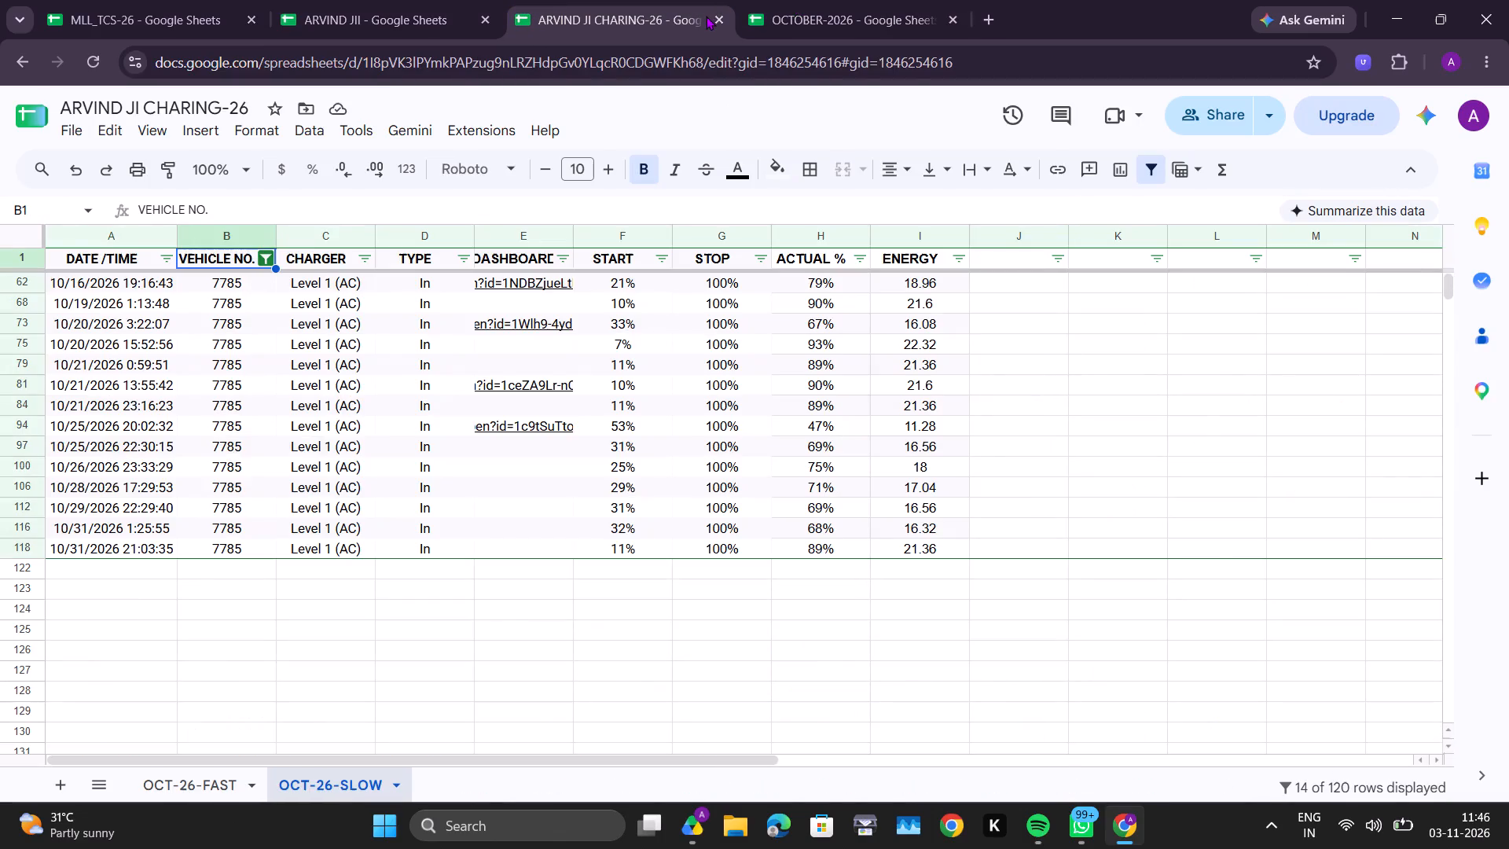
left_click(261, 259)
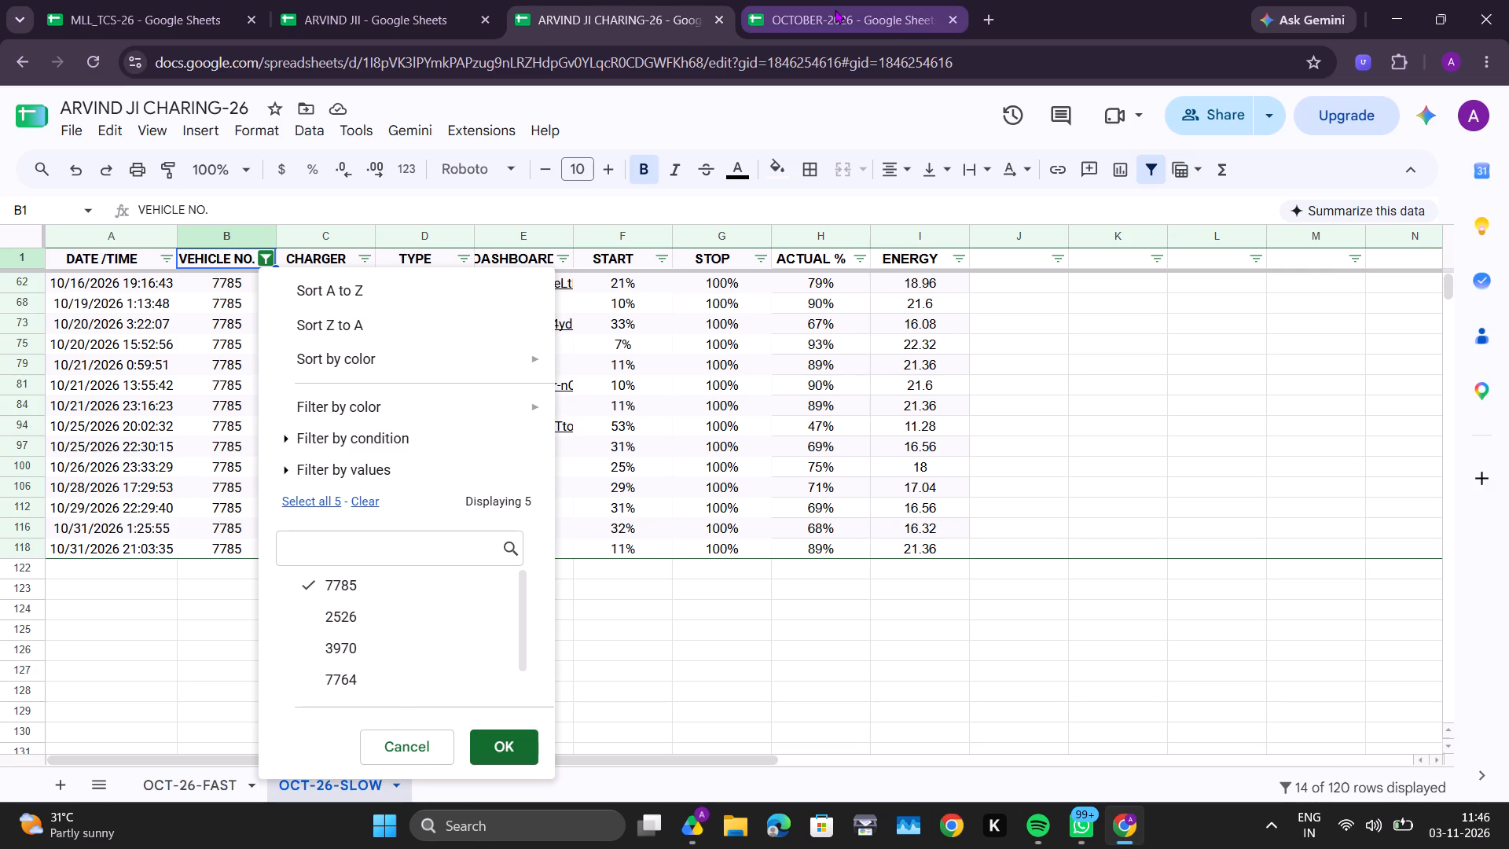
left_click(336, 0)
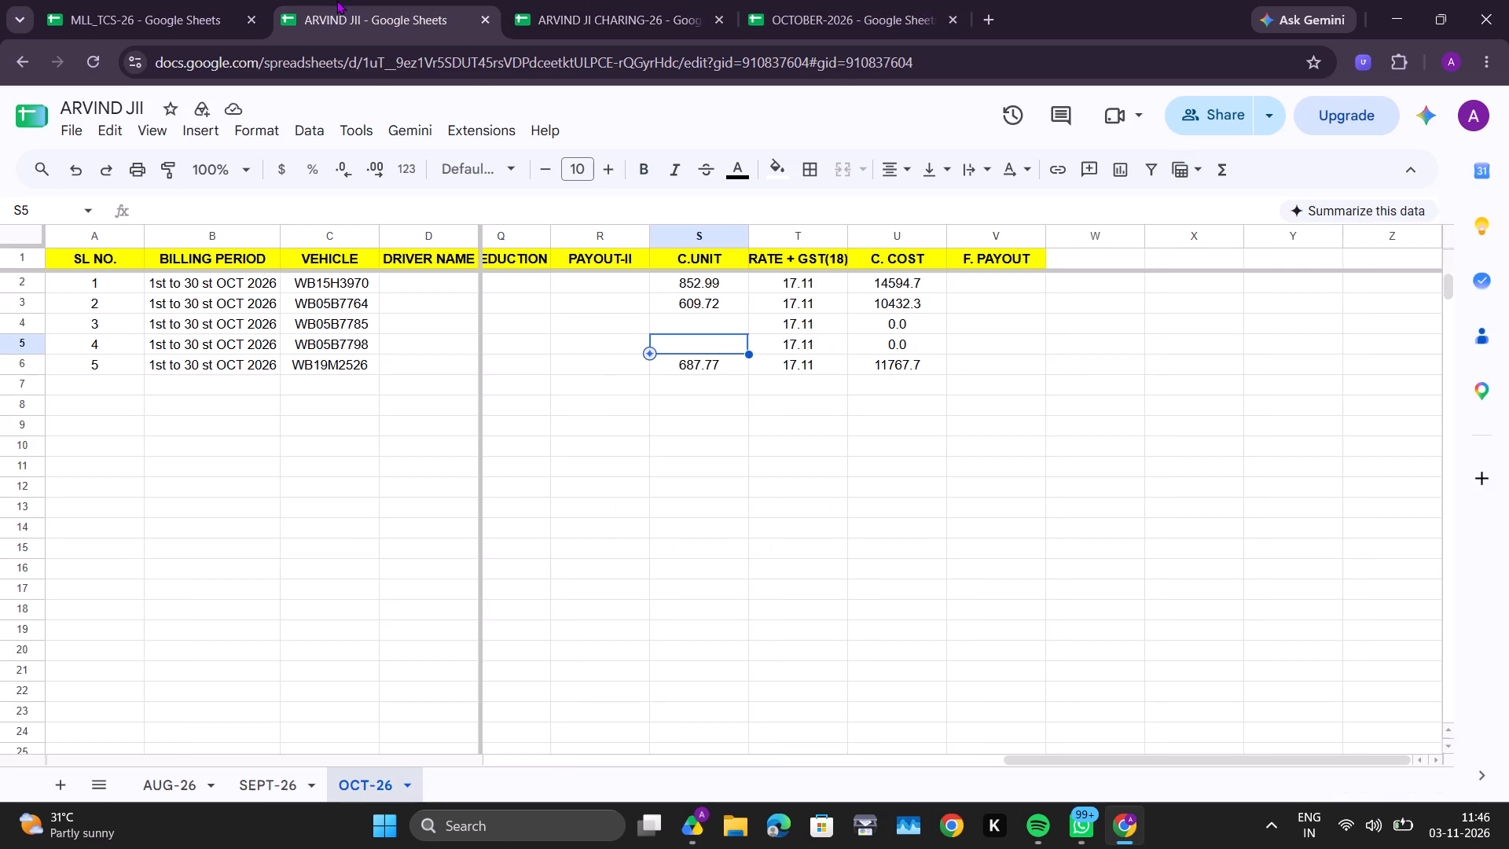
left_click(699, 322)
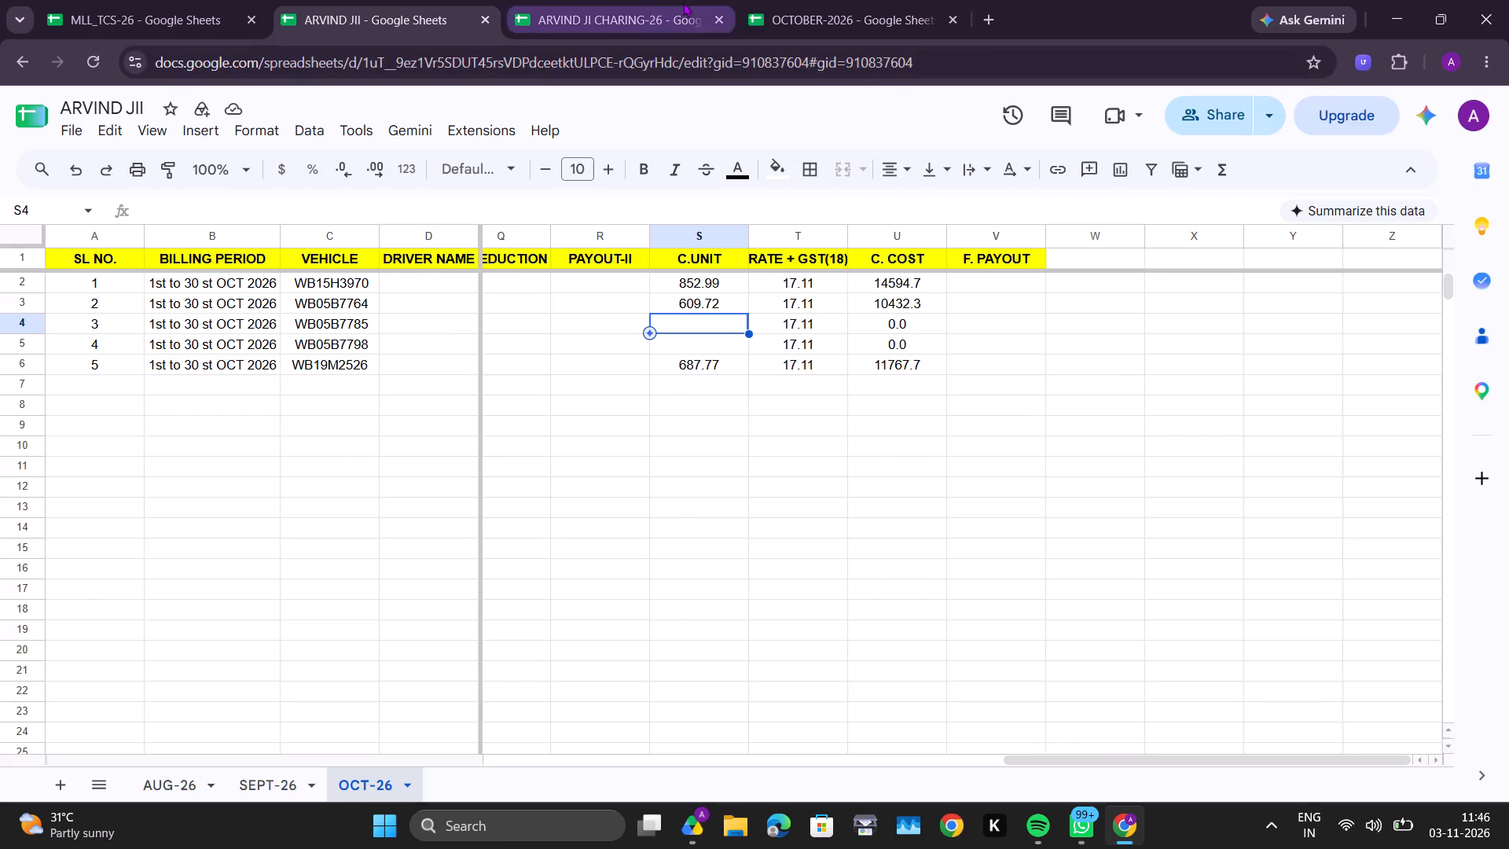
left_click(832, 21)
left_click(667, 0)
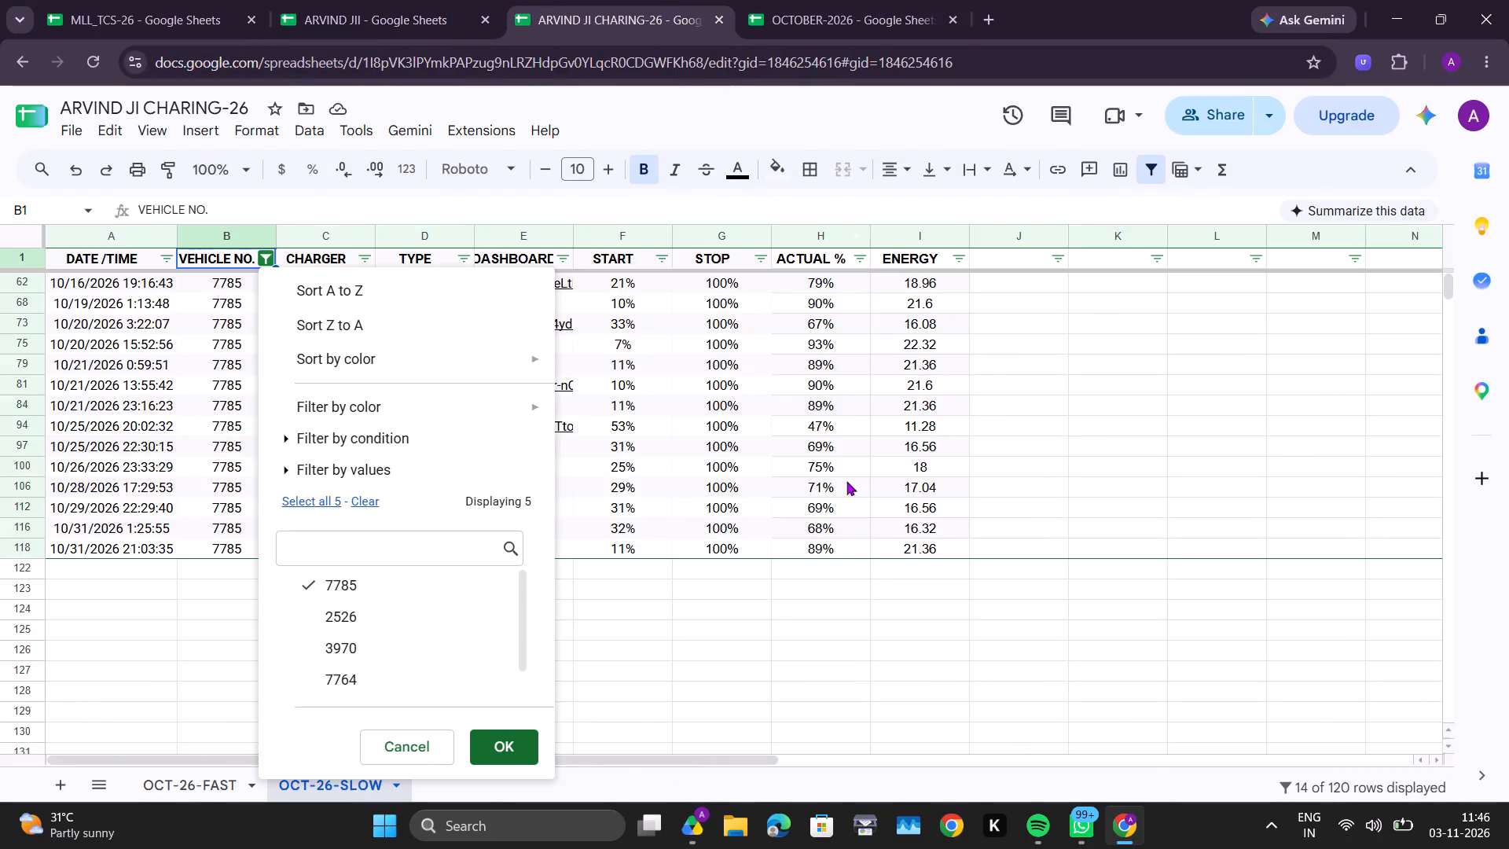
left_click_drag(904, 277, 912, 551)
left_click(435, 0)
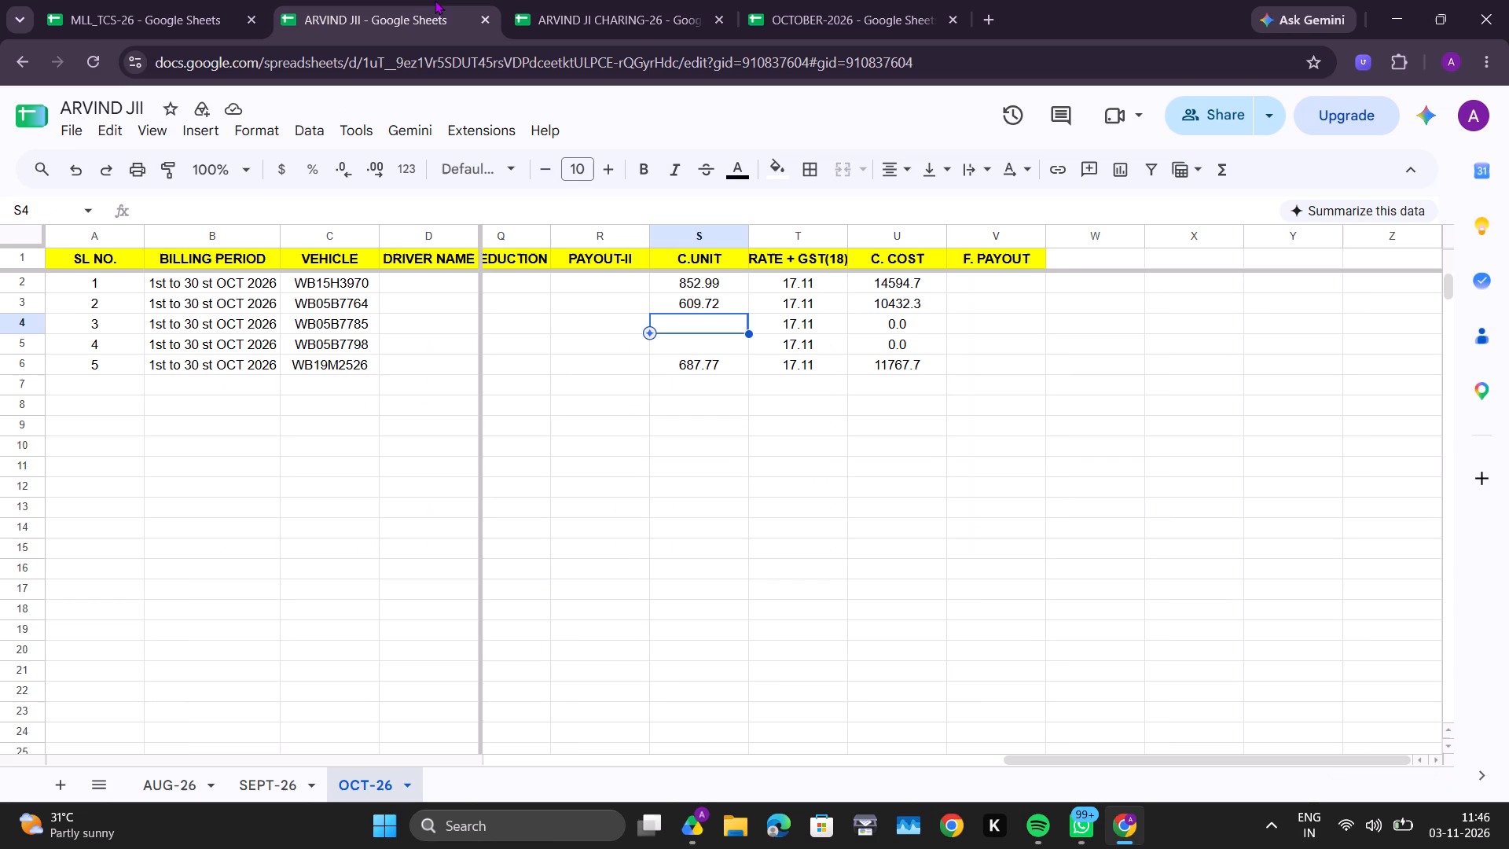
type("260")
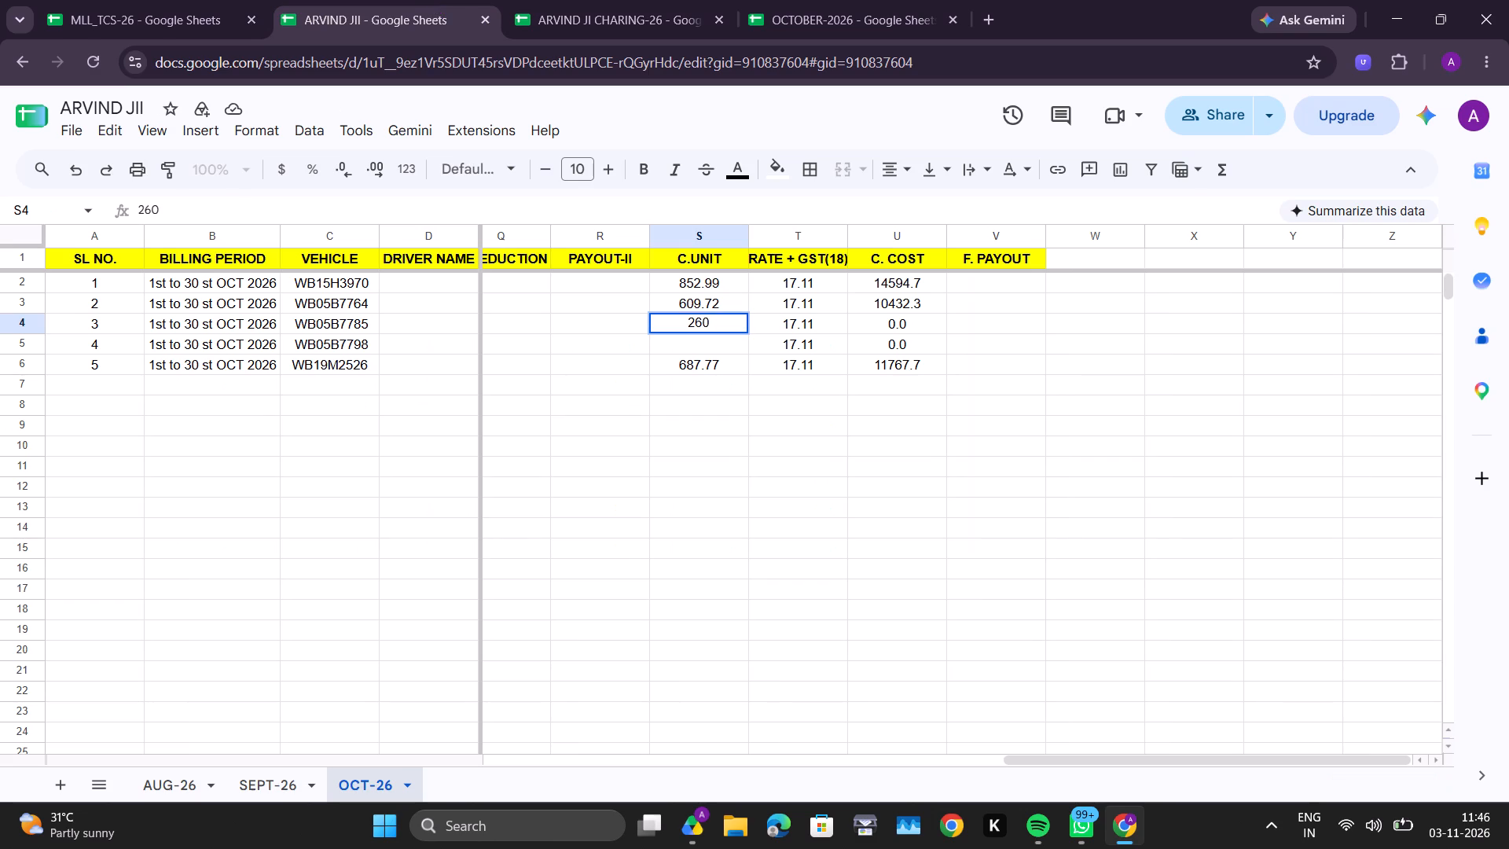
left_click(820, 0)
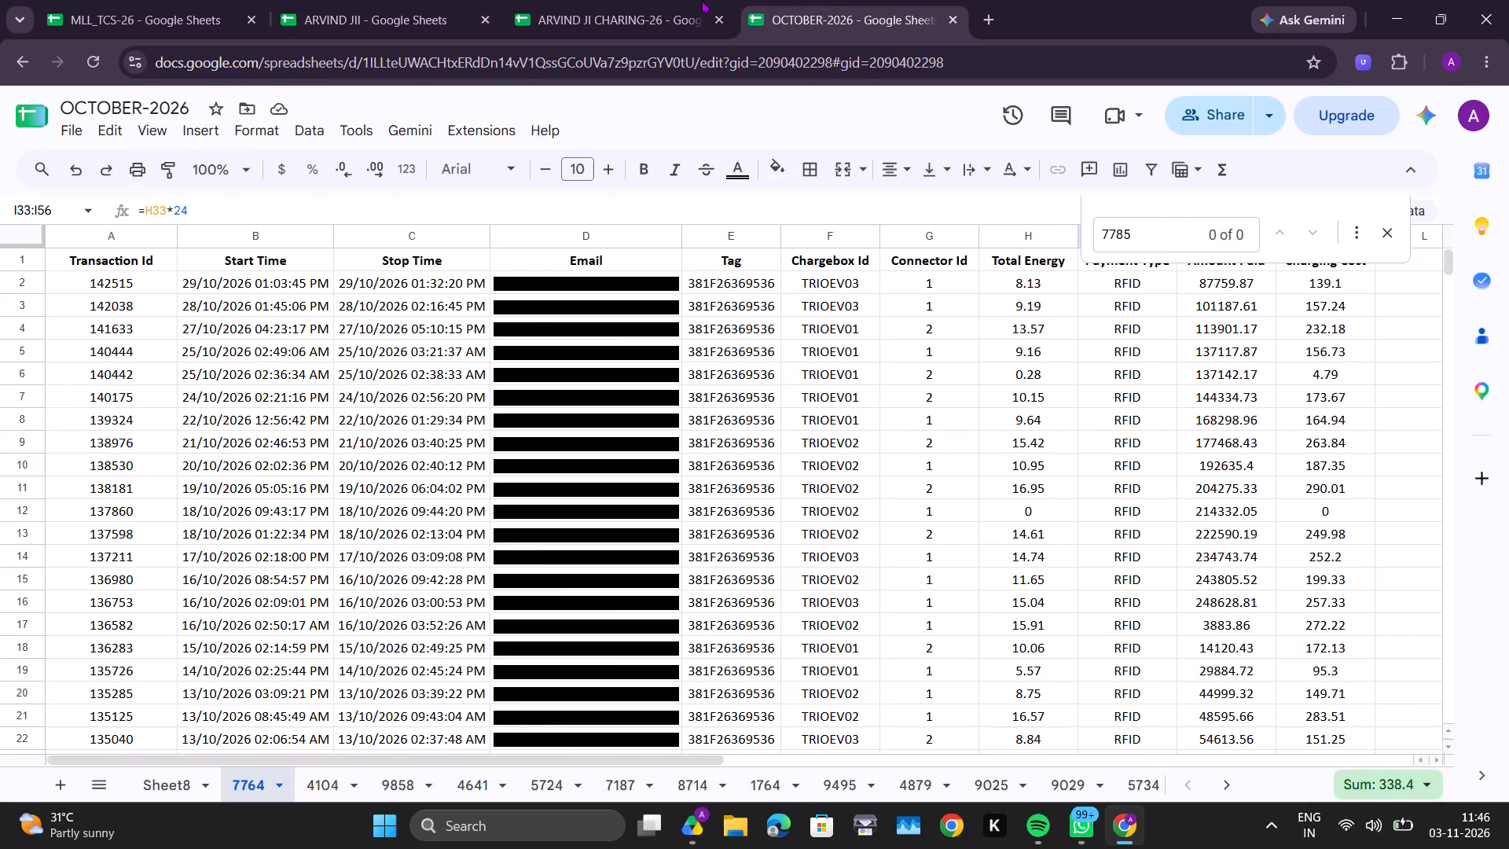
left_click(673, 0)
left_click(412, 0)
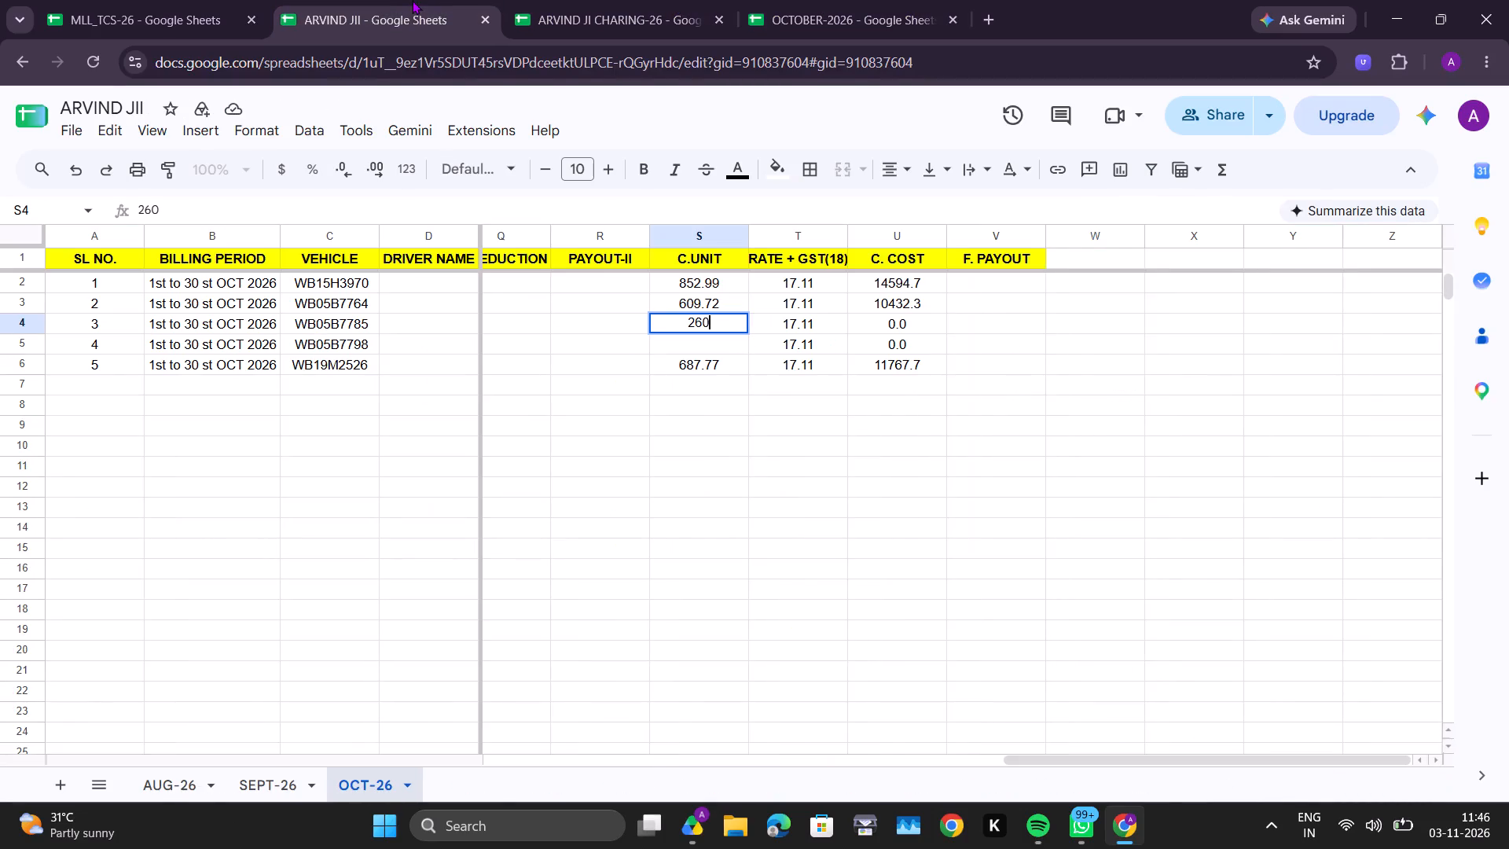
type(".4")
key("Return")
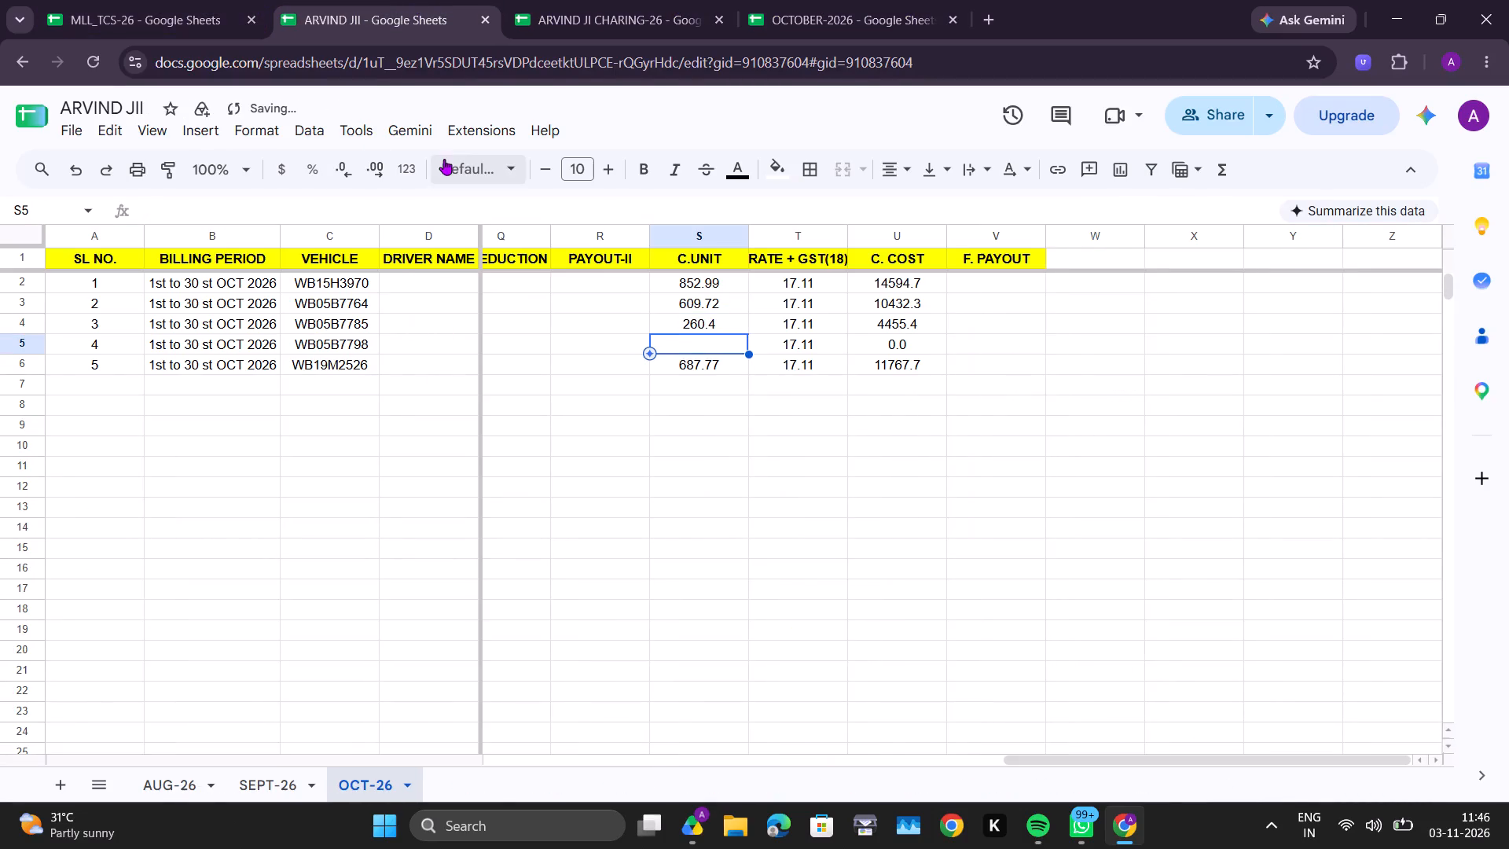
left_click(171, 0)
left_click(791, 0)
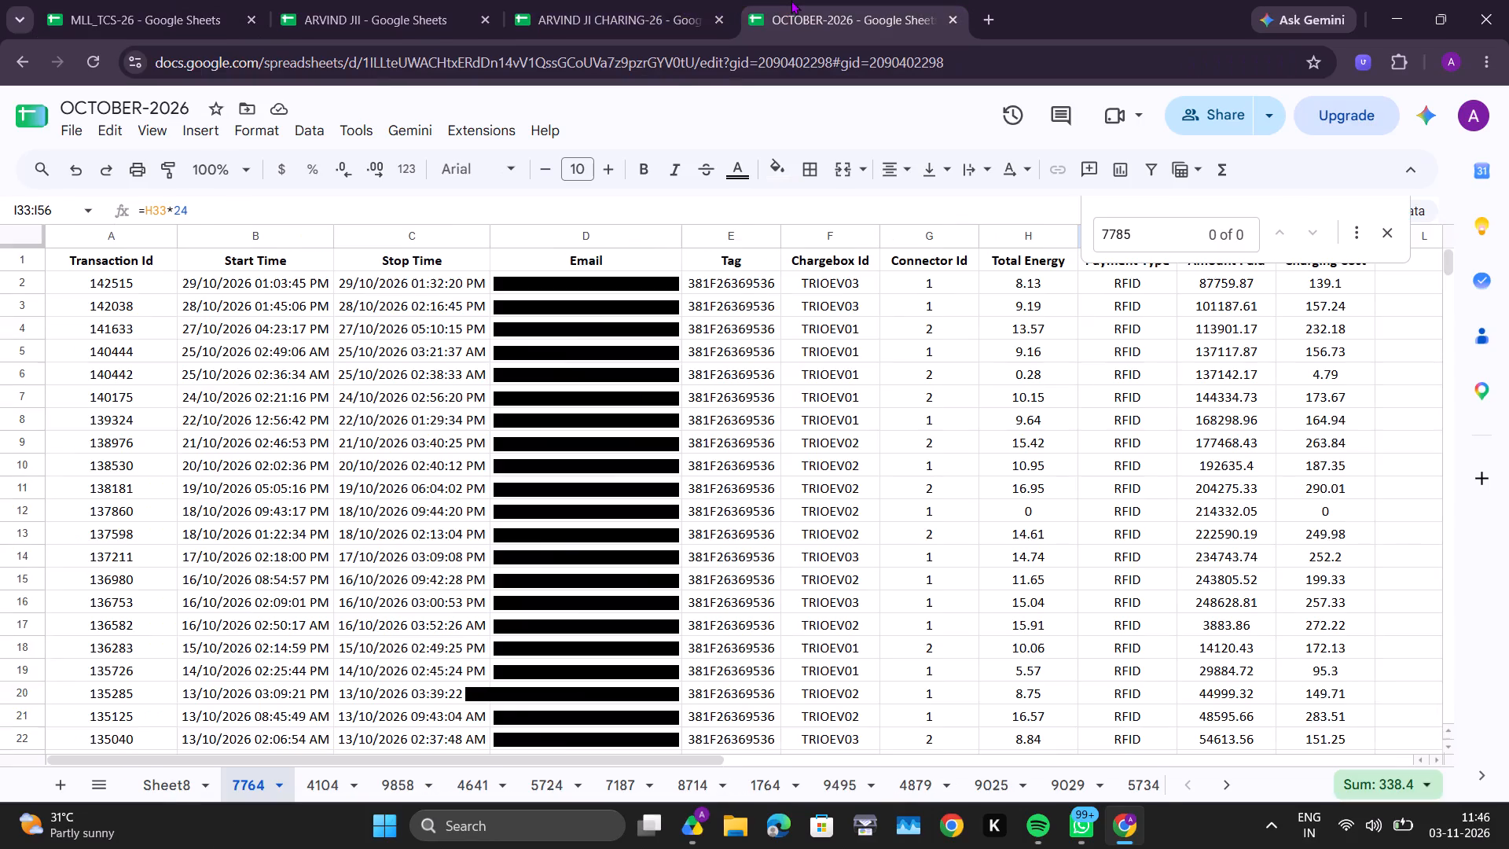
left_click(446, 14)
left_click(354, 325)
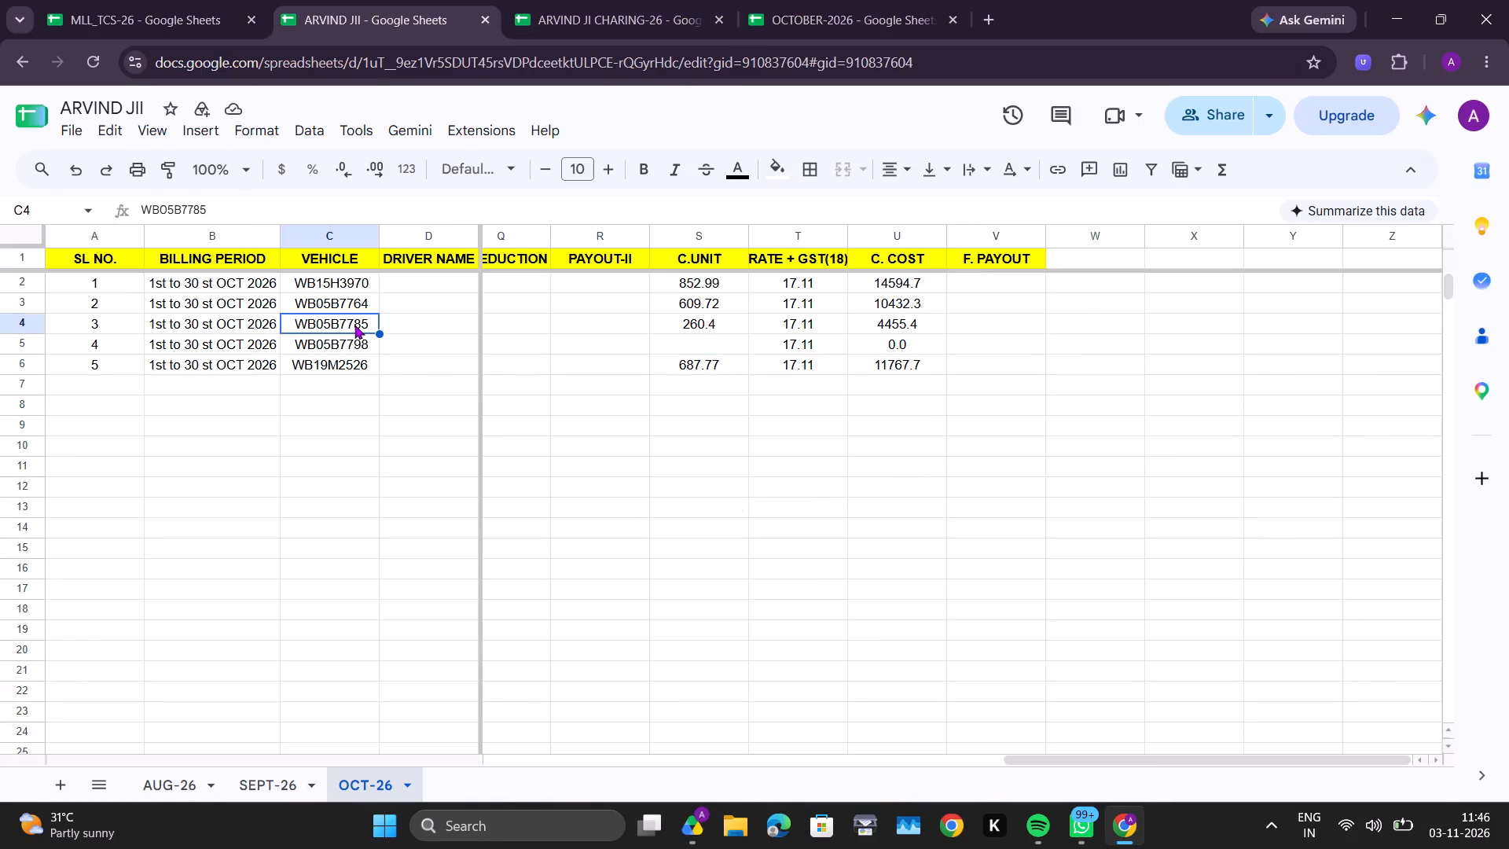
key("ctrl+c")
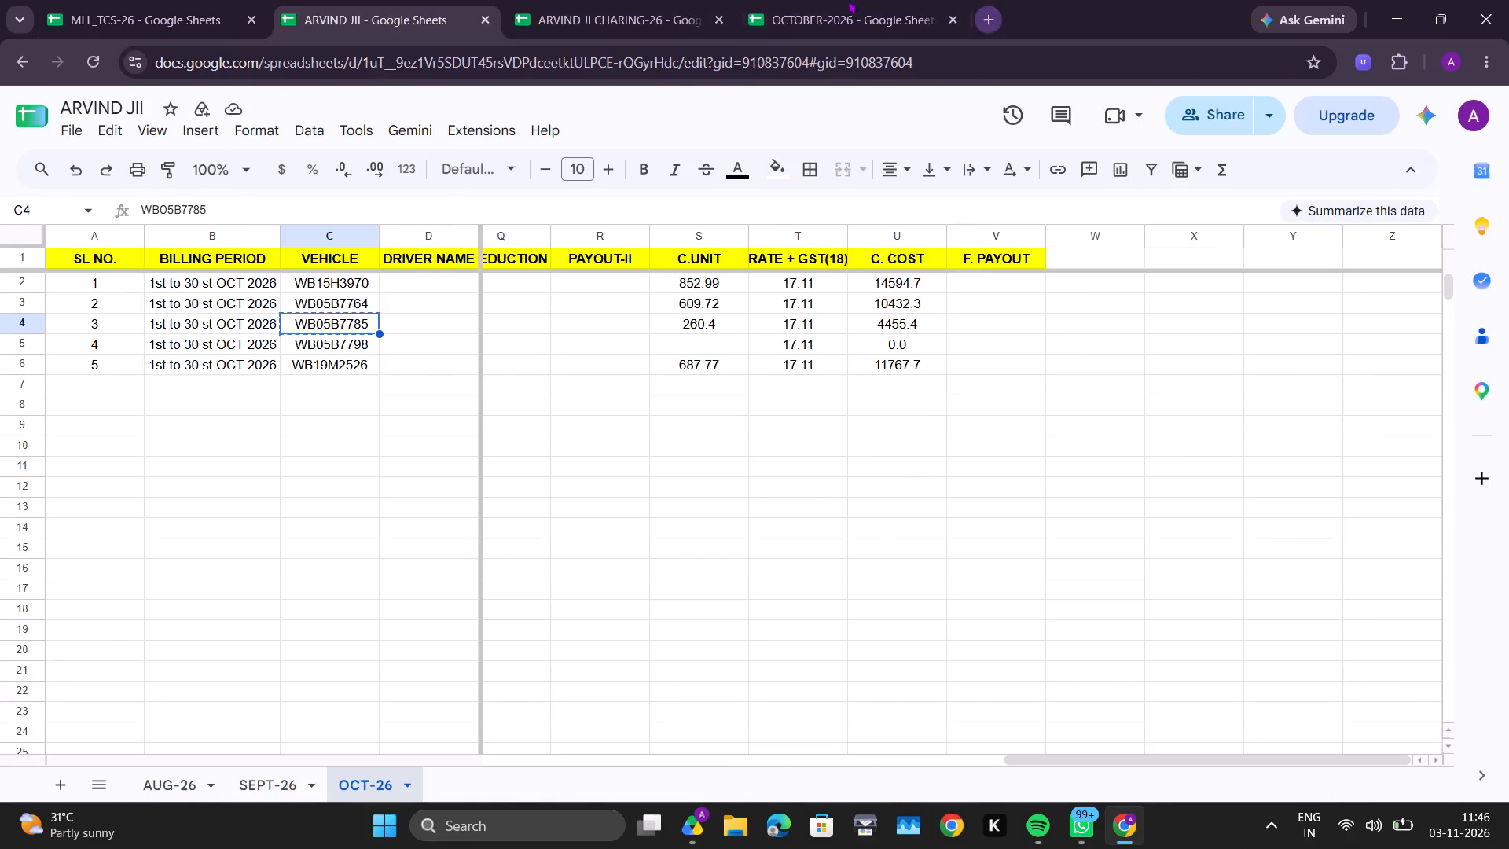
left_click(825, 0)
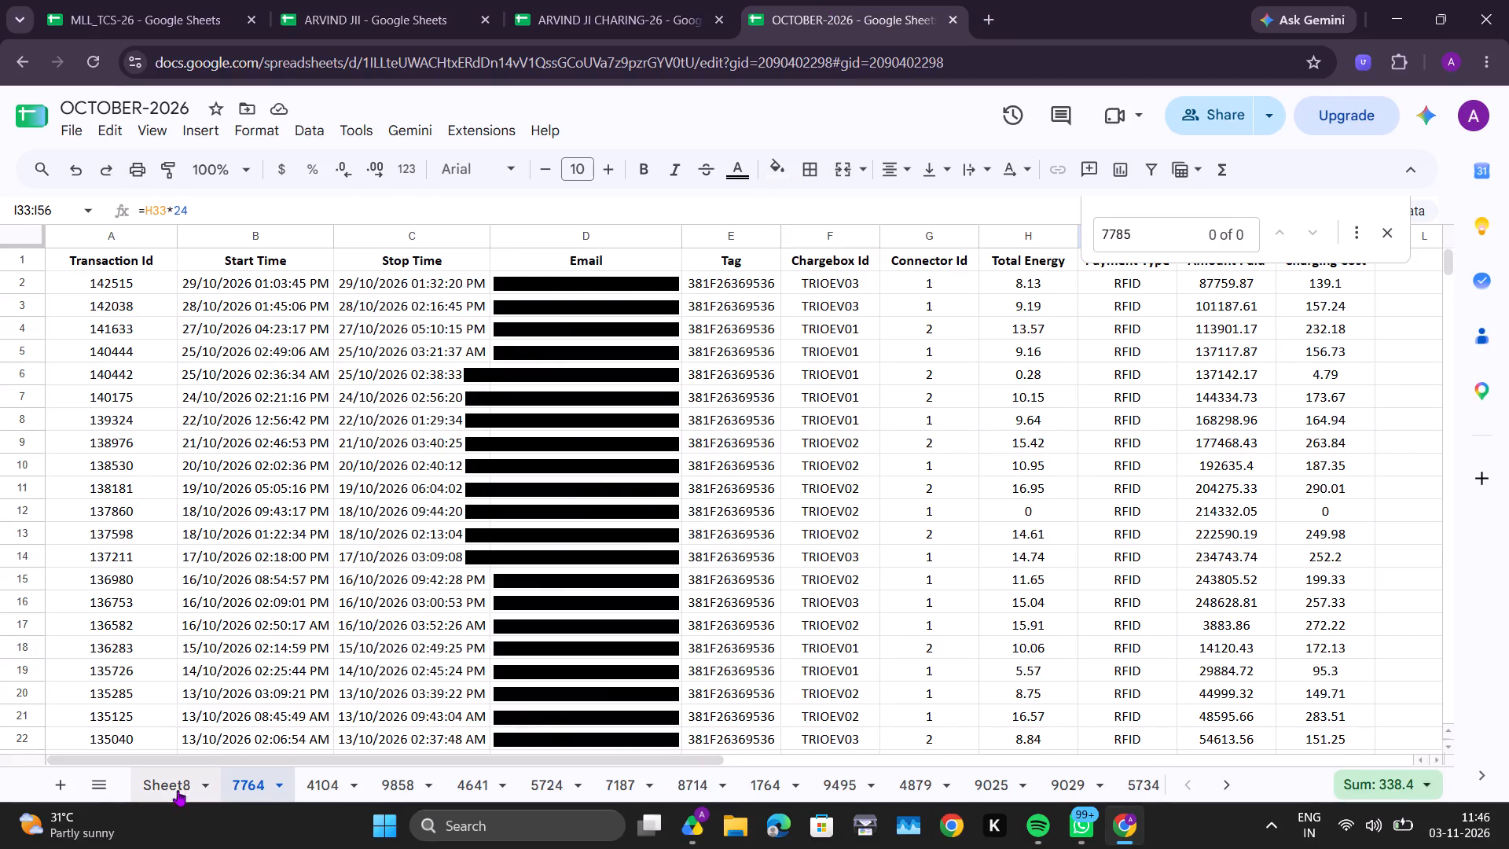
left_click(180, 783)
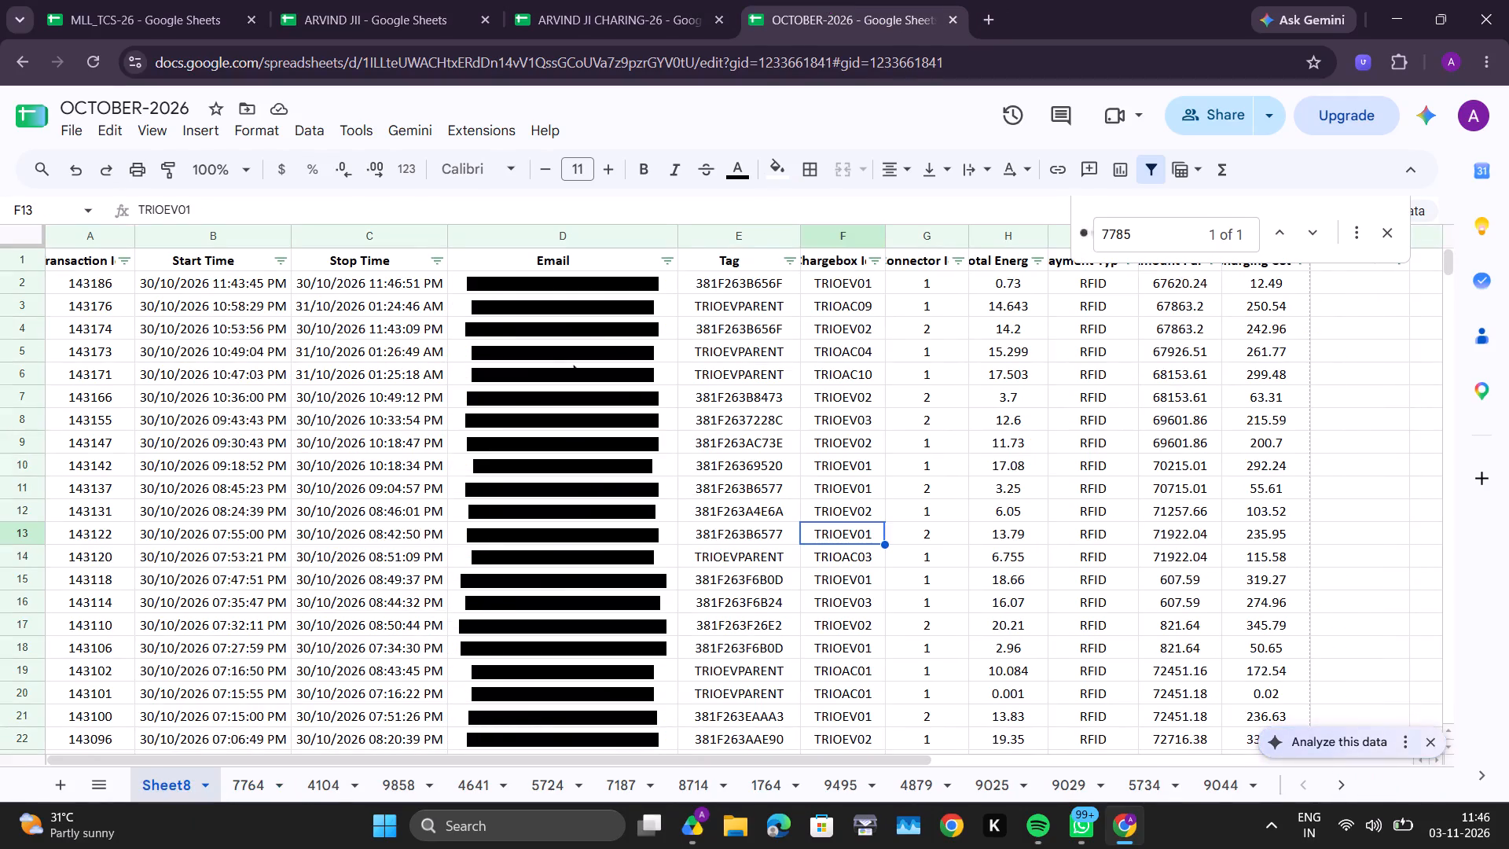
left_click(266, 779)
scroll(512, 531, "up", 1)
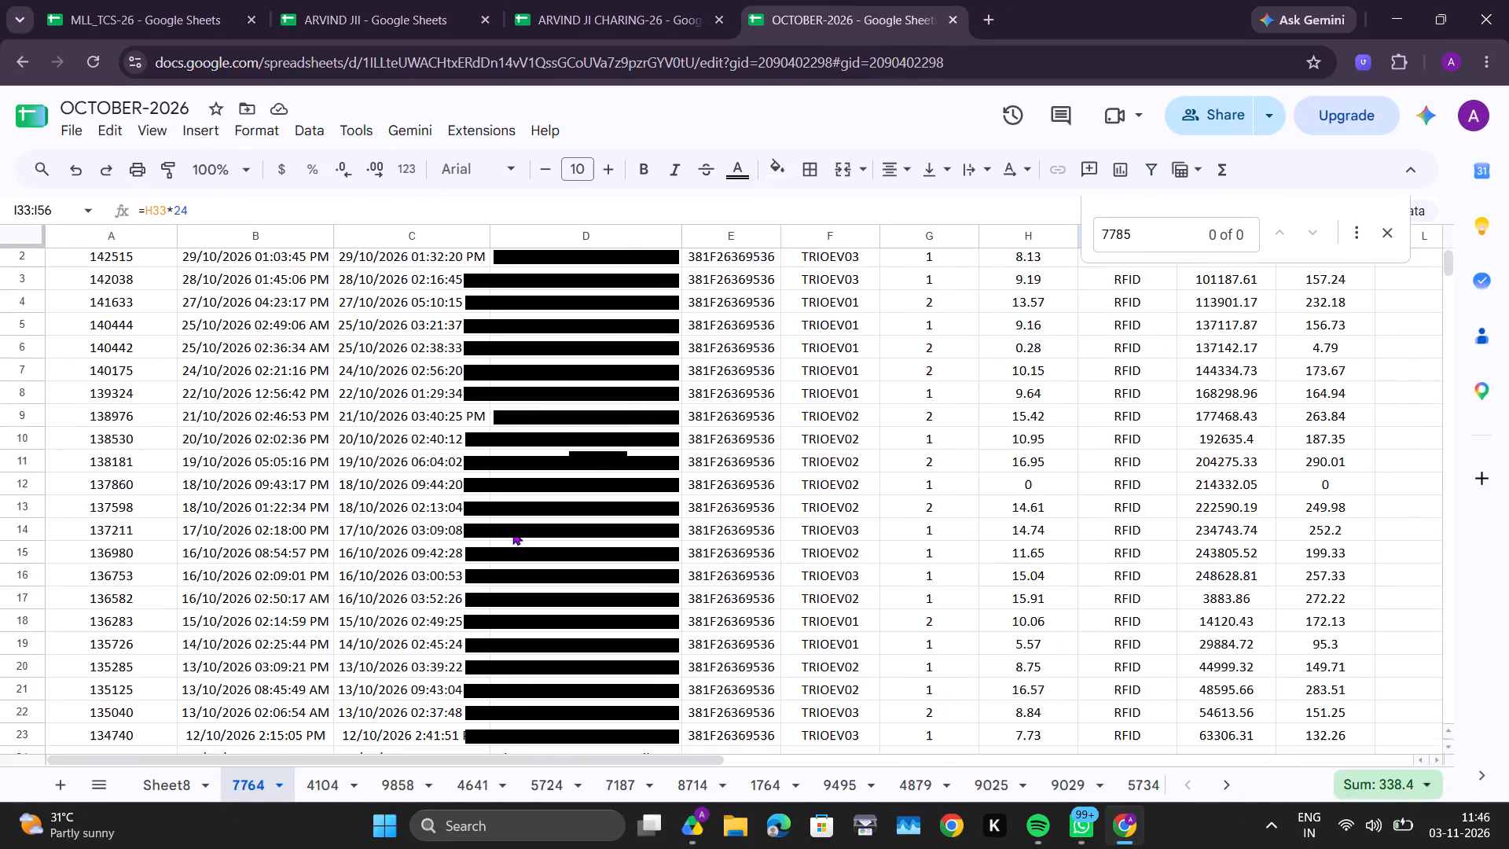
scroll(512, 531, "up", 1)
left_click(191, 768)
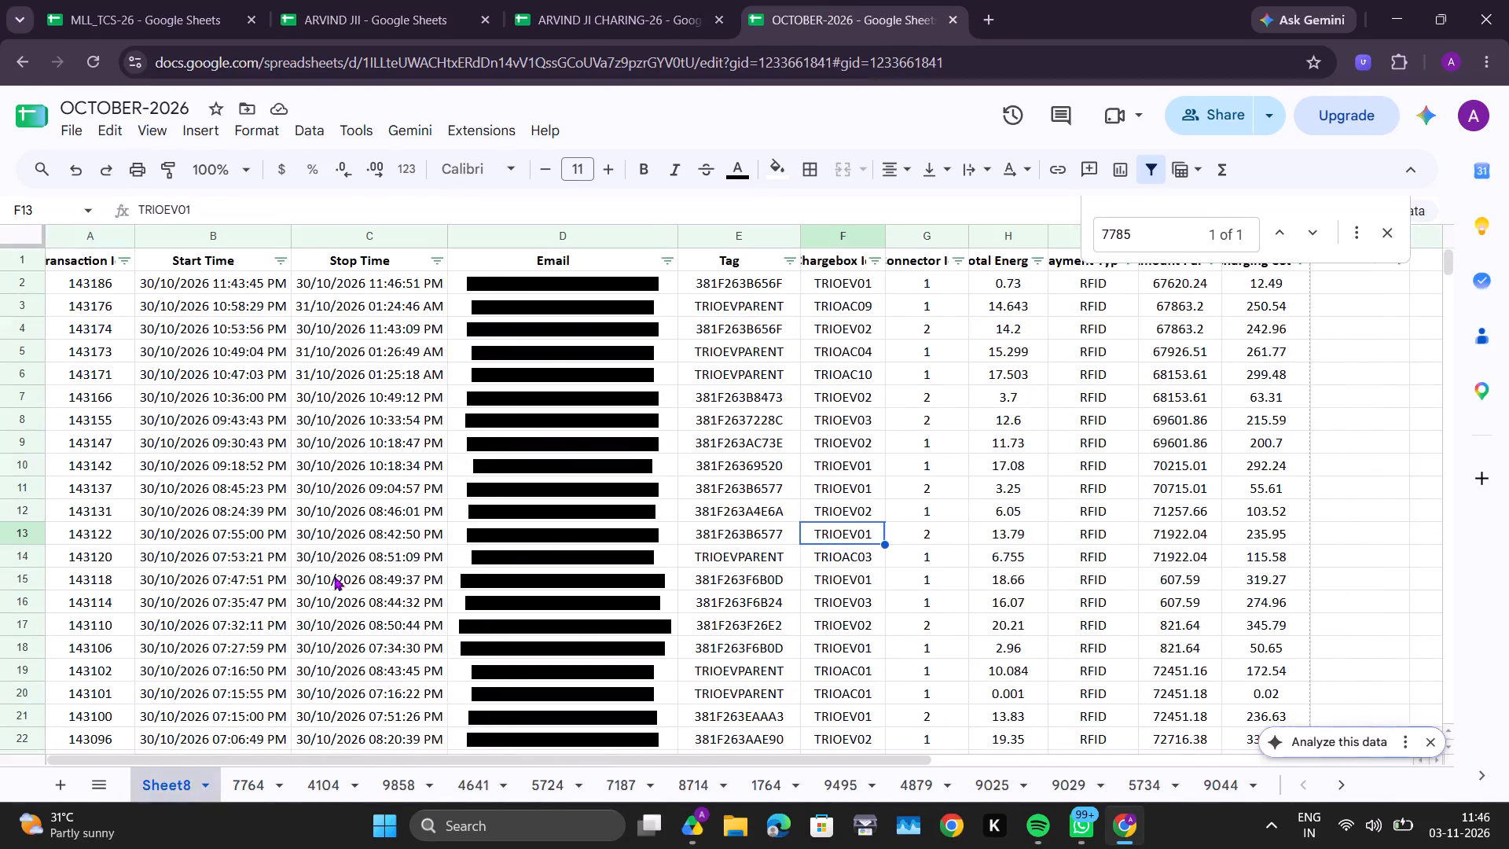
left_click(672, 262)
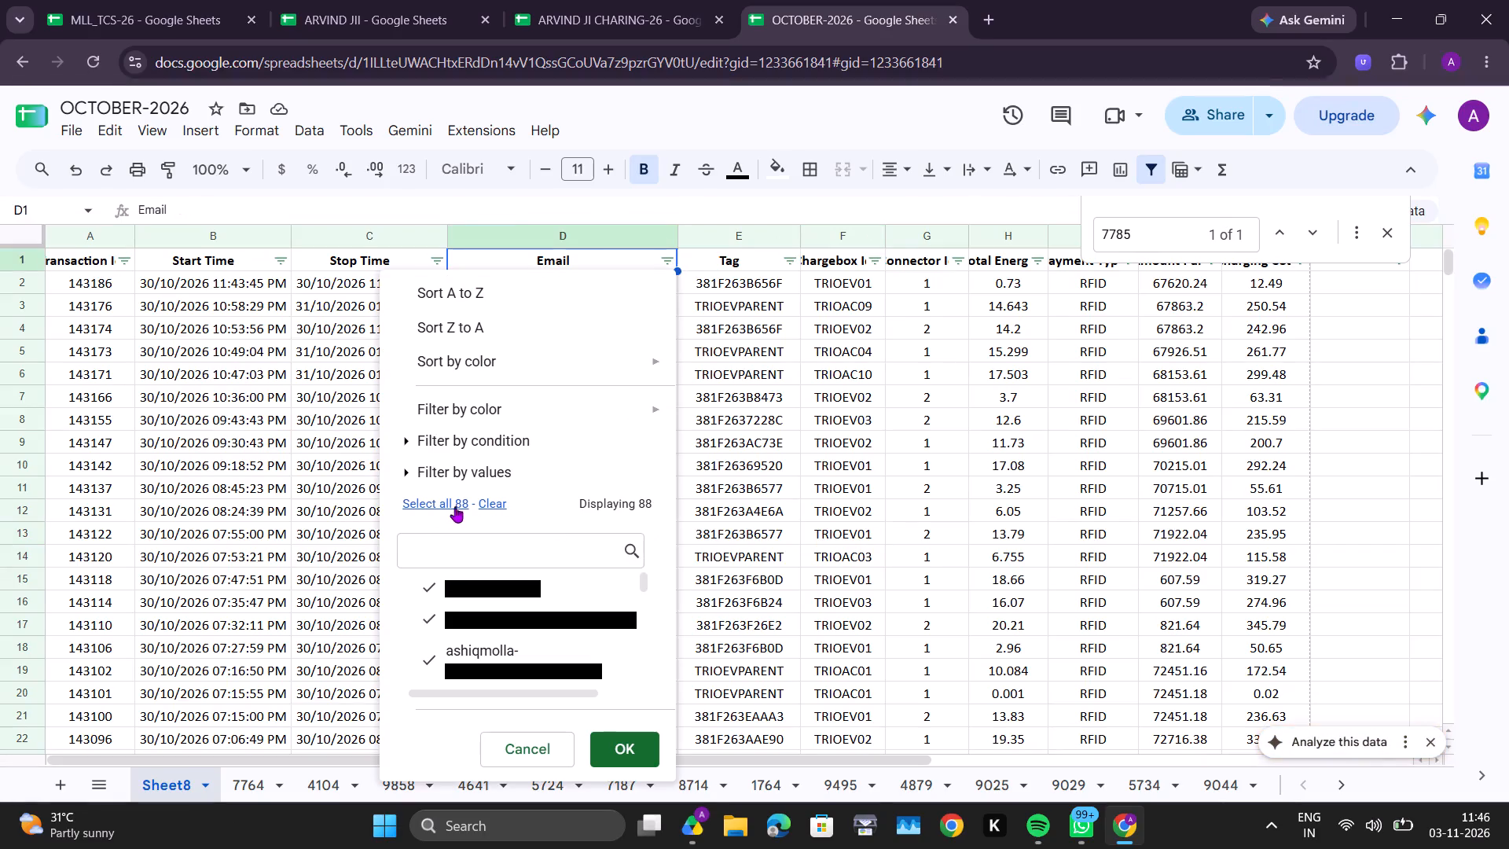
left_click(438, 505)
left_click(631, 738)
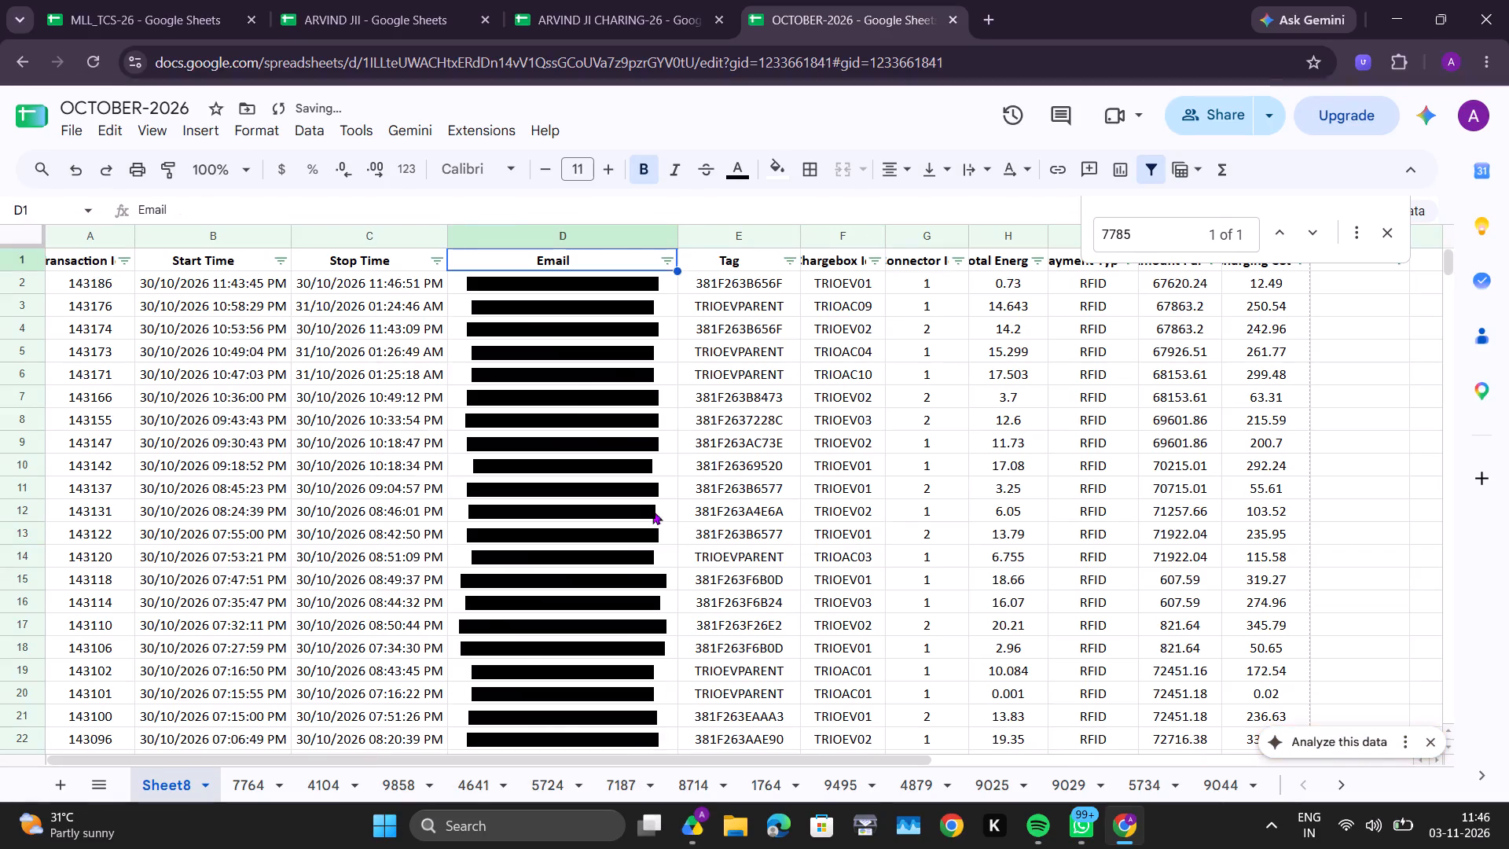
left_click(669, 263)
left_click(494, 566)
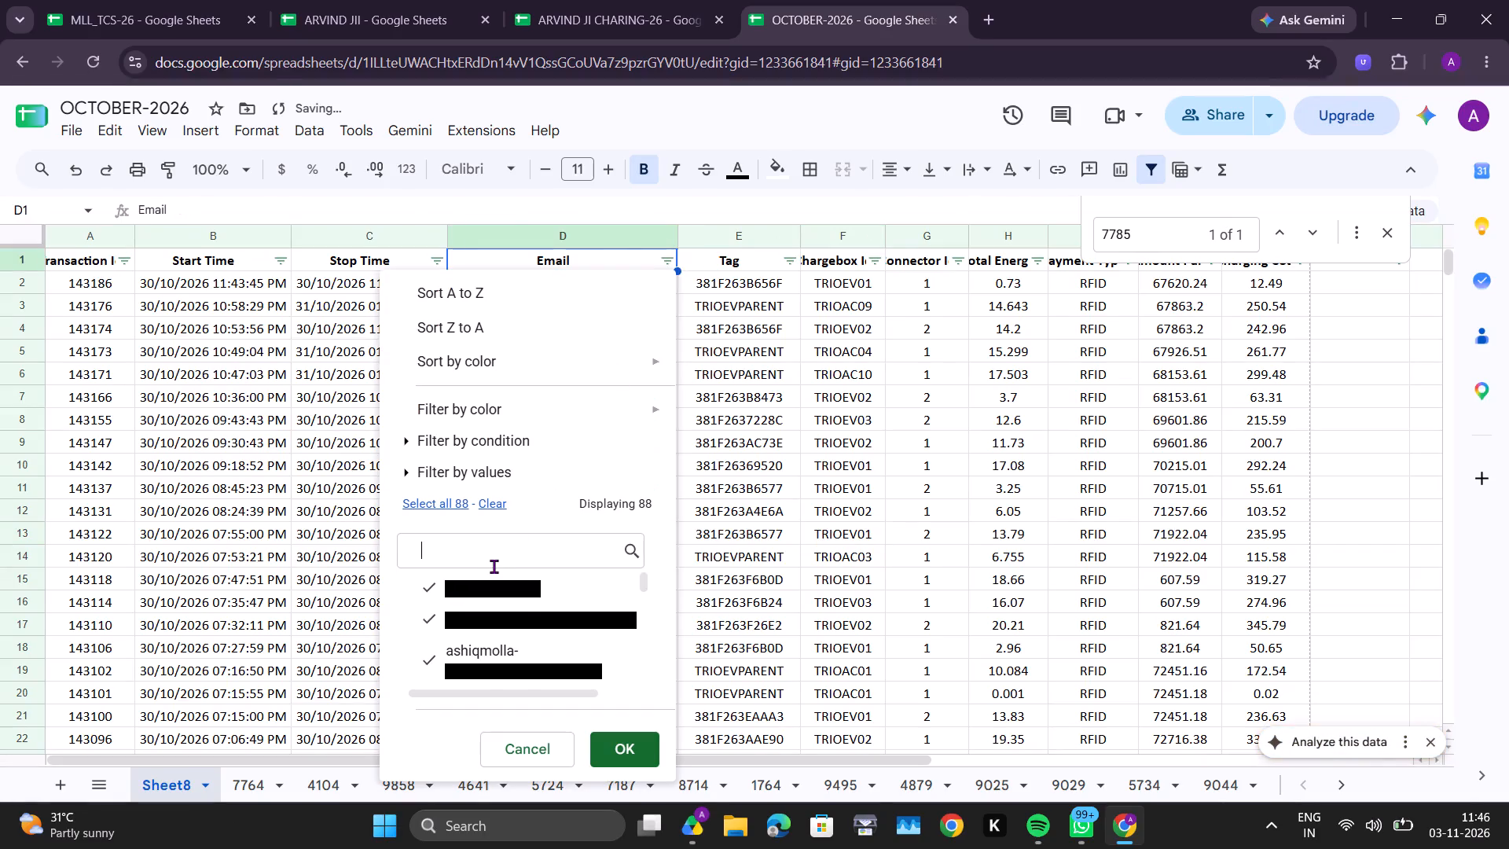
key("ctrl+v")
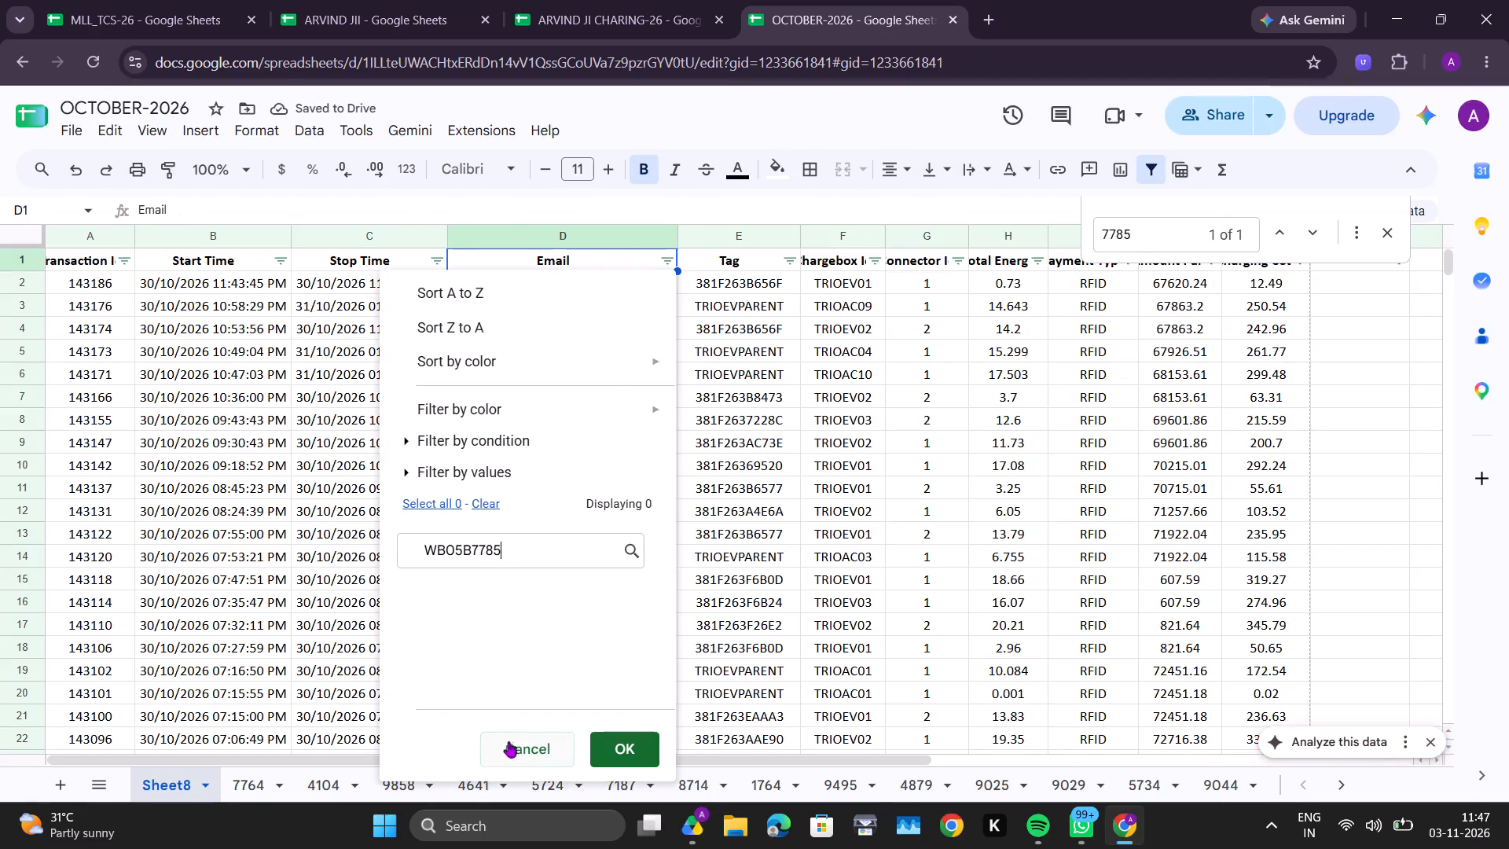
left_click(523, 734)
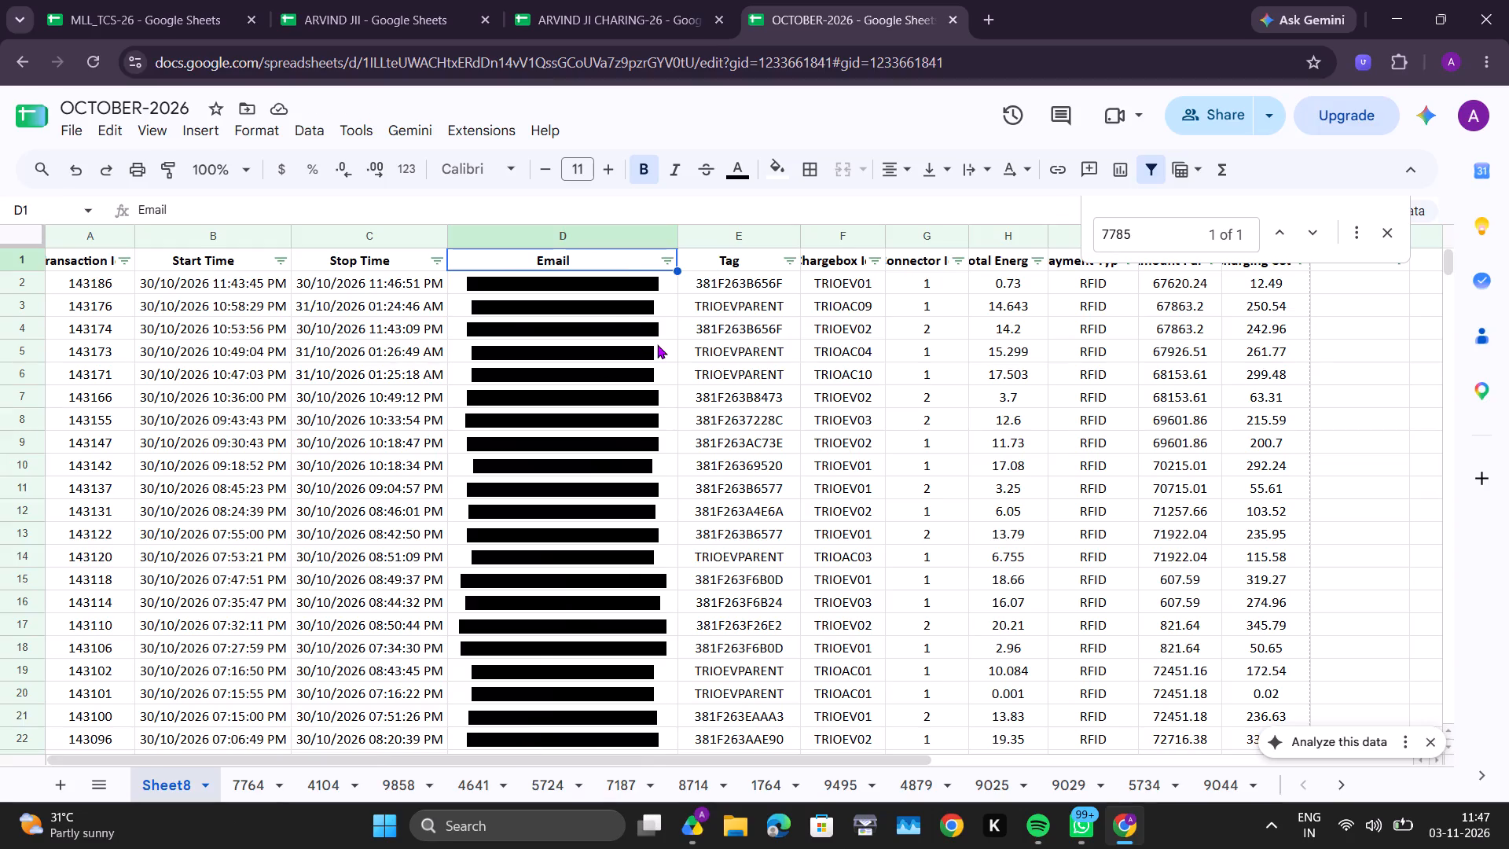
Find 7798 on Sheet8 of OCTOBER-2026 and copy the Email value of the first matching row.
left_click(334, 0)
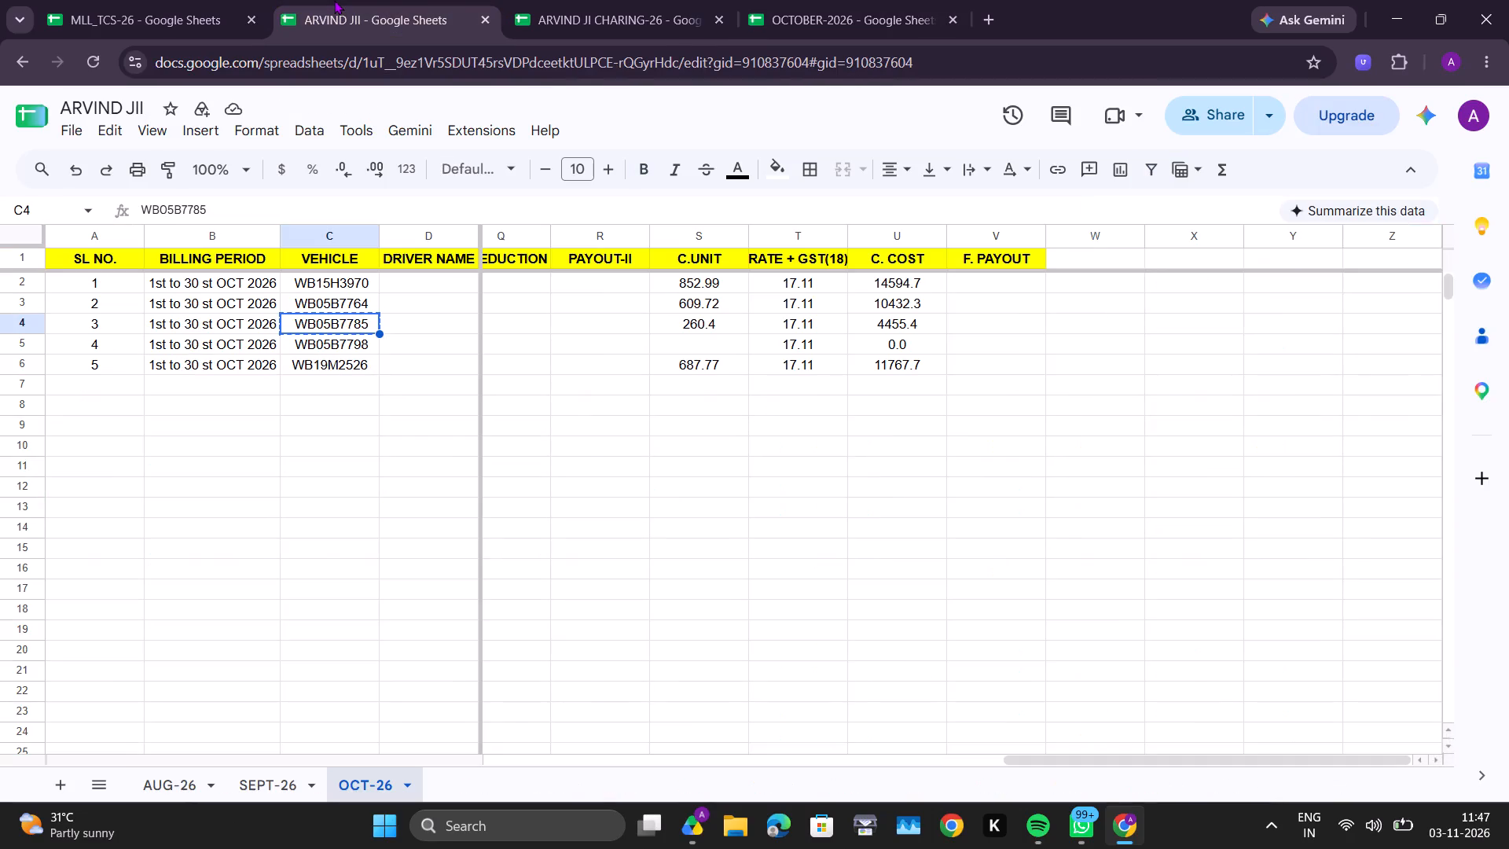
left_click(622, 5)
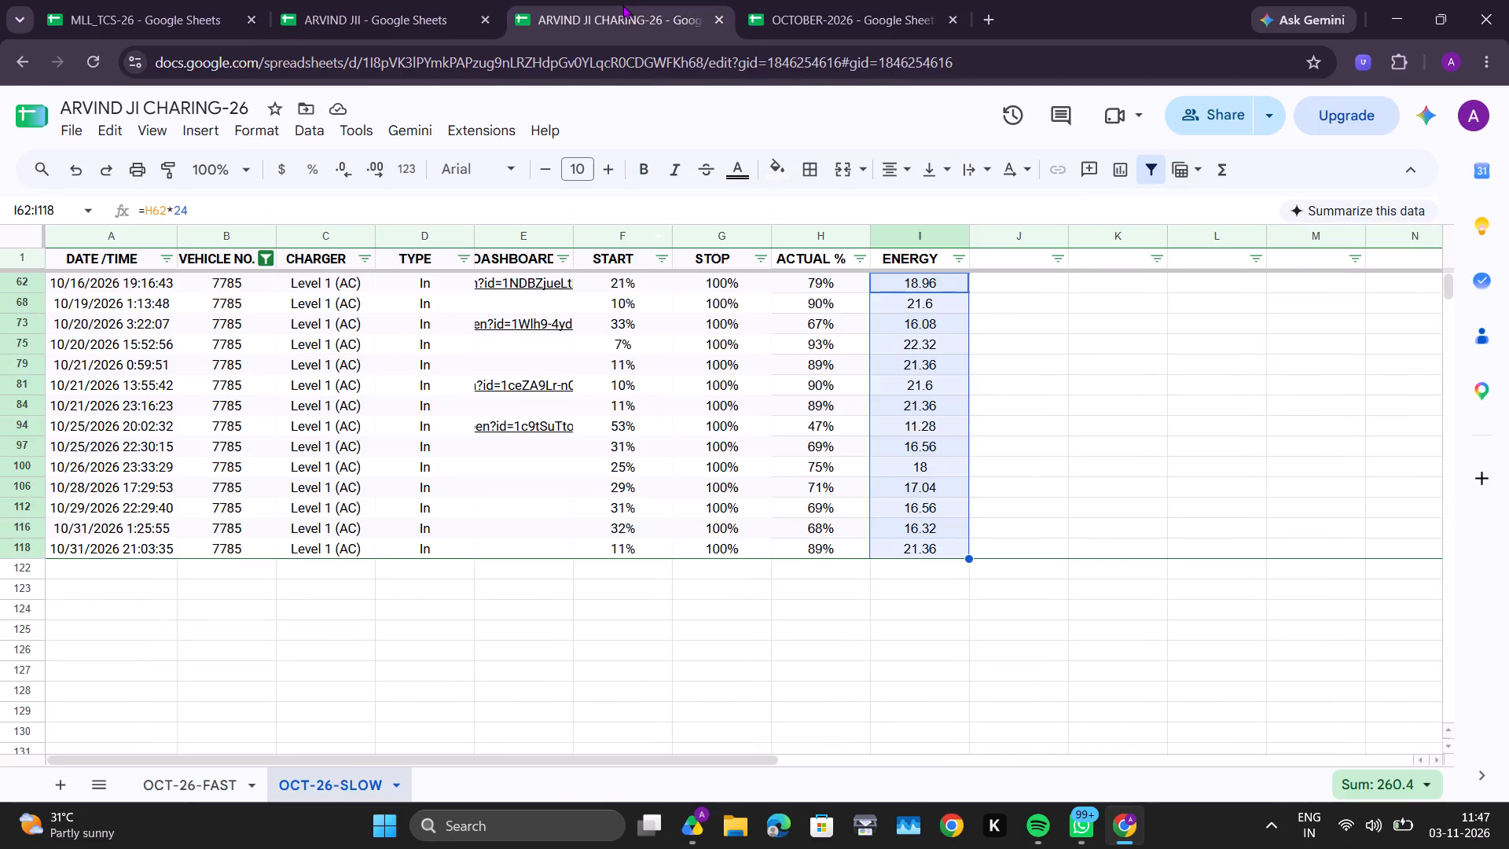
left_click(769, 0)
key("ctrl+f")
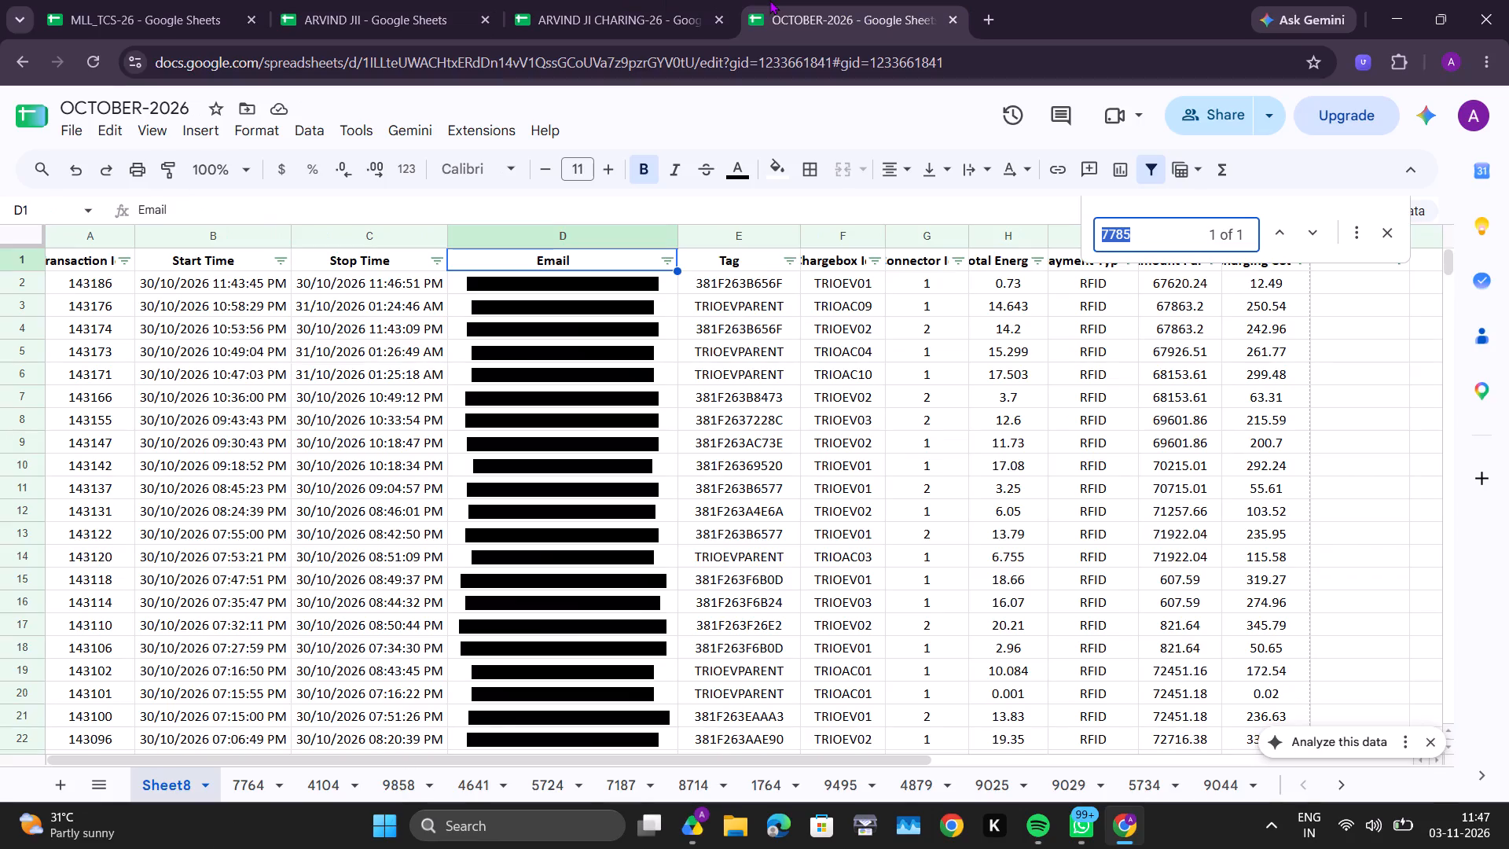
type("77")
type("98")
scroll(769, 0, "down", 2)
scroll(611, 568, "down", 1)
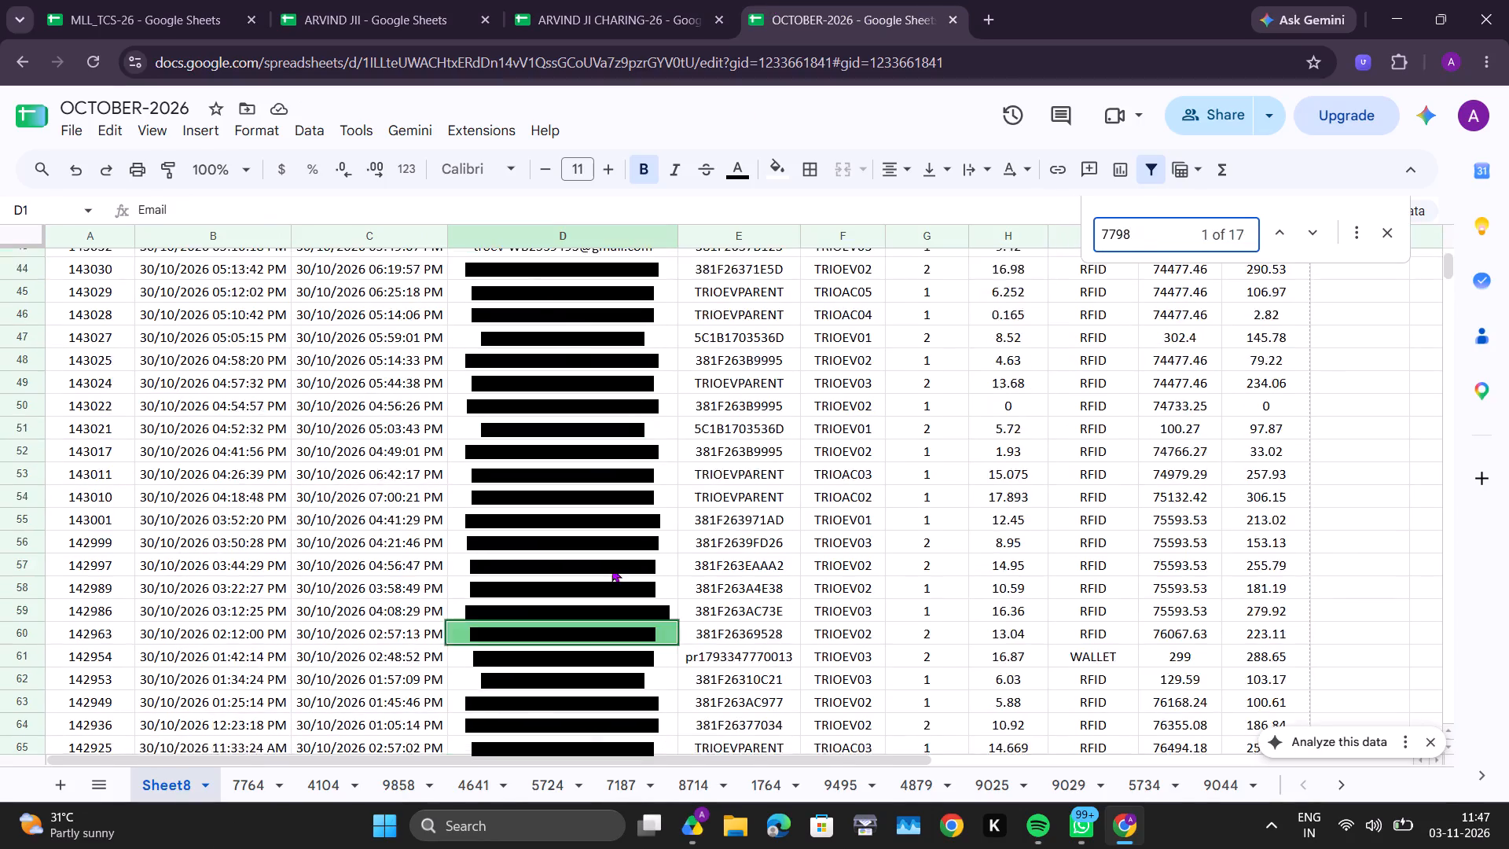
scroll(611, 568, "down", 2)
left_click(573, 513)
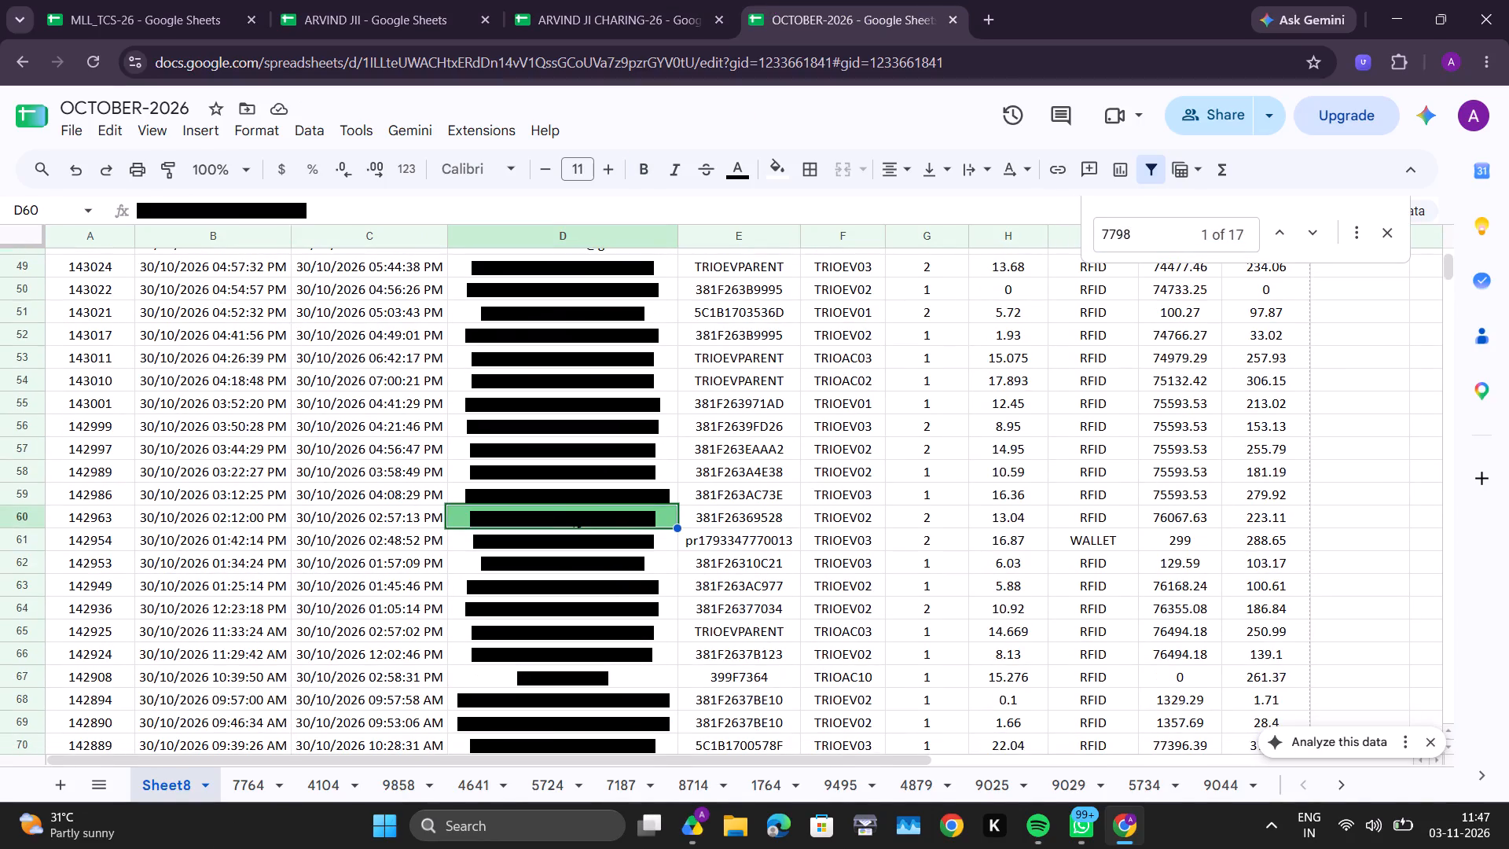
key("ctrl+c")
Filter Sheet8's Email column to only the copied 7798 account.
scroll(573, 513, "up", 15)
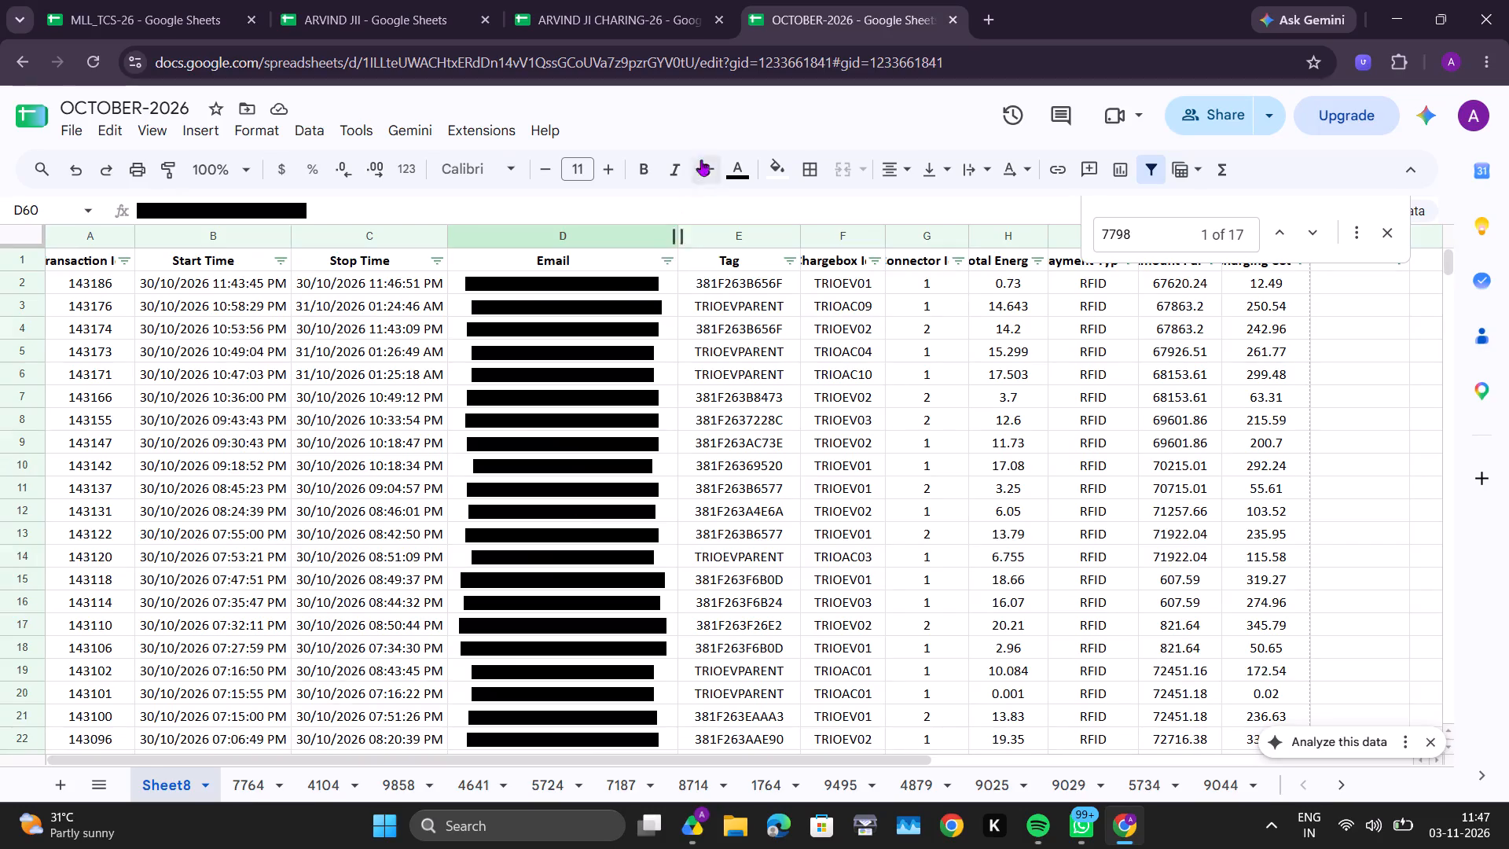
left_click(669, 257)
left_click(487, 509)
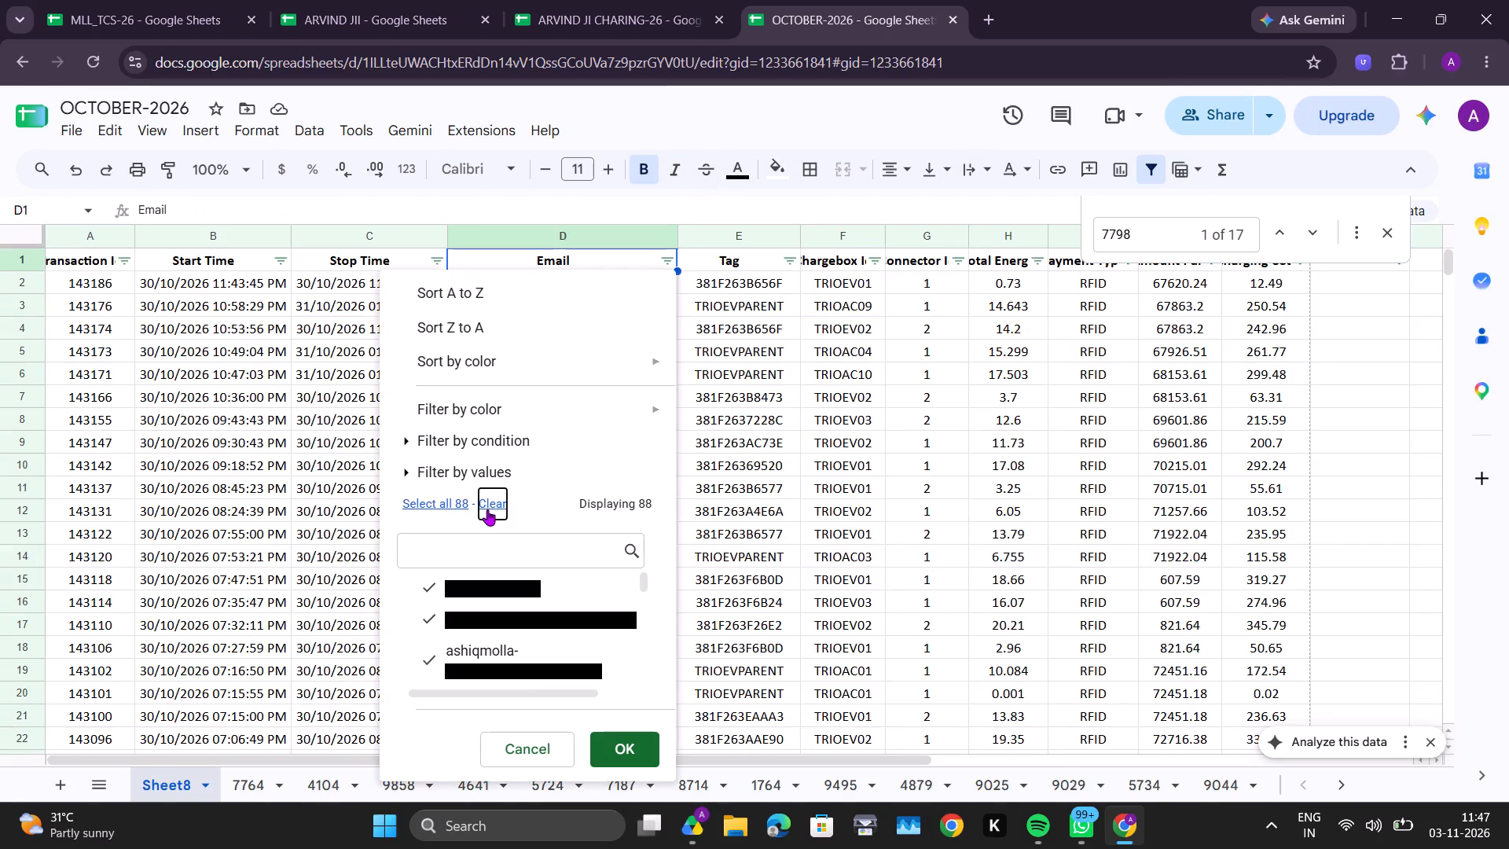
left_click(465, 559)
key("ctrl+v")
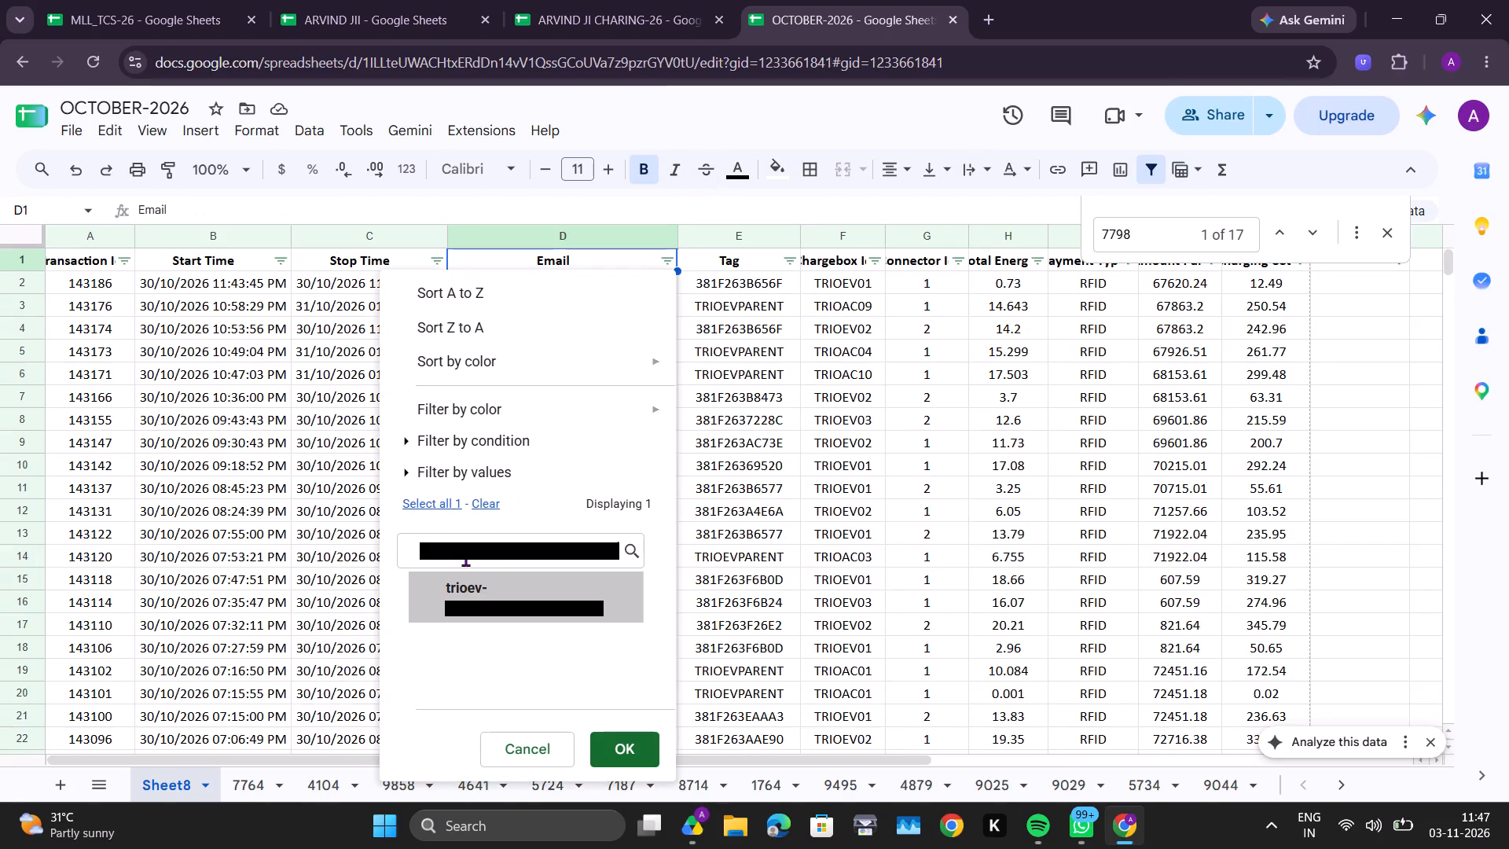
left_click(475, 610)
left_click(633, 748)
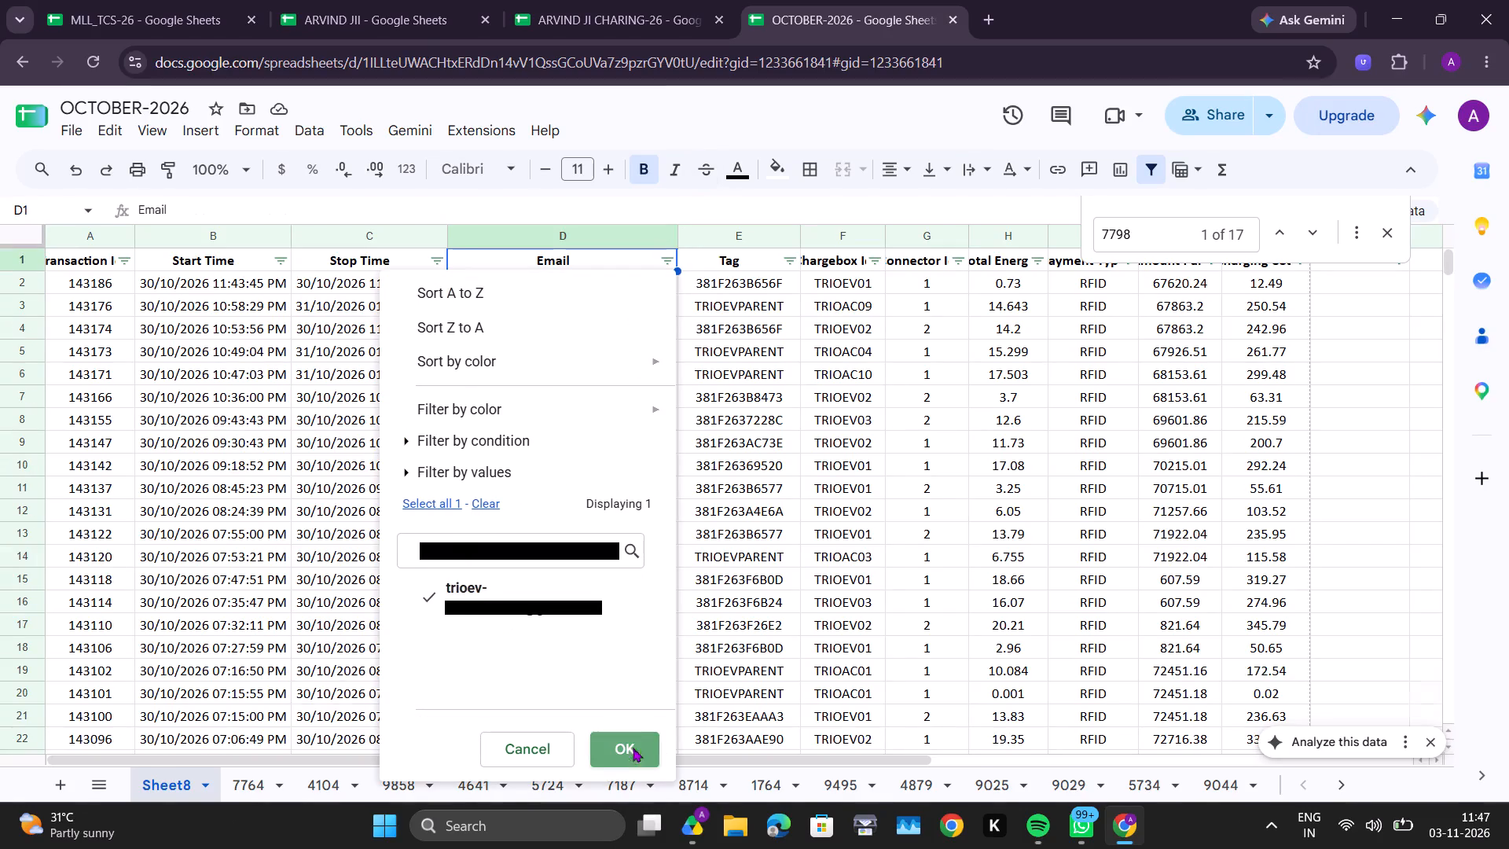
Copy all filtered 7798 charging rows with their headers into a new sheet of OCTOBER-2026.
scroll(596, 461, "down", 2)
scroll(596, 461, "up", 4)
key("ctrl+a")
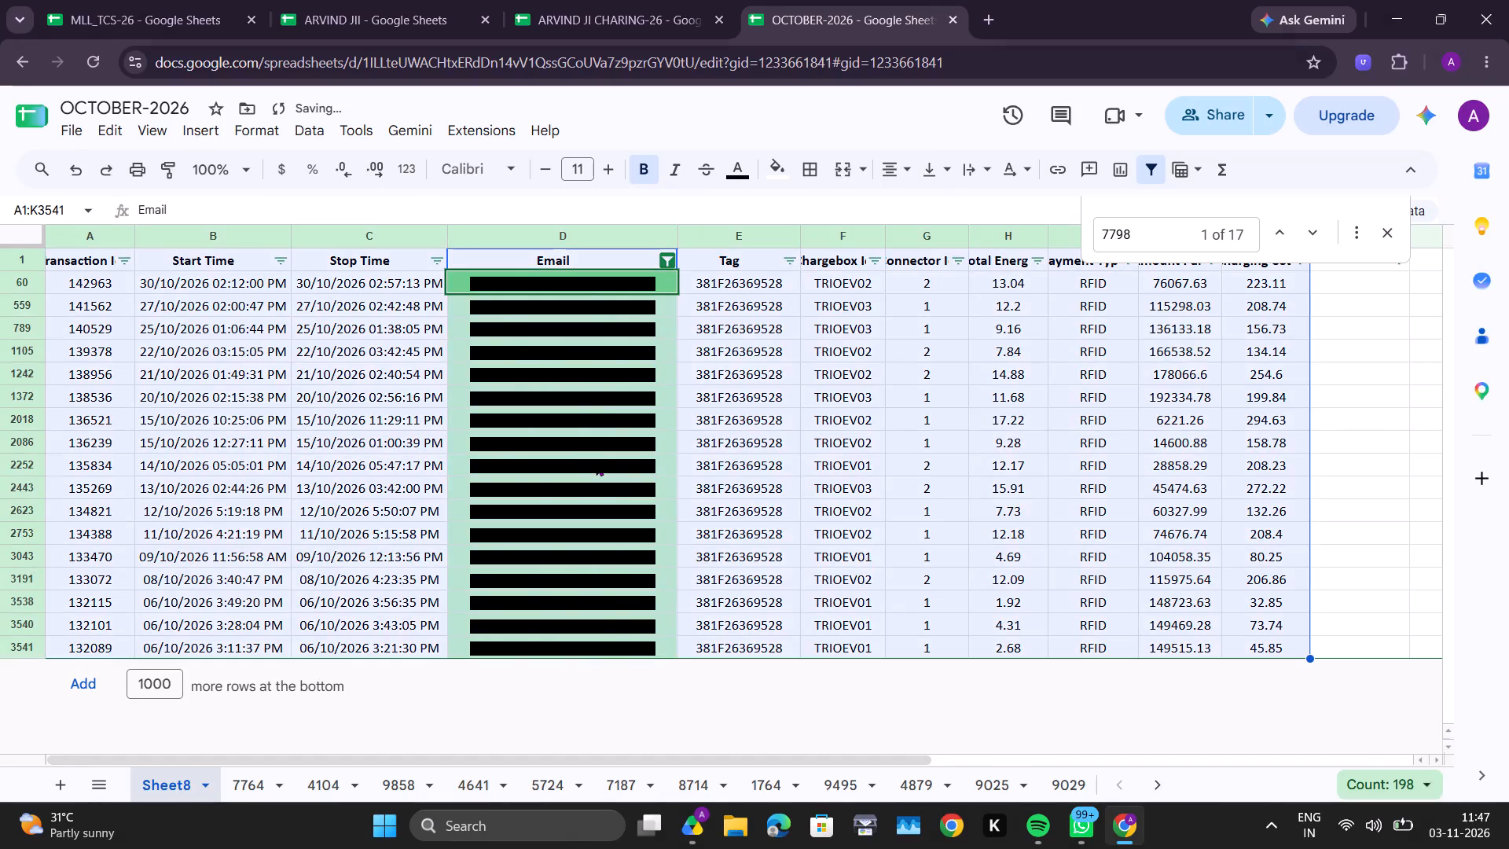
key("ctrl+c")
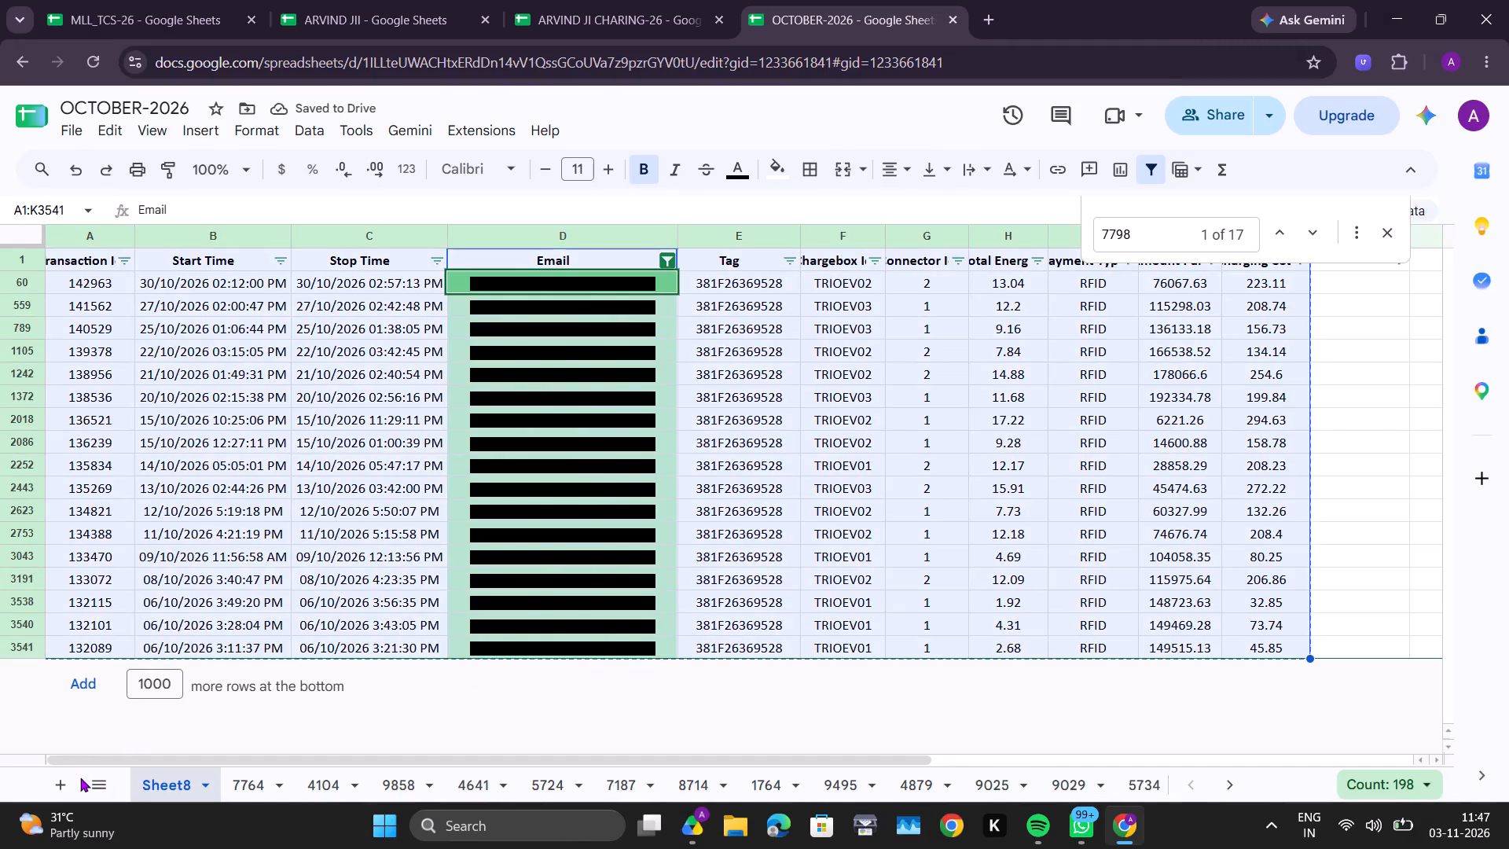
left_click(57, 781)
key("ctrl+v")
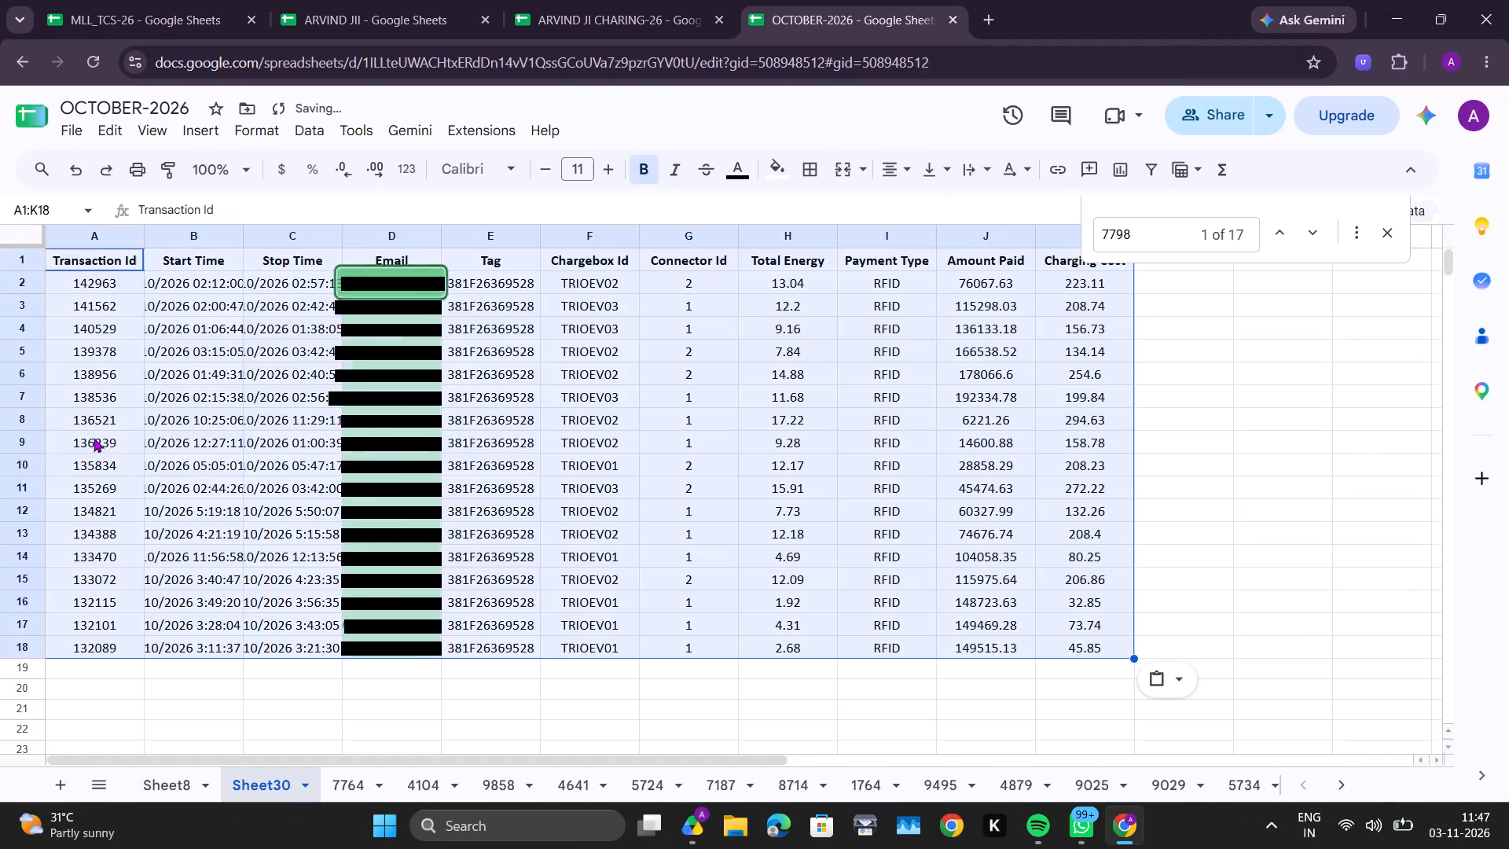
Fit the Start Time, Stop Time and Email columns to their contents on the new 7798 sheet and dismiss the suggestions.
double_click(248, 233)
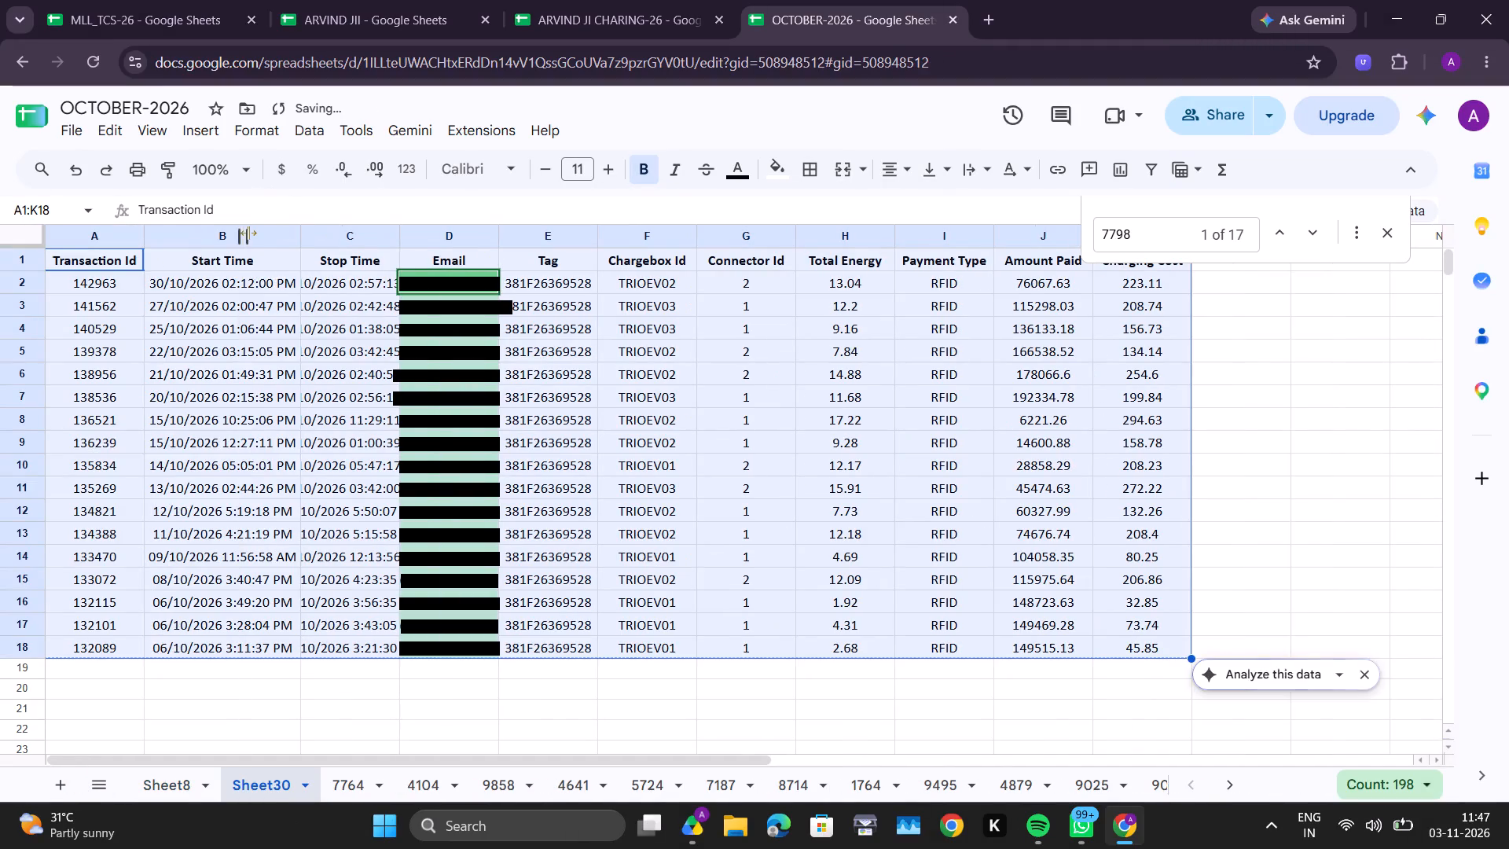
double_click(406, 238)
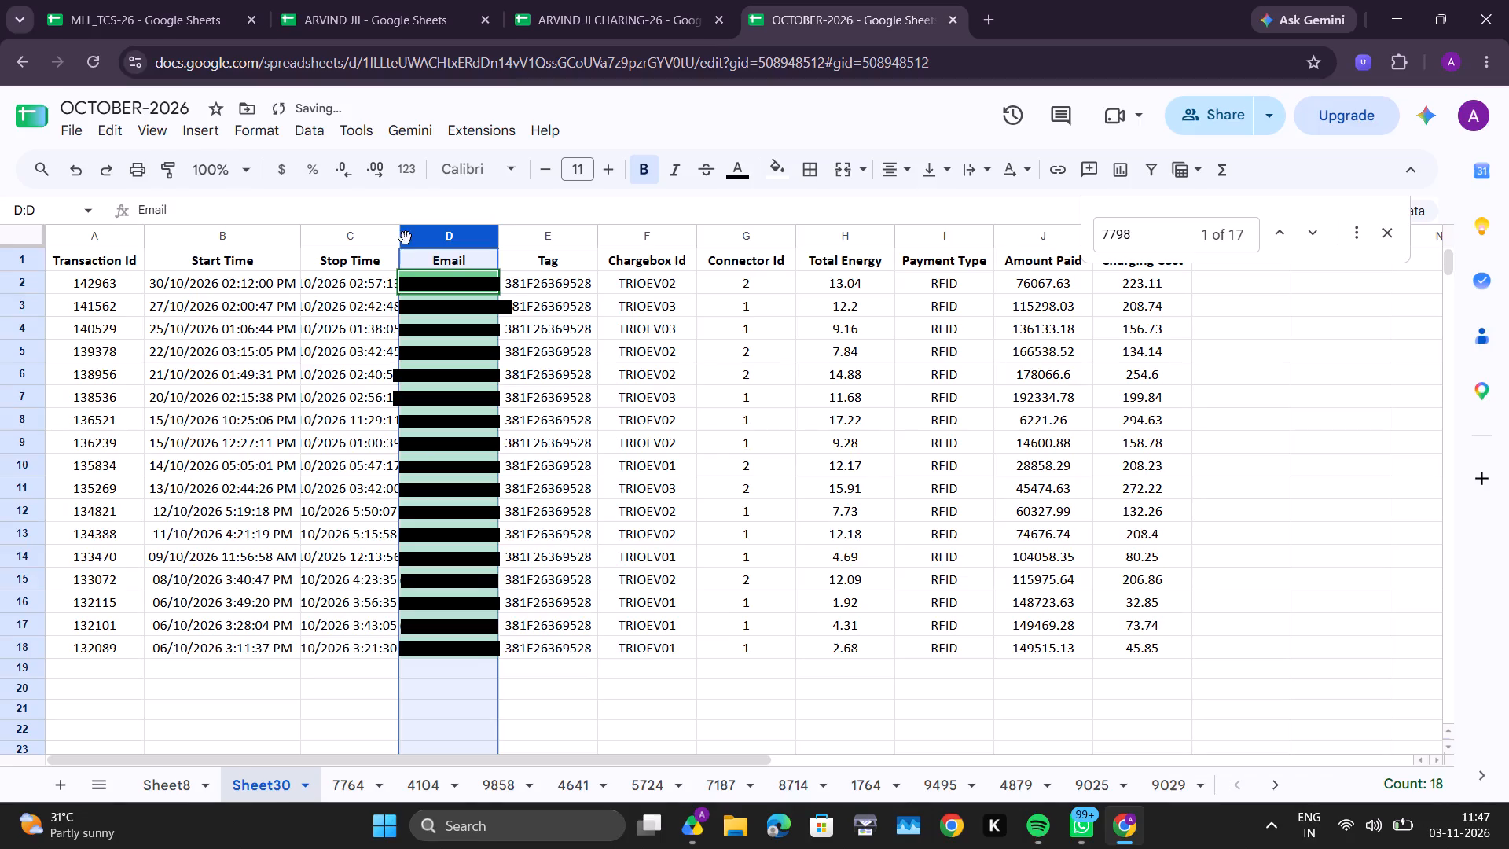
double_click(400, 233)
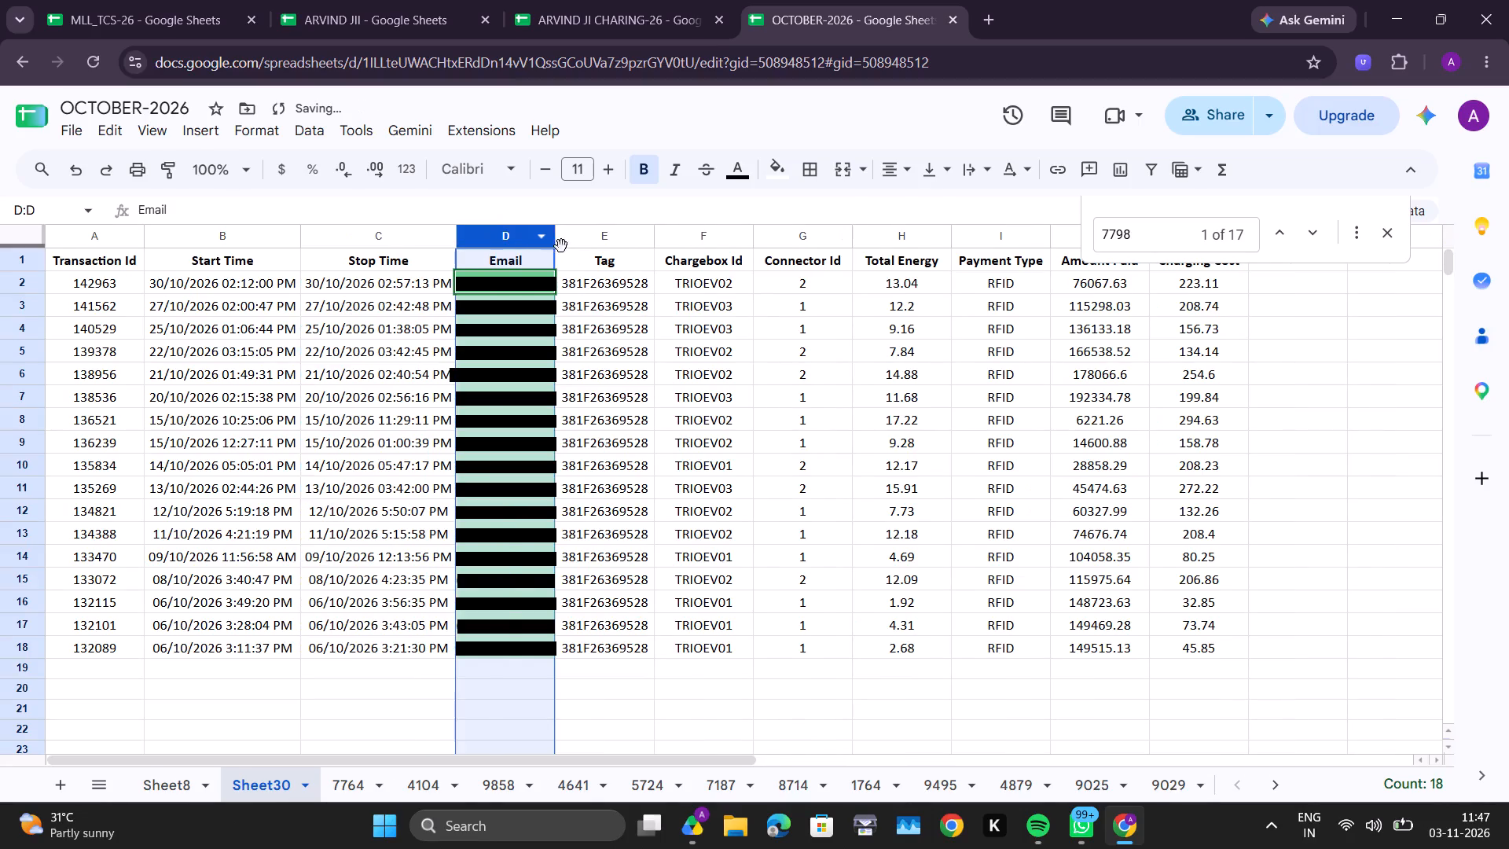
double_click(555, 241)
left_click(686, 388)
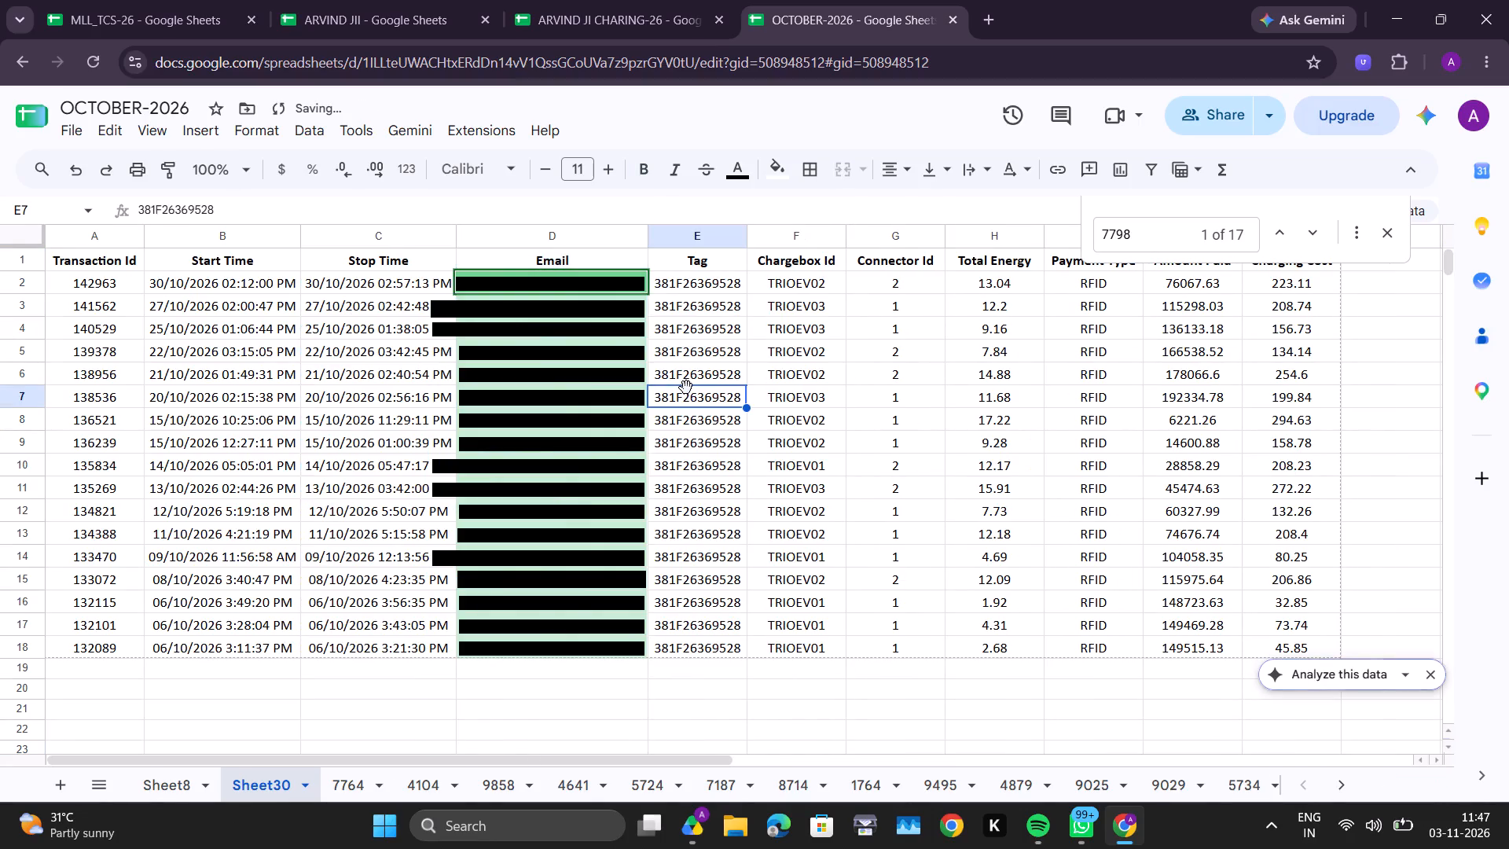
left_click(1424, 672)
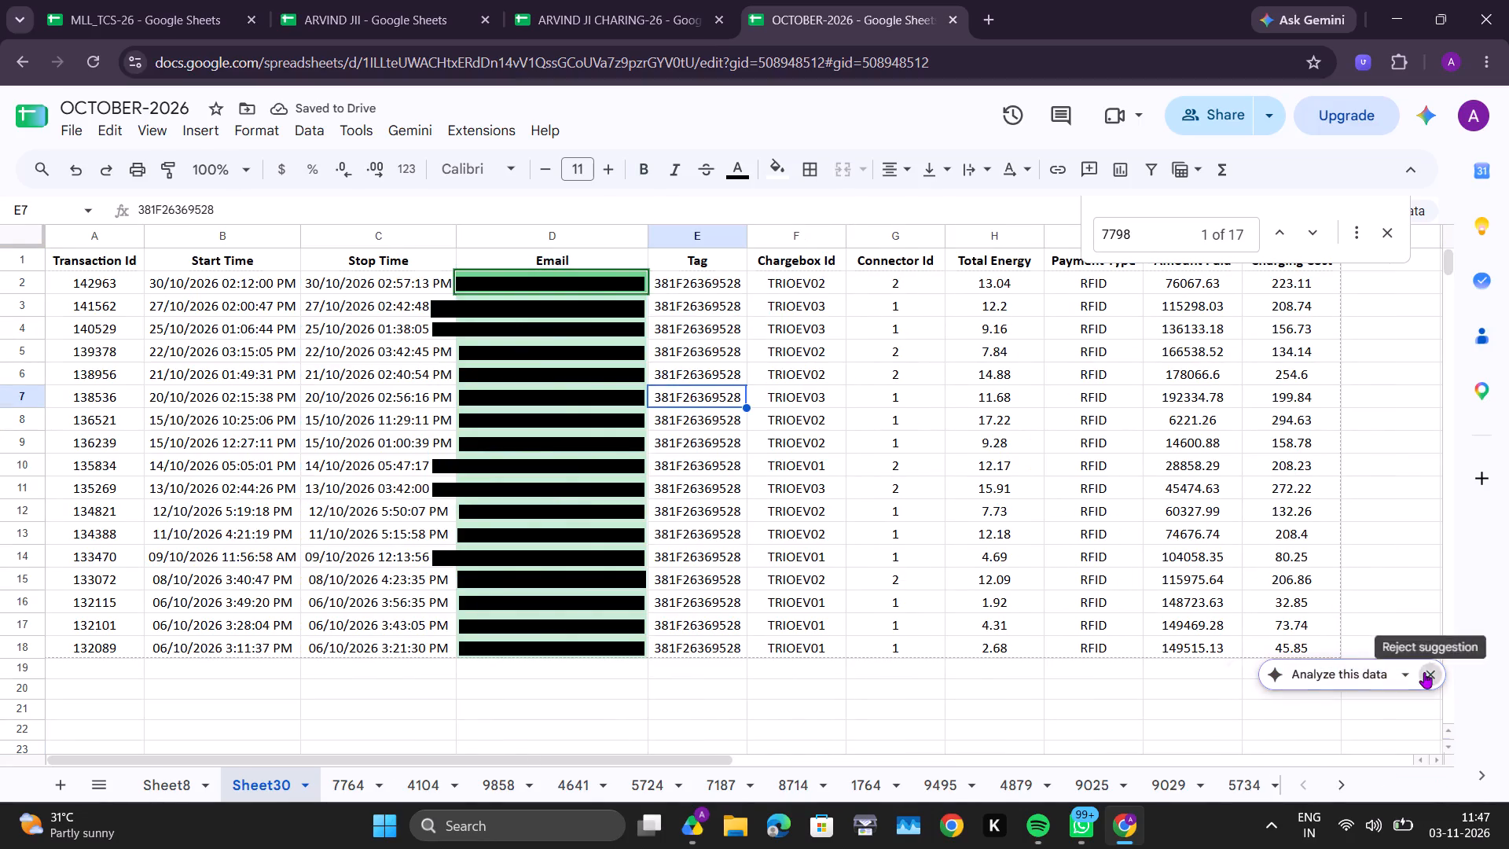
left_click(1434, 671)
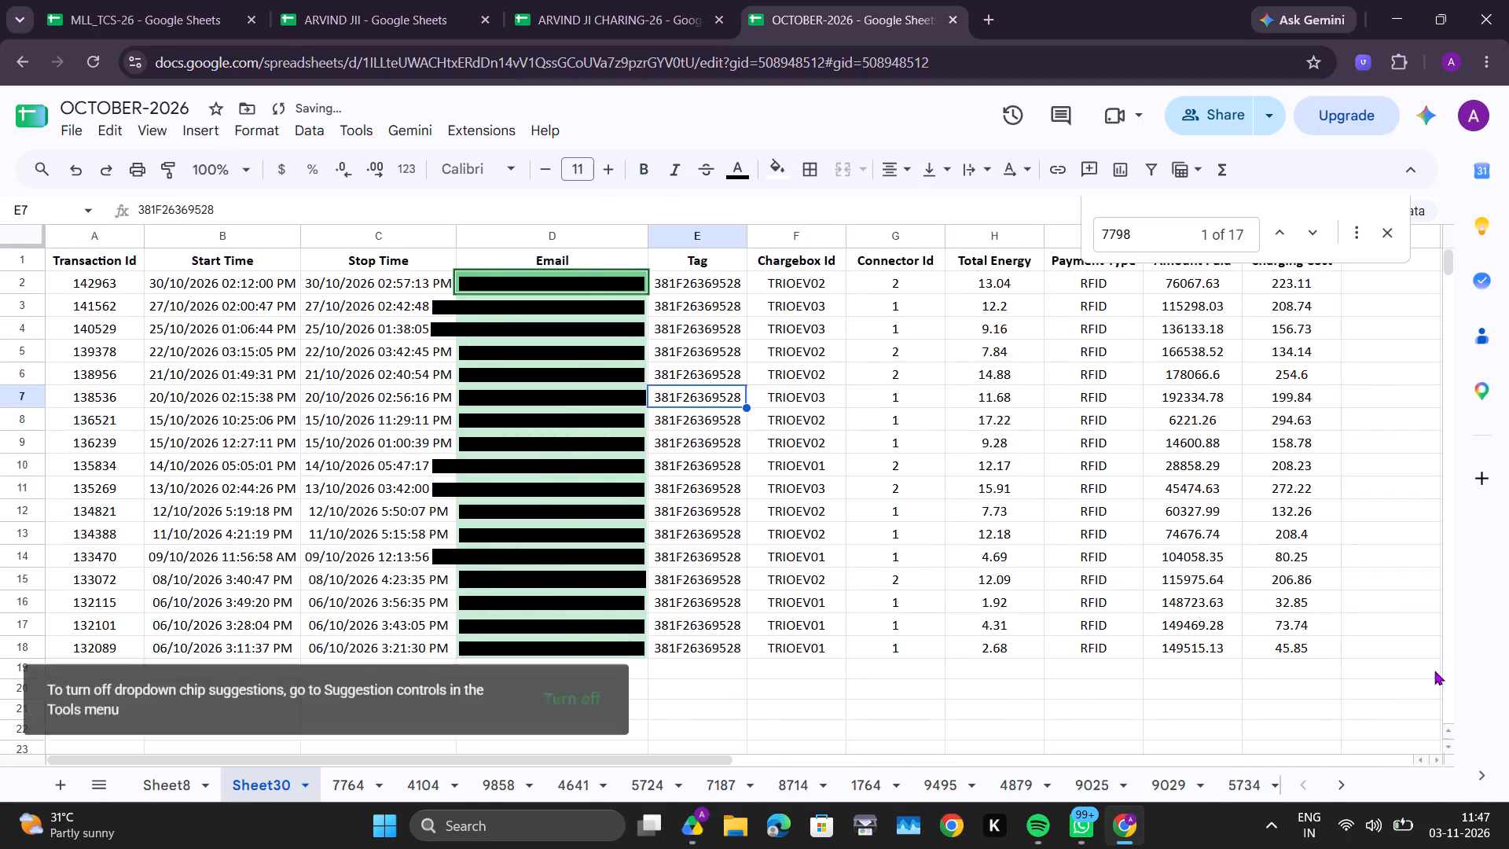
left_click(814, 667)
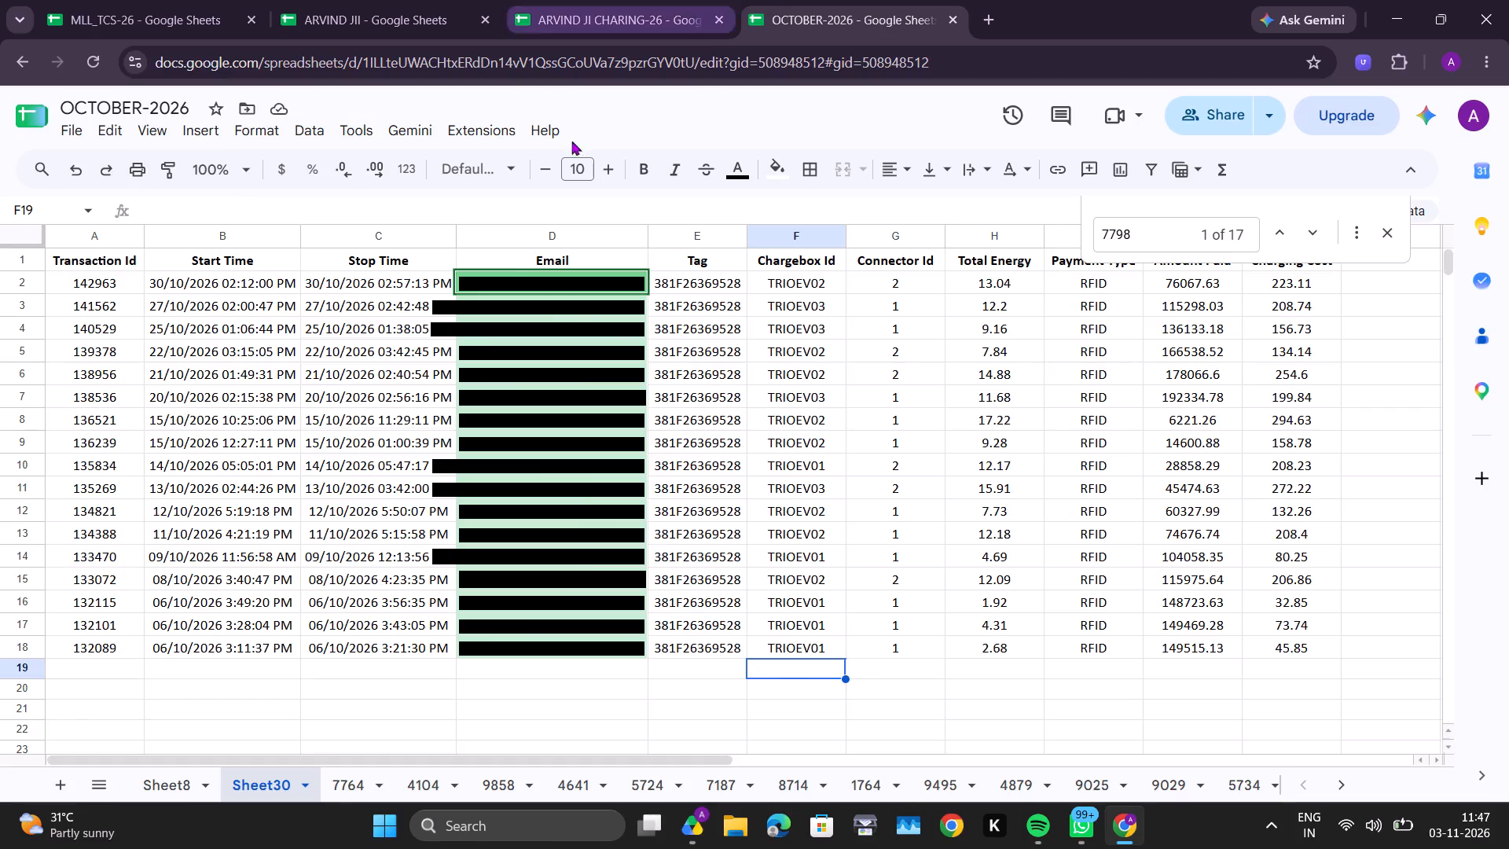
Switch to Google Drive and open the CHARGING TRACKING DATA spreadsheet from the CHARGING DATA folder.
left_click(879, 273)
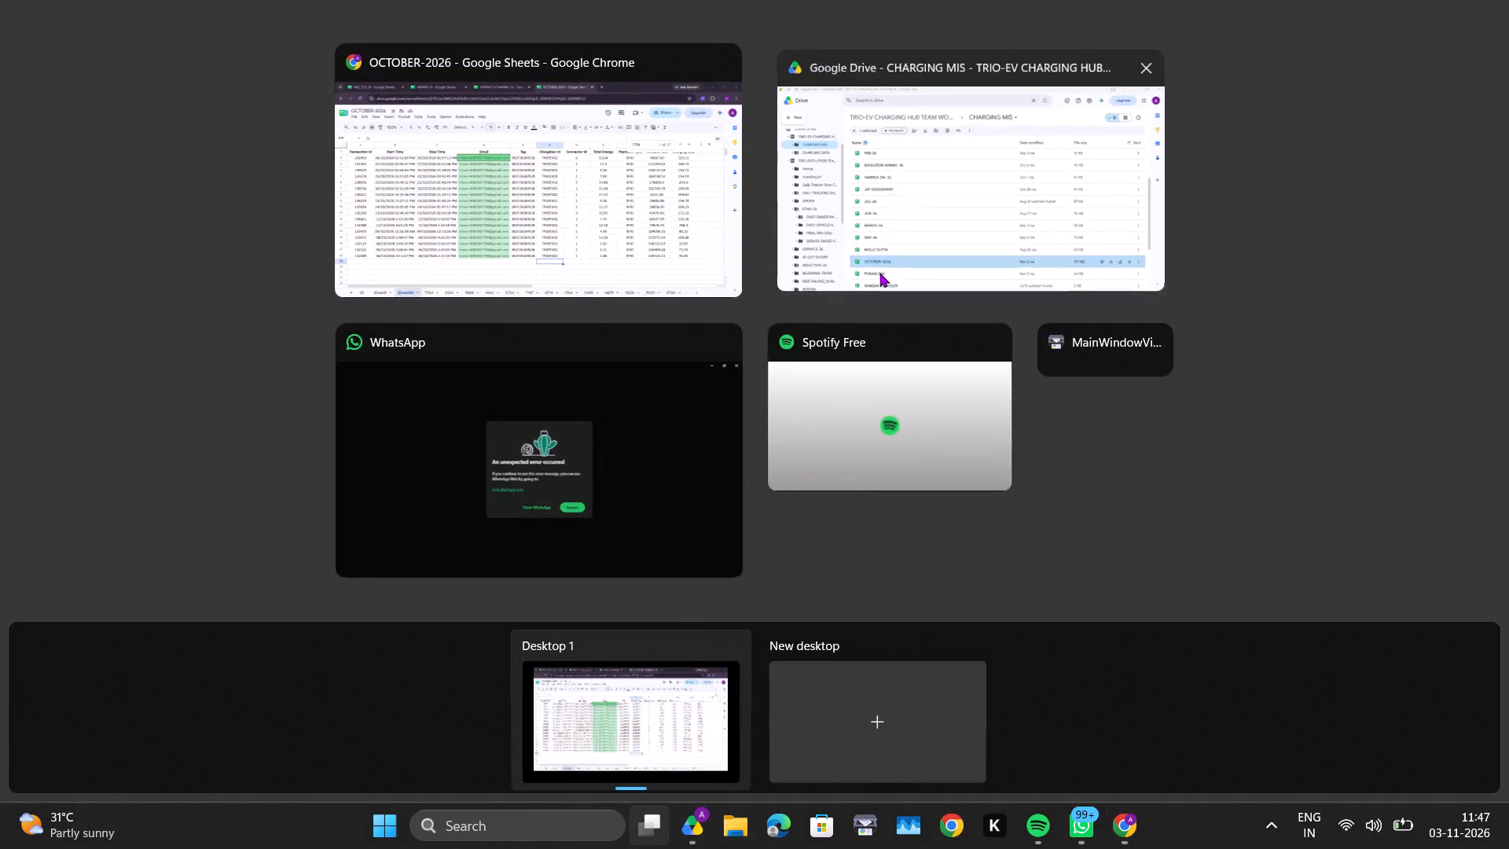
left_click(192, 255)
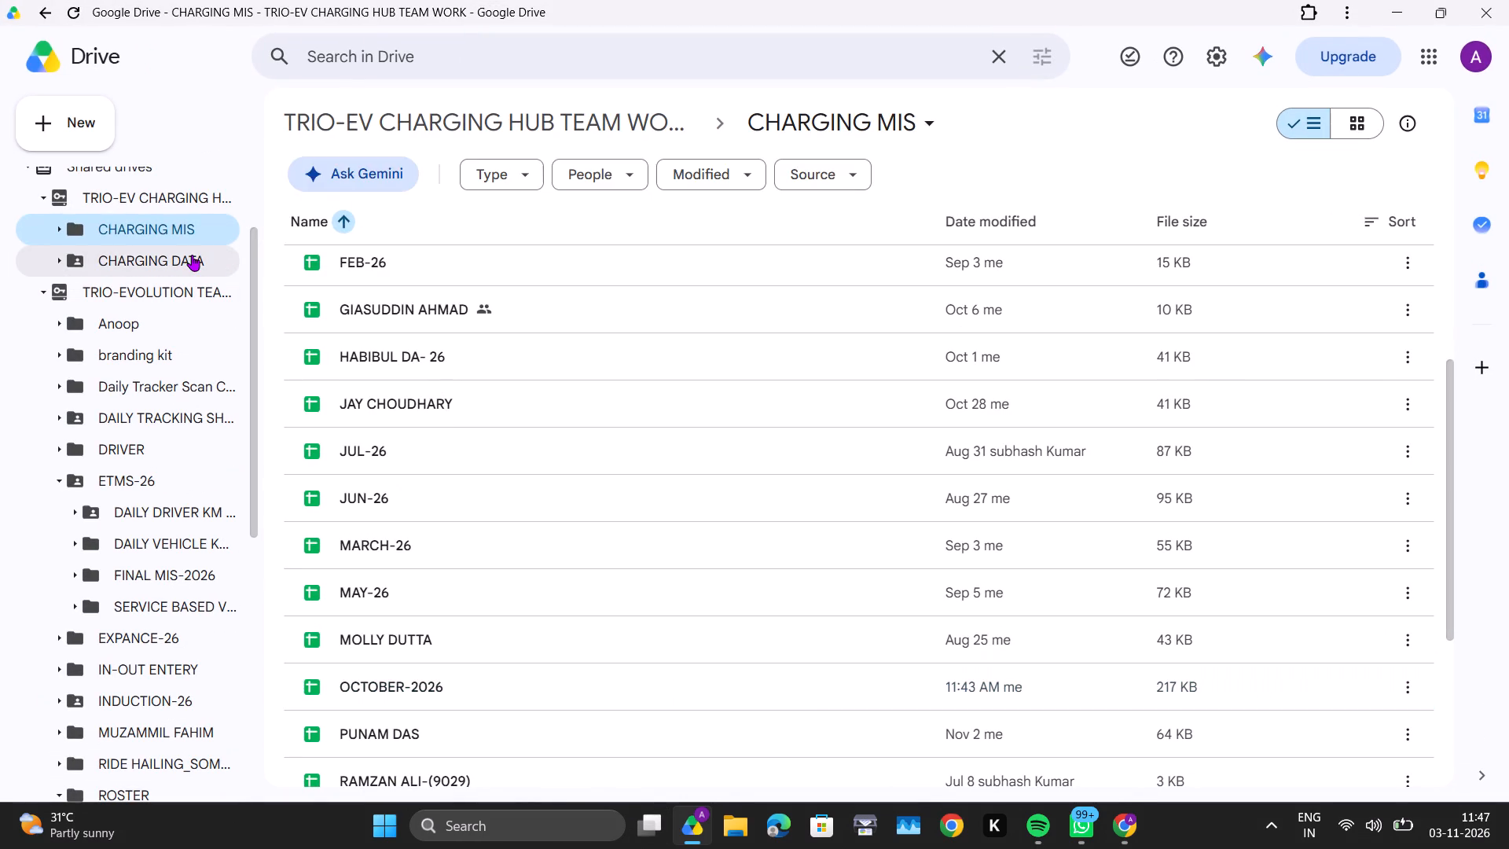
left_click(349, 274)
left_click(349, 274)
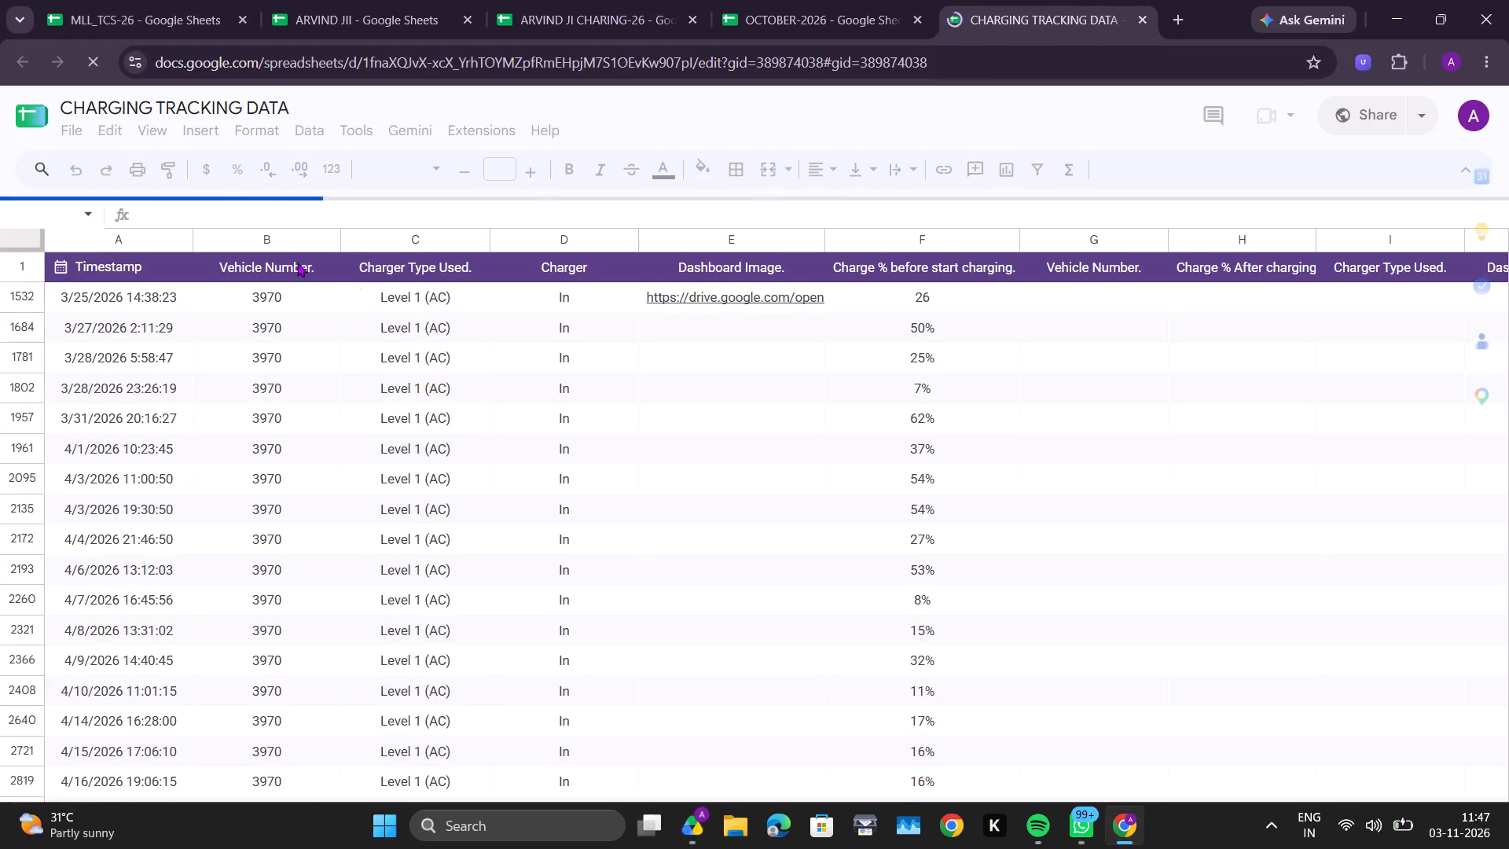
Filter the Vehicle Number column of Form Responses 1 to show only vehicle 7798.
left_click(325, 289)
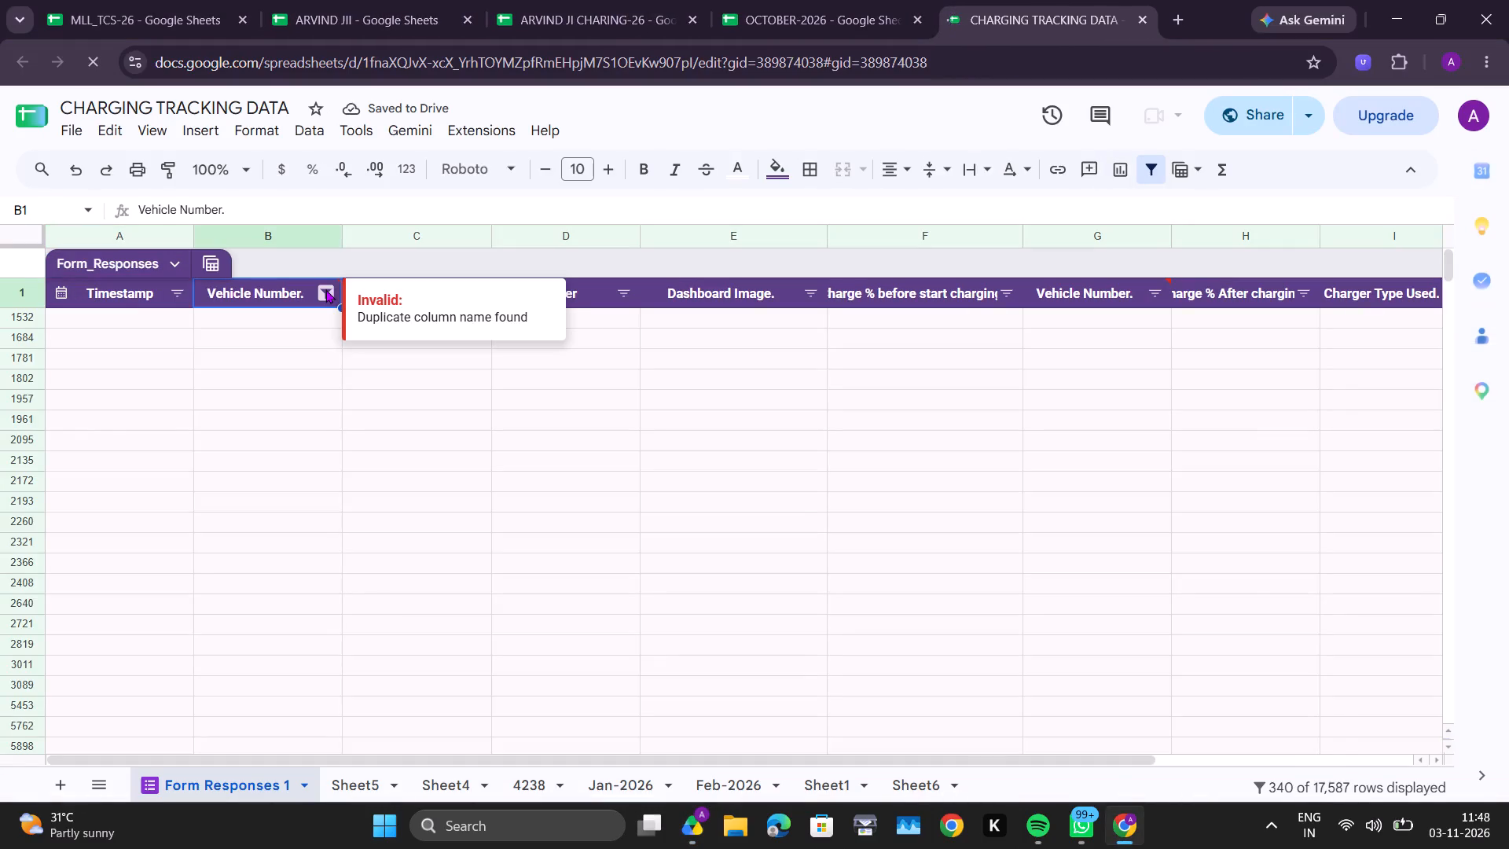
left_click(325, 289)
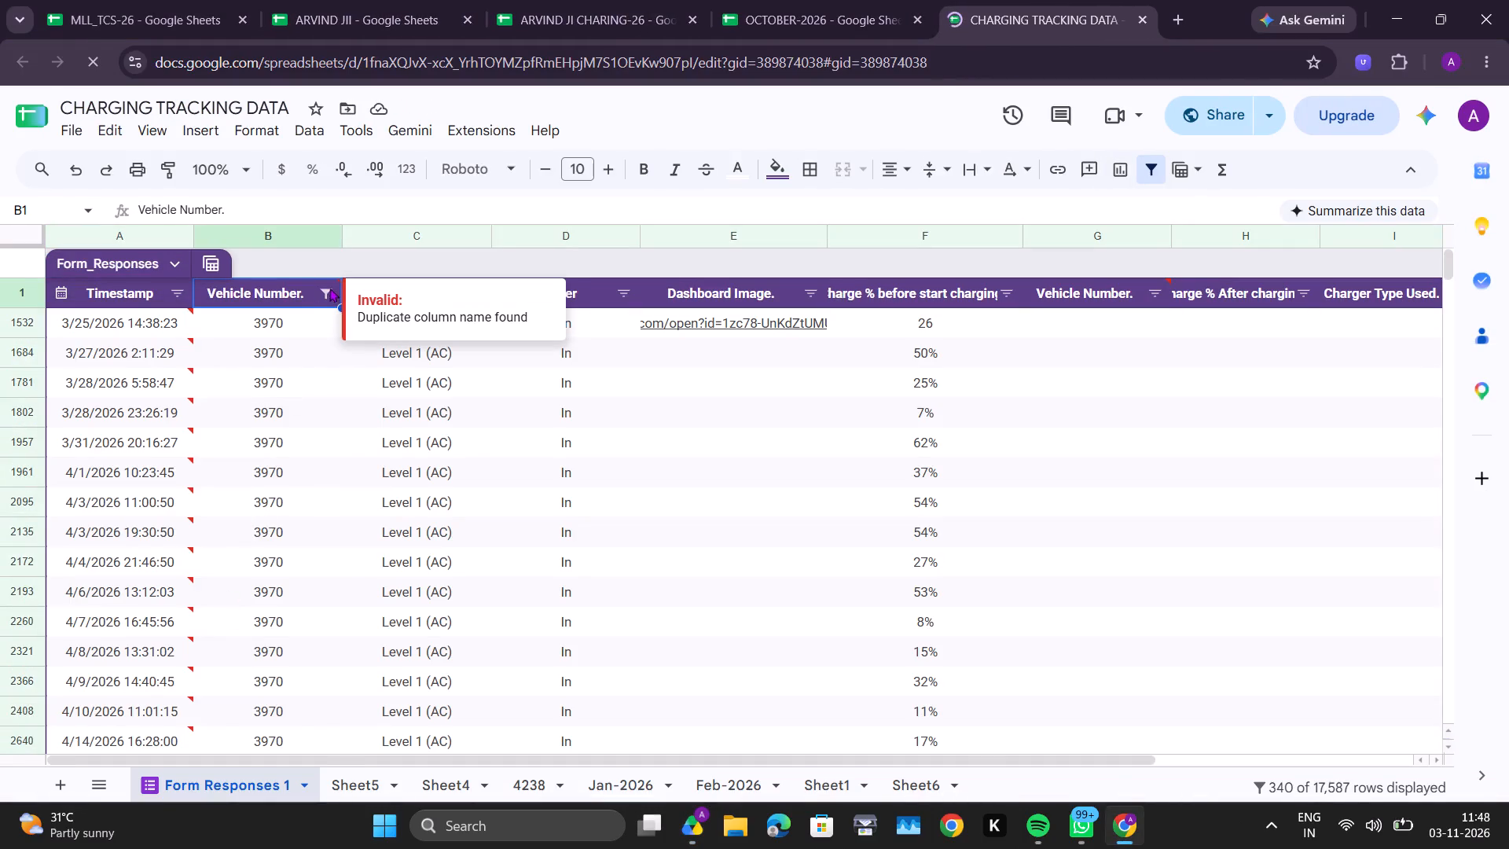
left_click(329, 290)
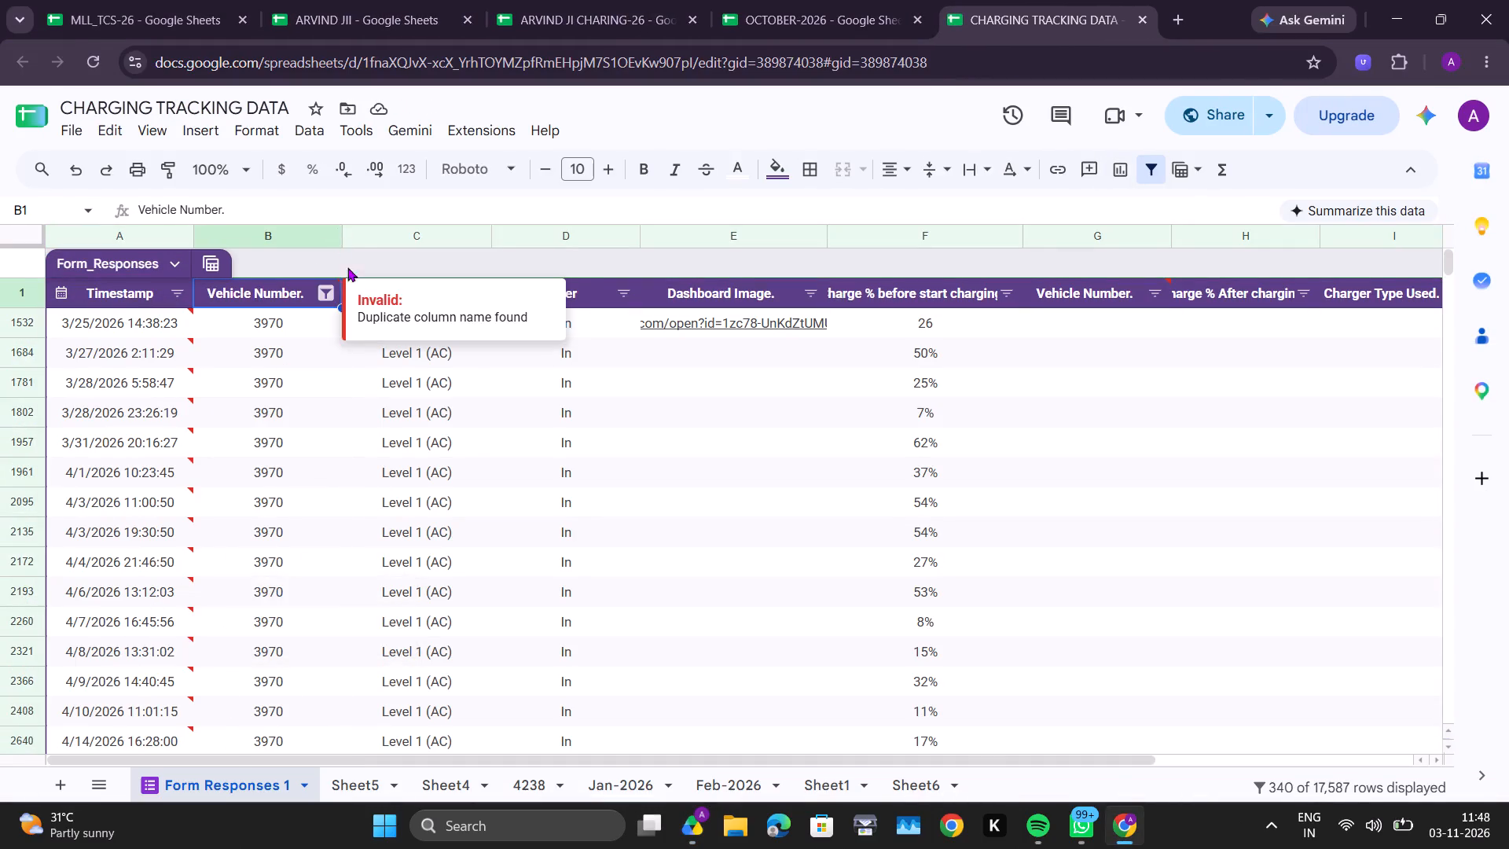
left_click(324, 292)
left_click(160, 579)
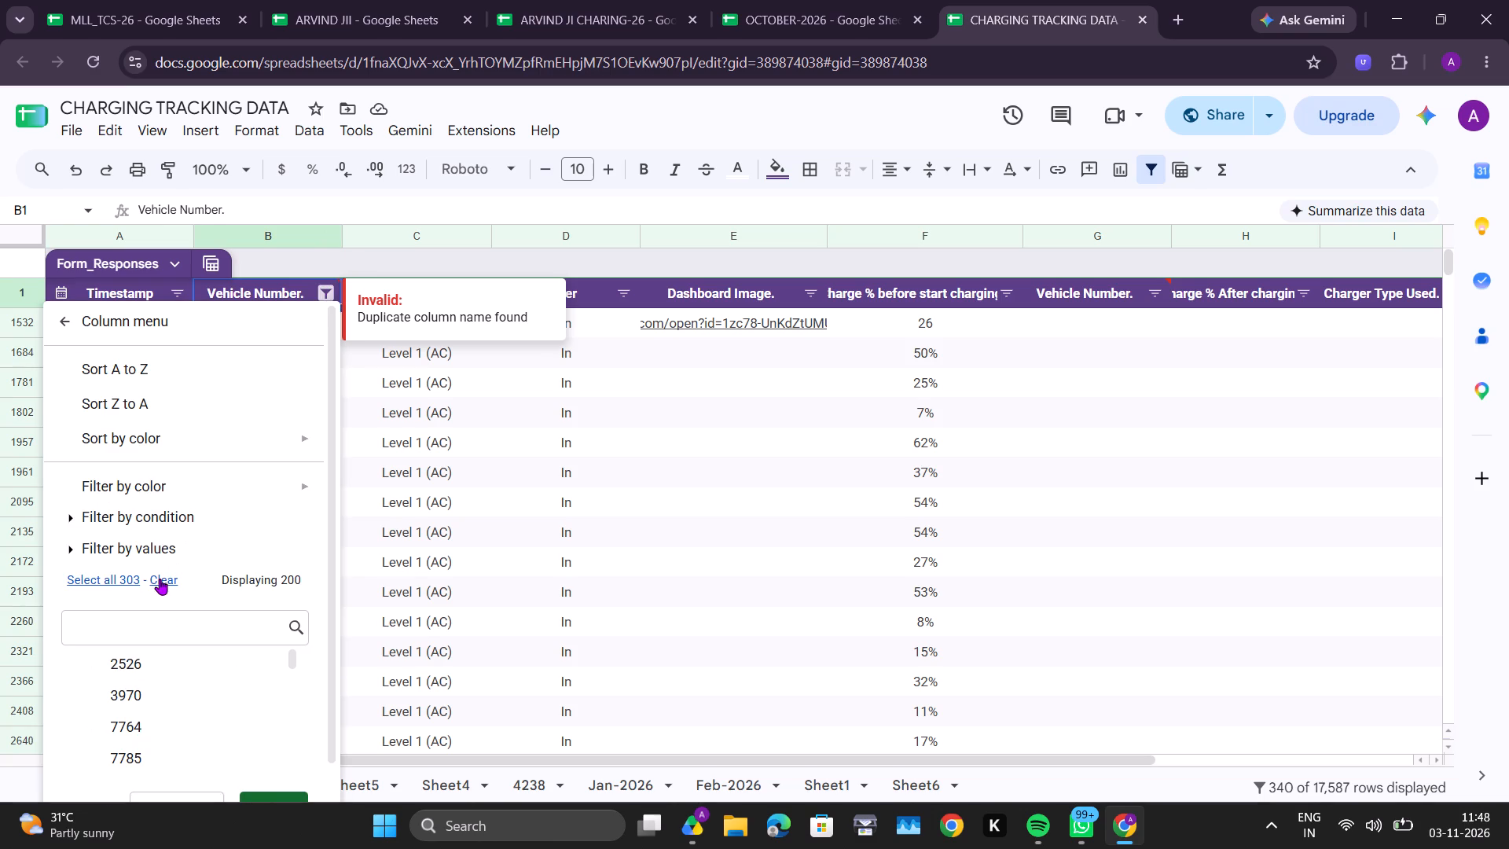
left_click(137, 641)
type("7798")
left_click(152, 671)
scroll(152, 671, "down", 2)
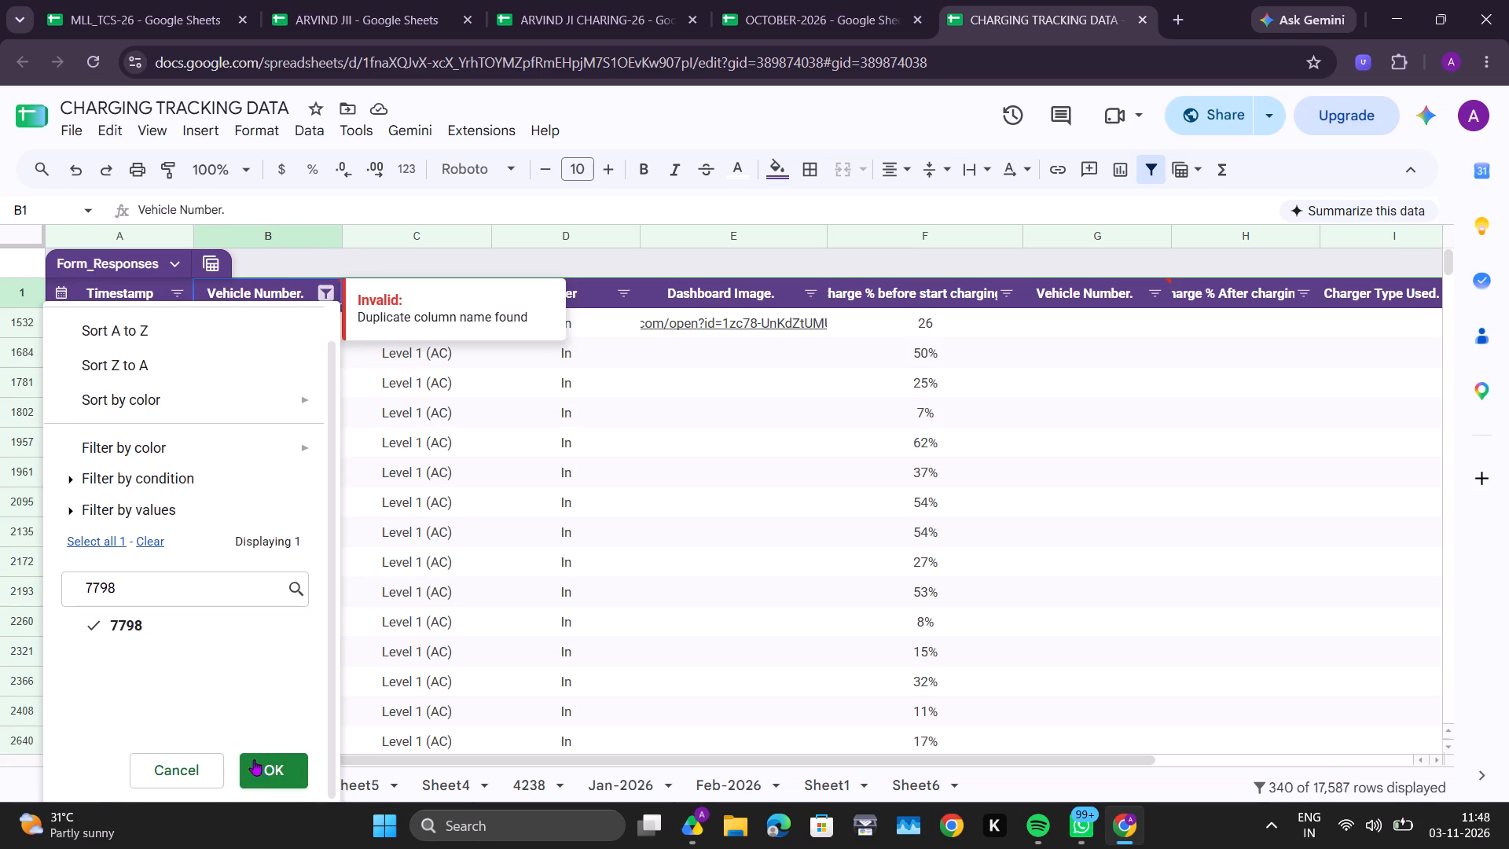
left_click(268, 775)
Copy 7798's October rows, Timestamp through Charge % before start charging, to A21 on Sheet30 of OCTOBER-2026.
scroll(299, 568, "down", 5)
scroll(299, 568, "up", 10)
left_click_drag(66, 317, 1216, 623)
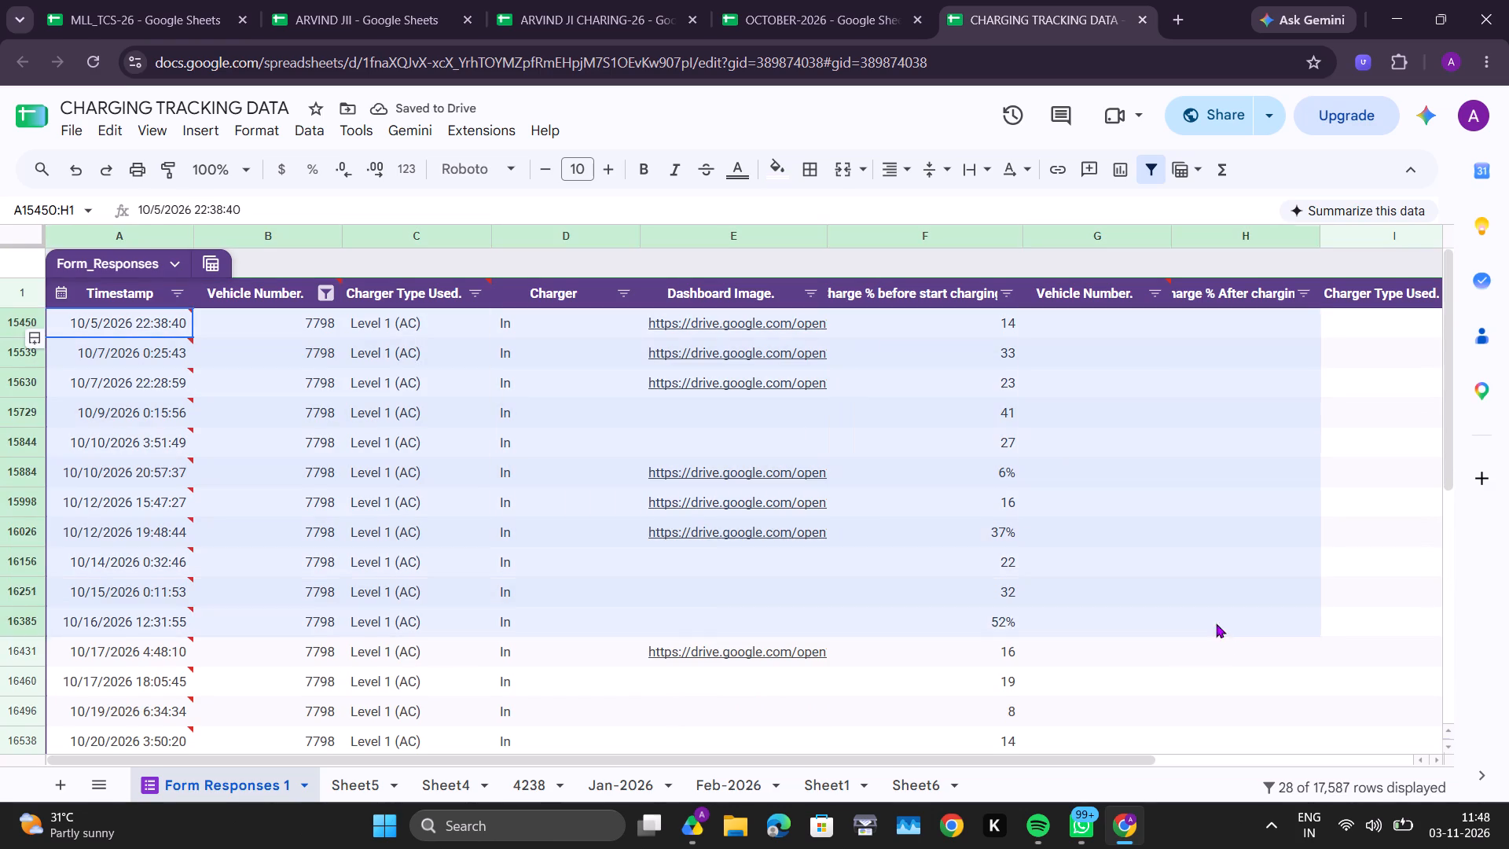
left_click_drag(1216, 623, 980, 605)
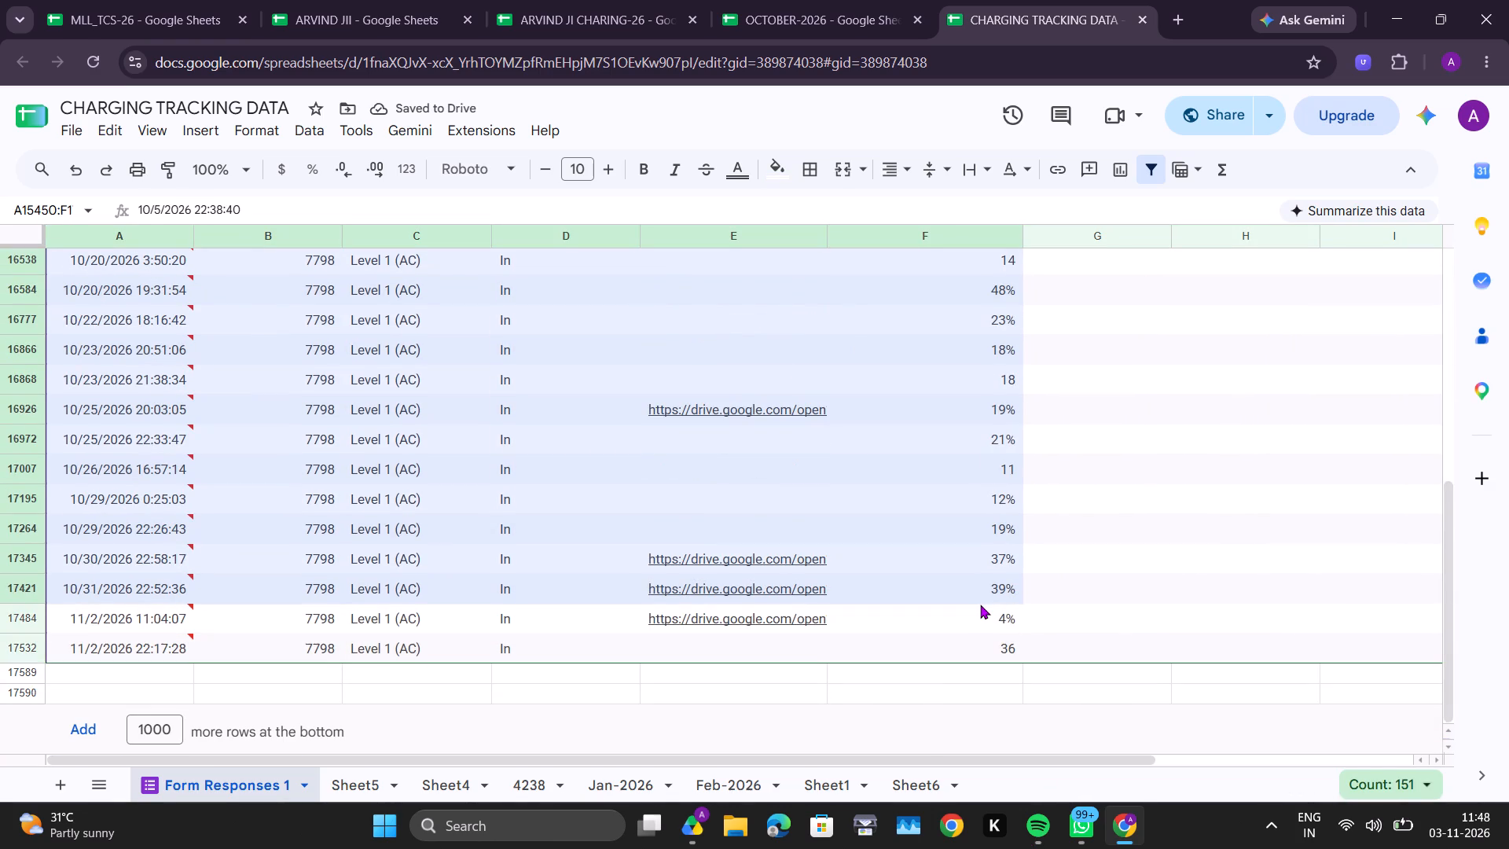
left_click_drag(980, 605, 982, 601)
key("ctrl+c")
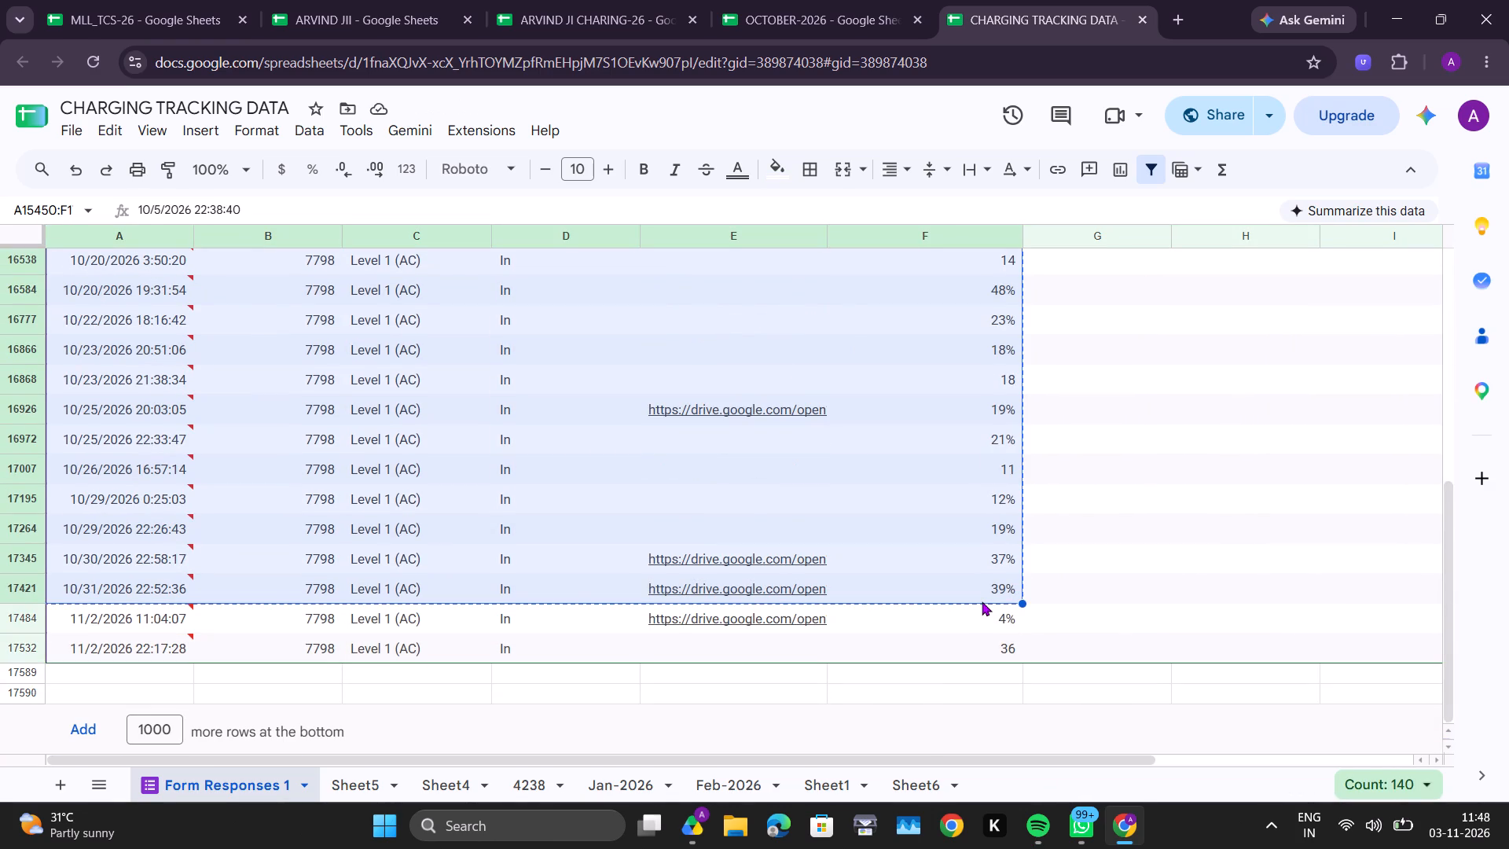
left_click(808, 0)
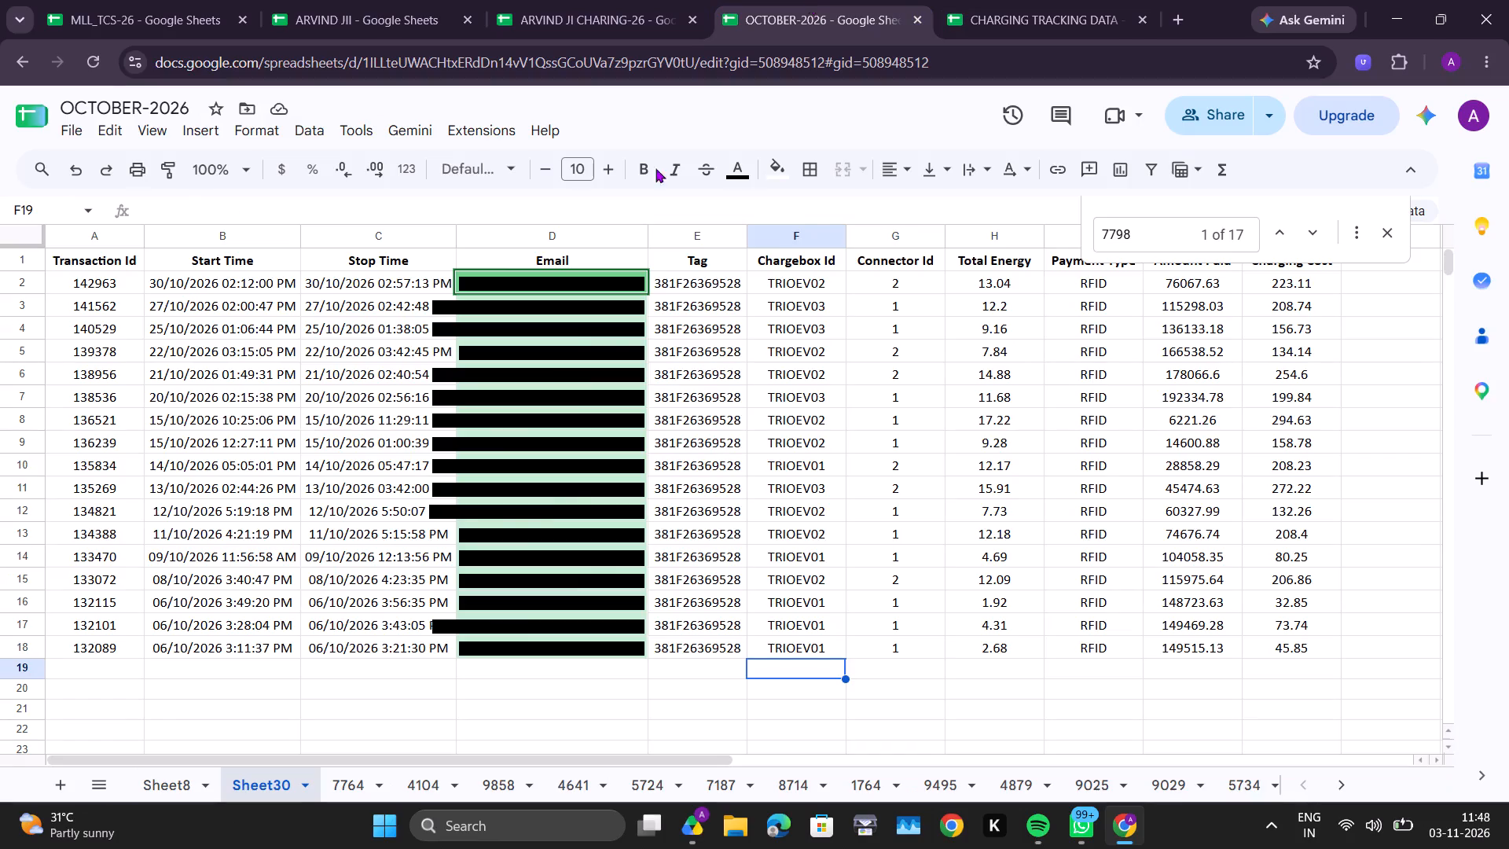
scroll(176, 695, "down", 4)
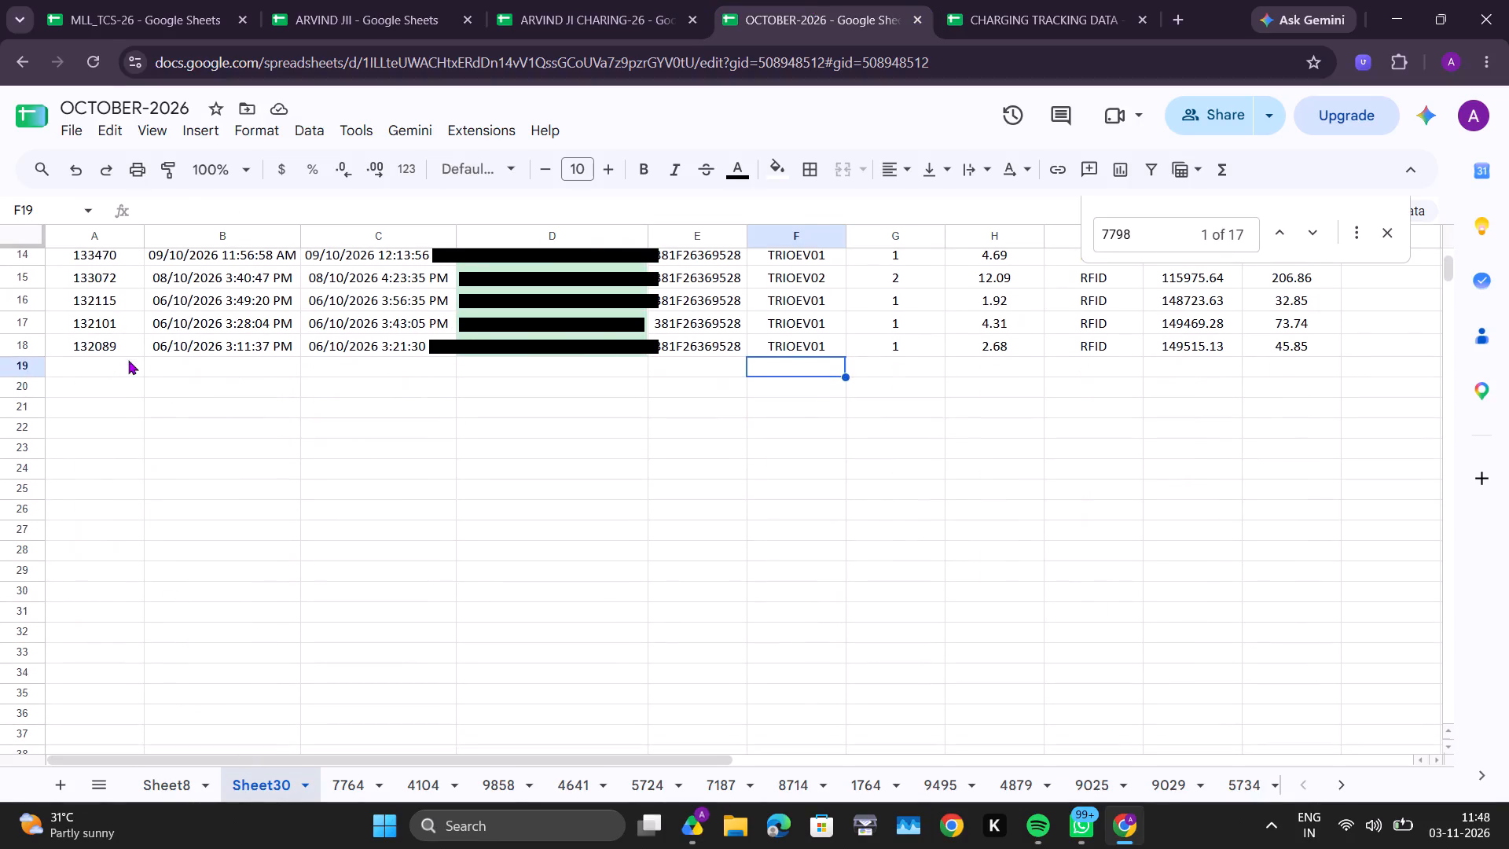
left_click(90, 406)
key("ctrl+v")
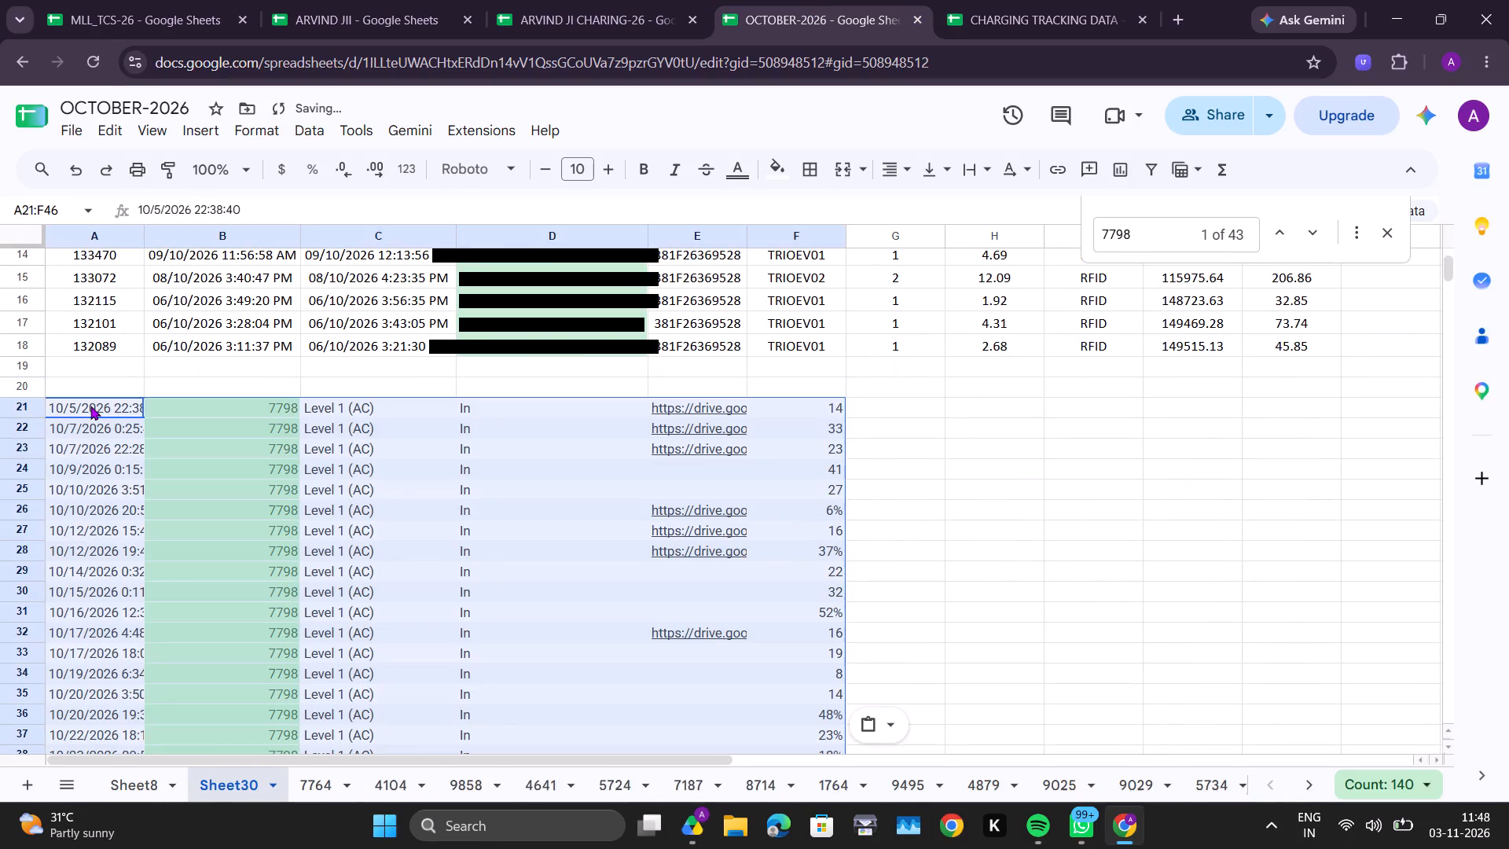
Centre the pasted slow-charging rows, make their text black and fit column A to its contents.
left_click(804, 162)
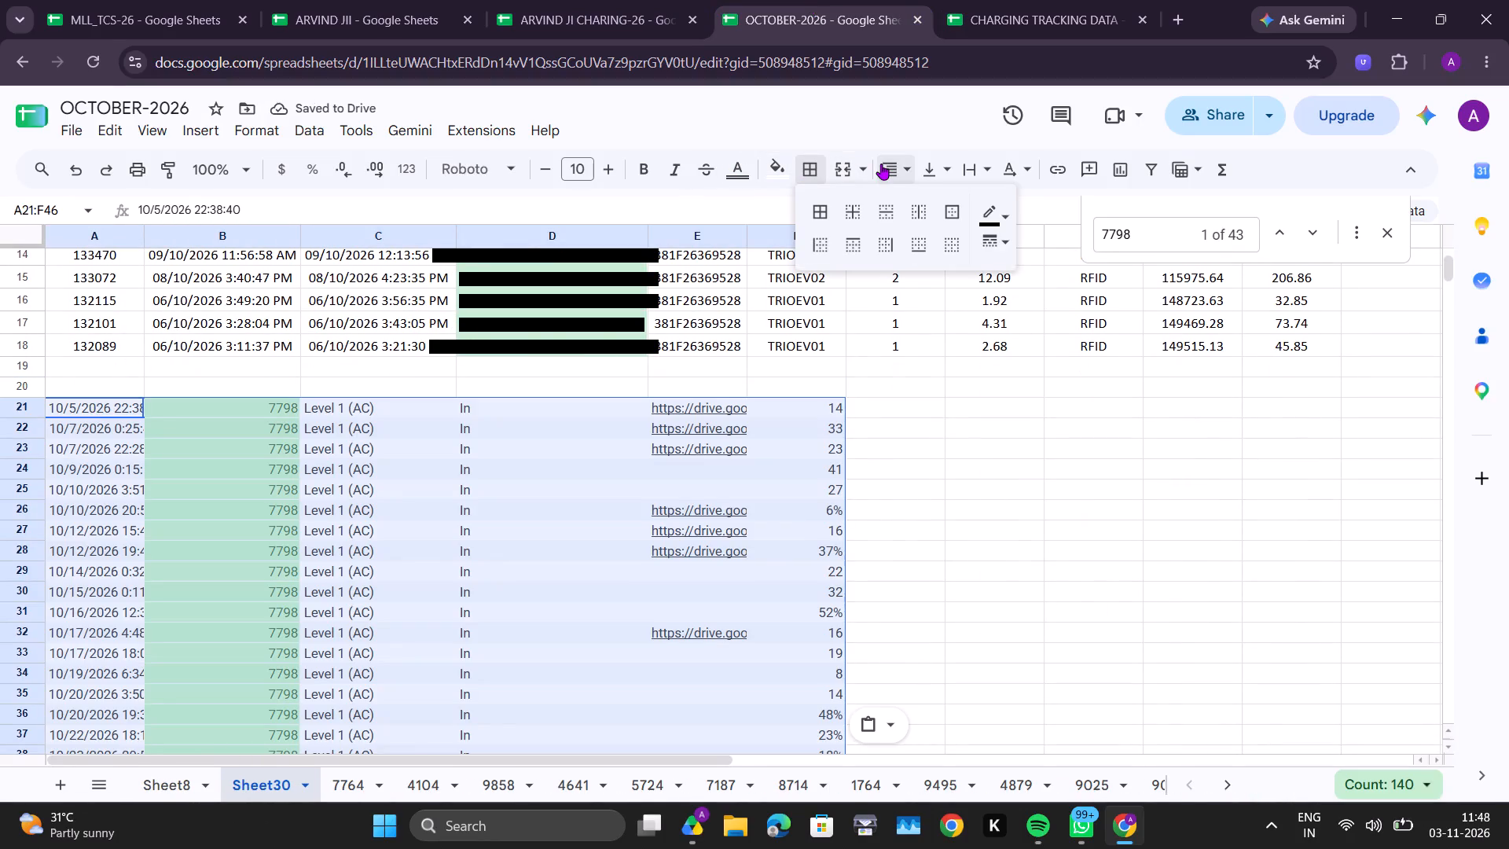
left_click(881, 164)
left_click(917, 201)
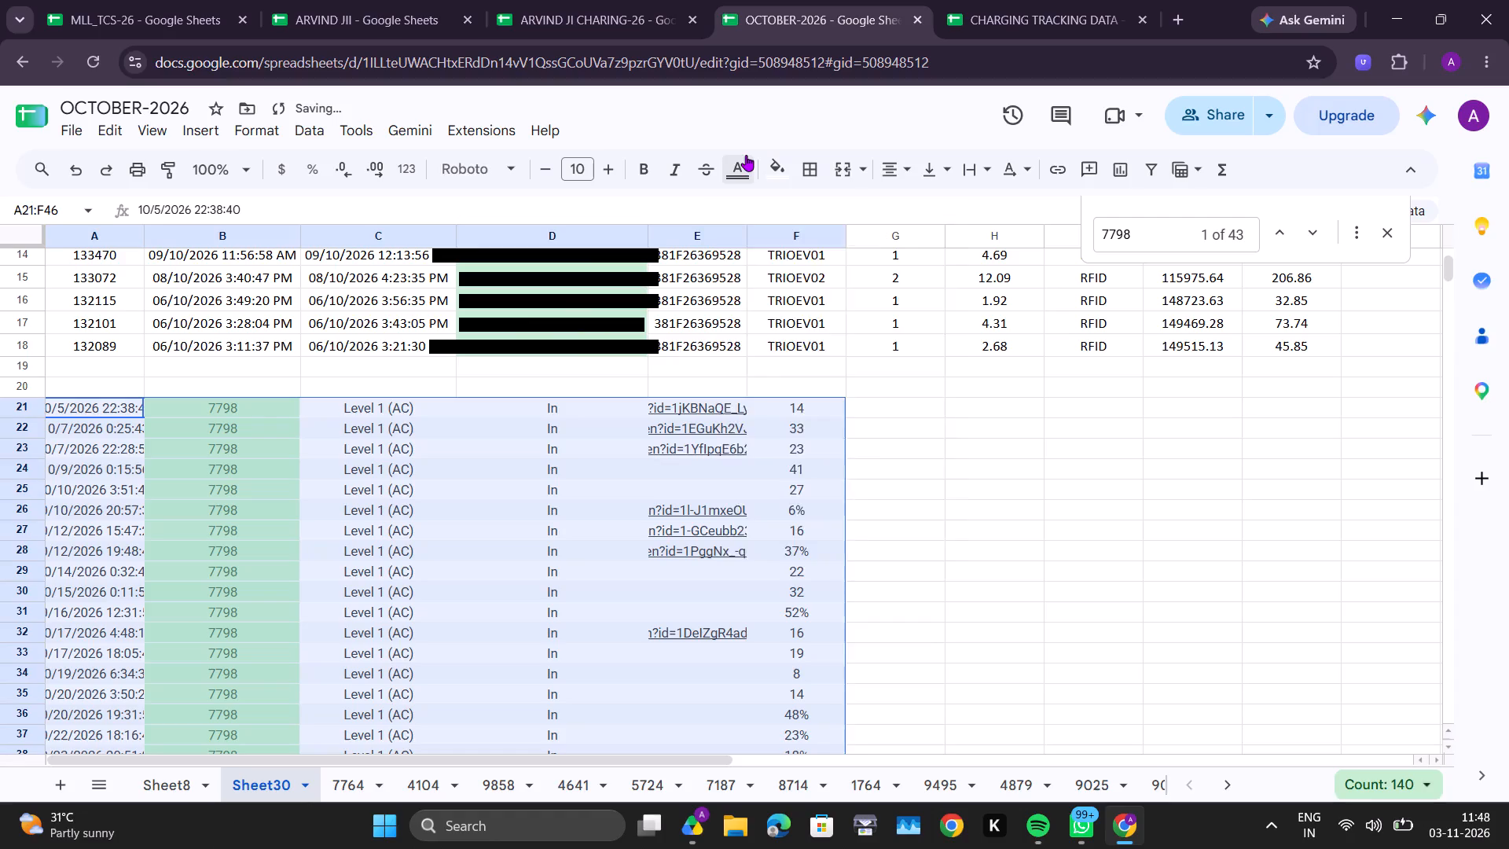
left_click(746, 155)
left_click(740, 244)
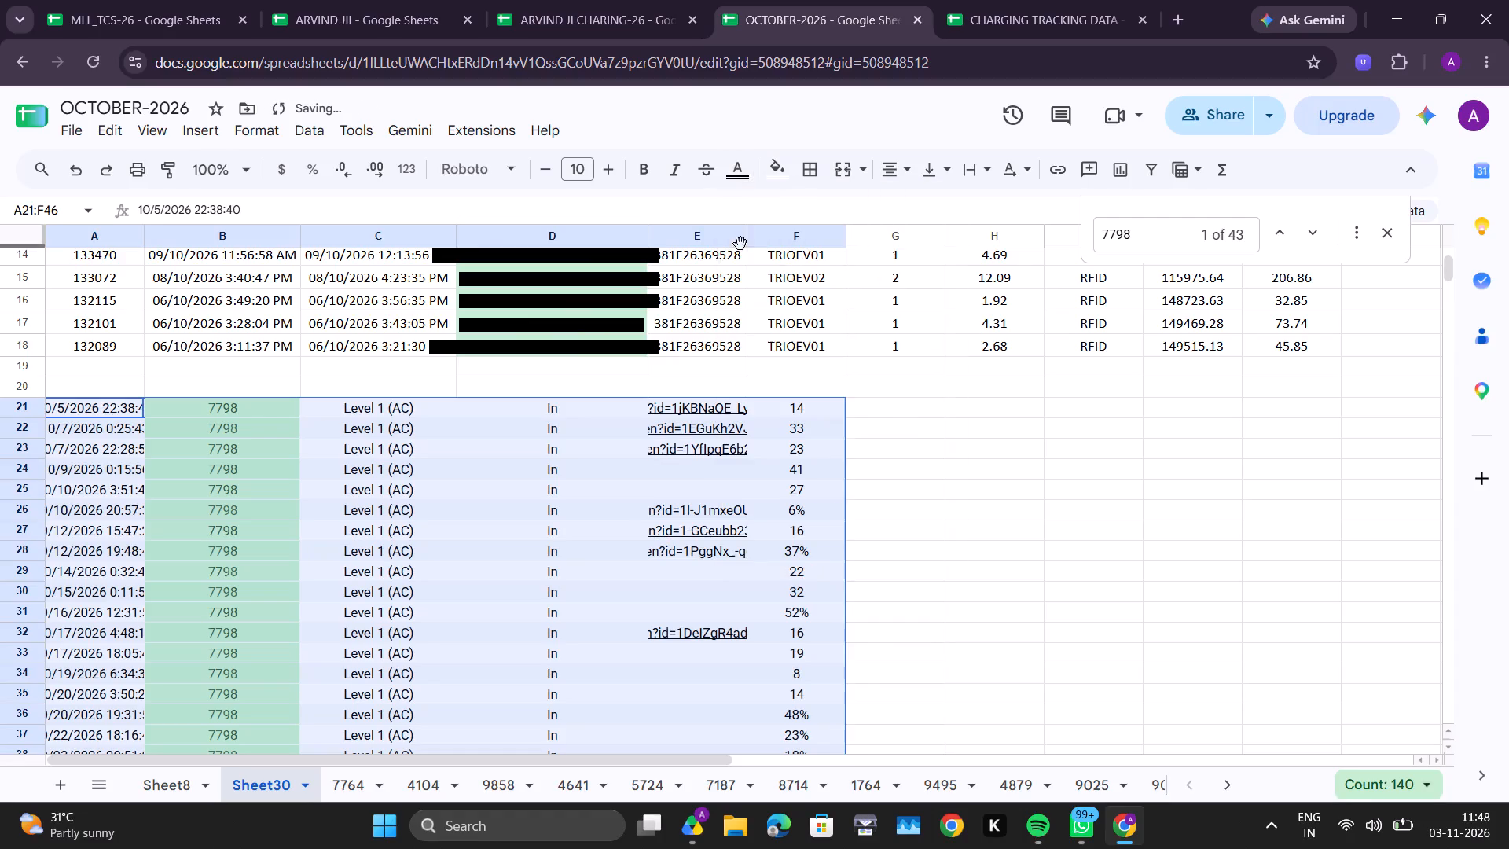
double_click(149, 233)
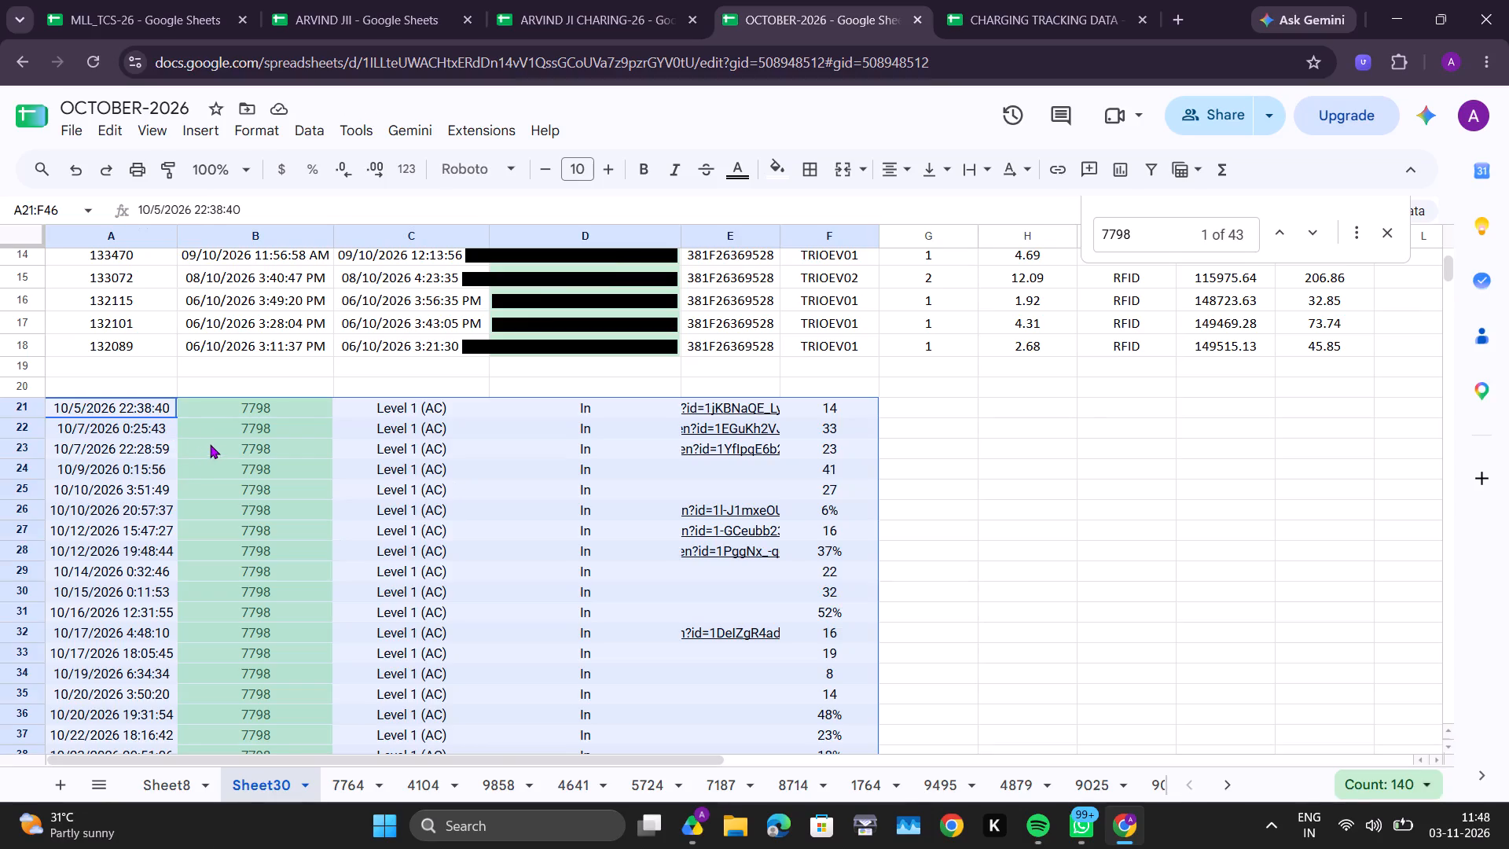
Add the missing percent sign to the starting charge in F21, making it 14%.
double_click(838, 414)
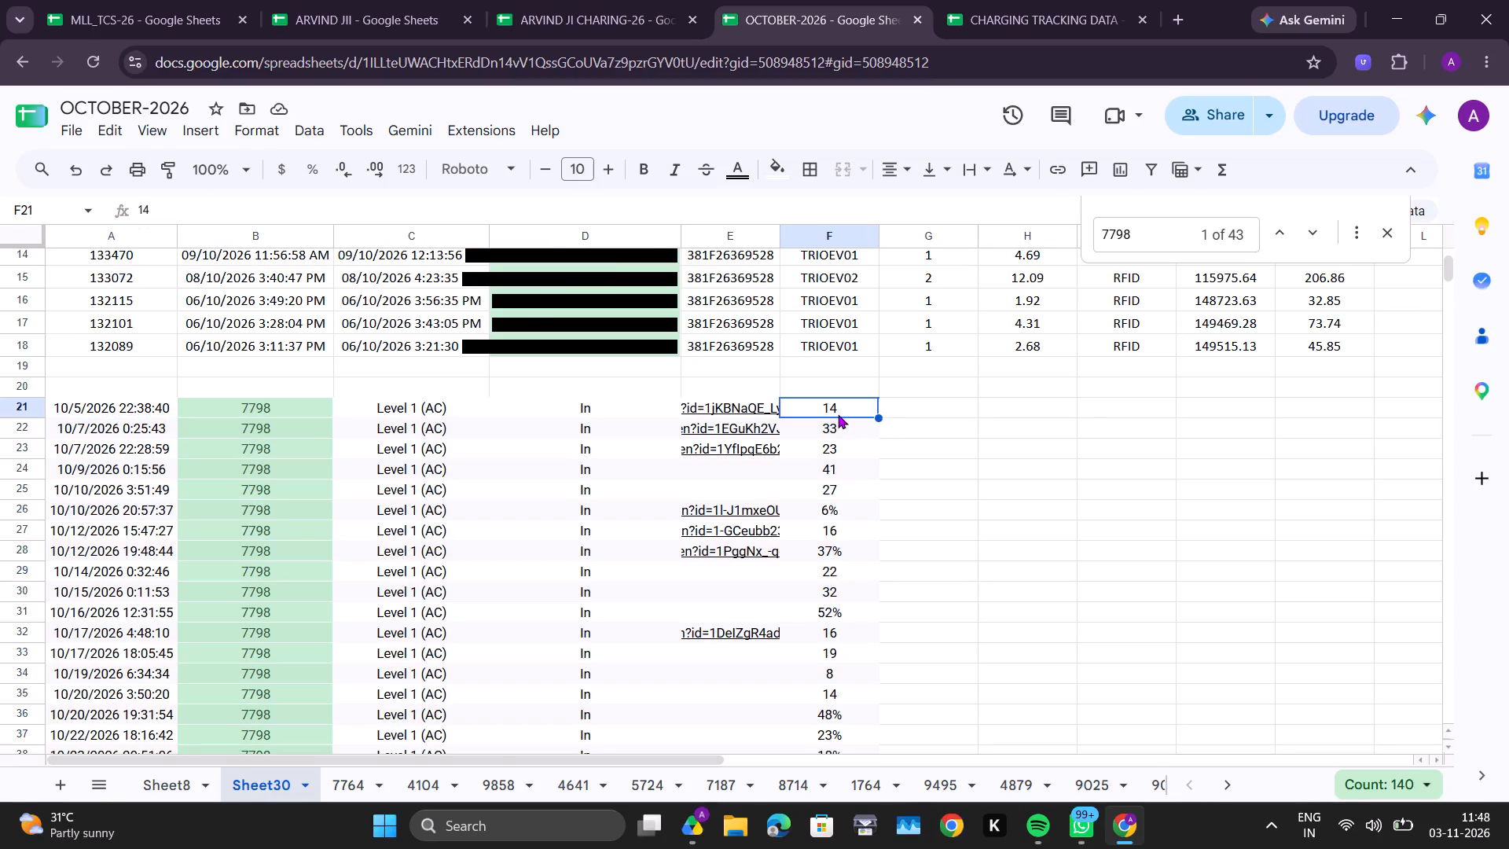
key("shift+percent")
key("Return")
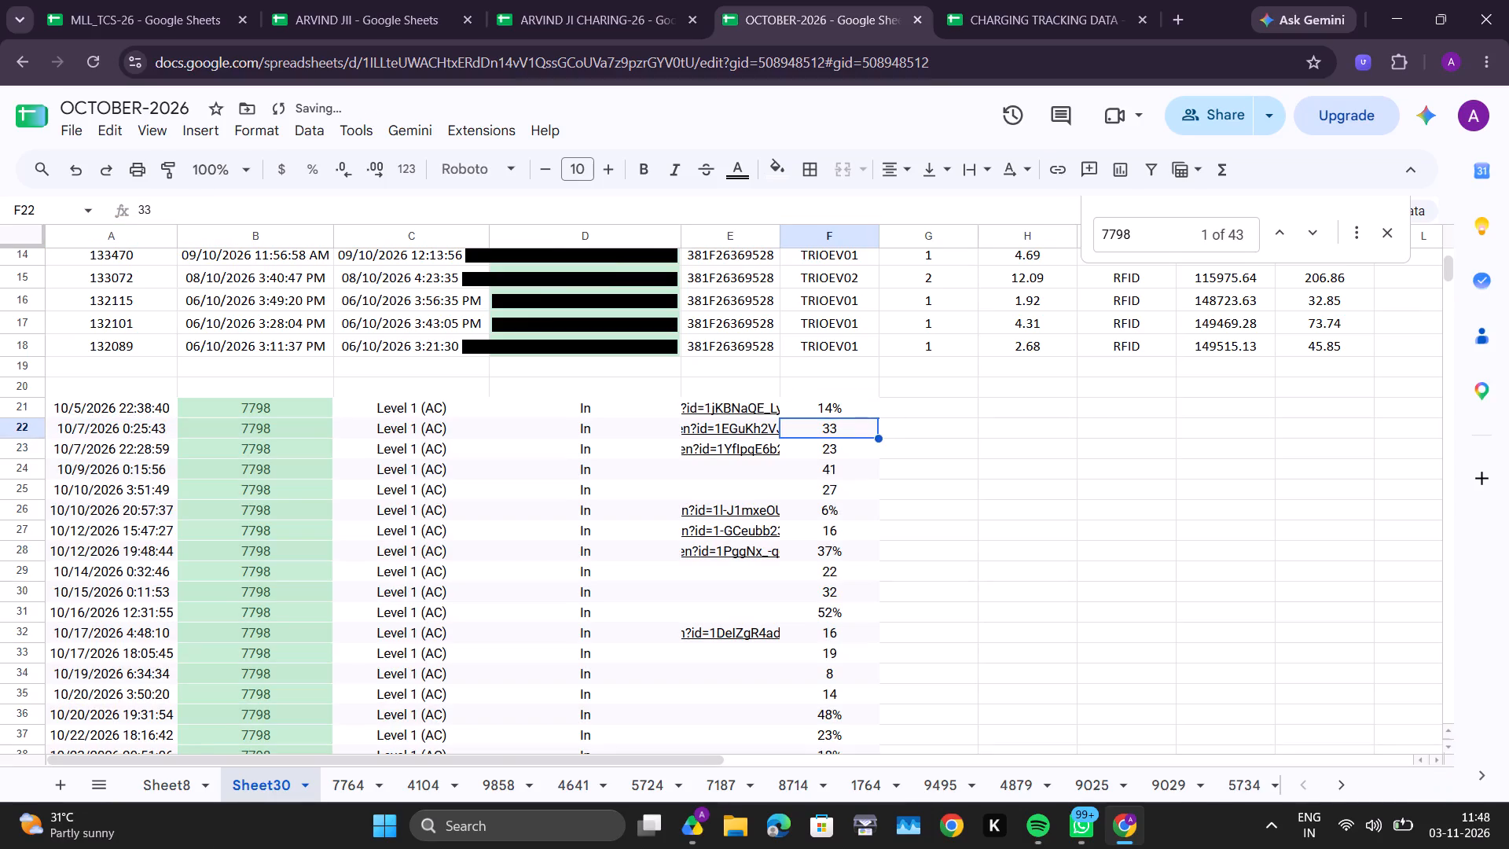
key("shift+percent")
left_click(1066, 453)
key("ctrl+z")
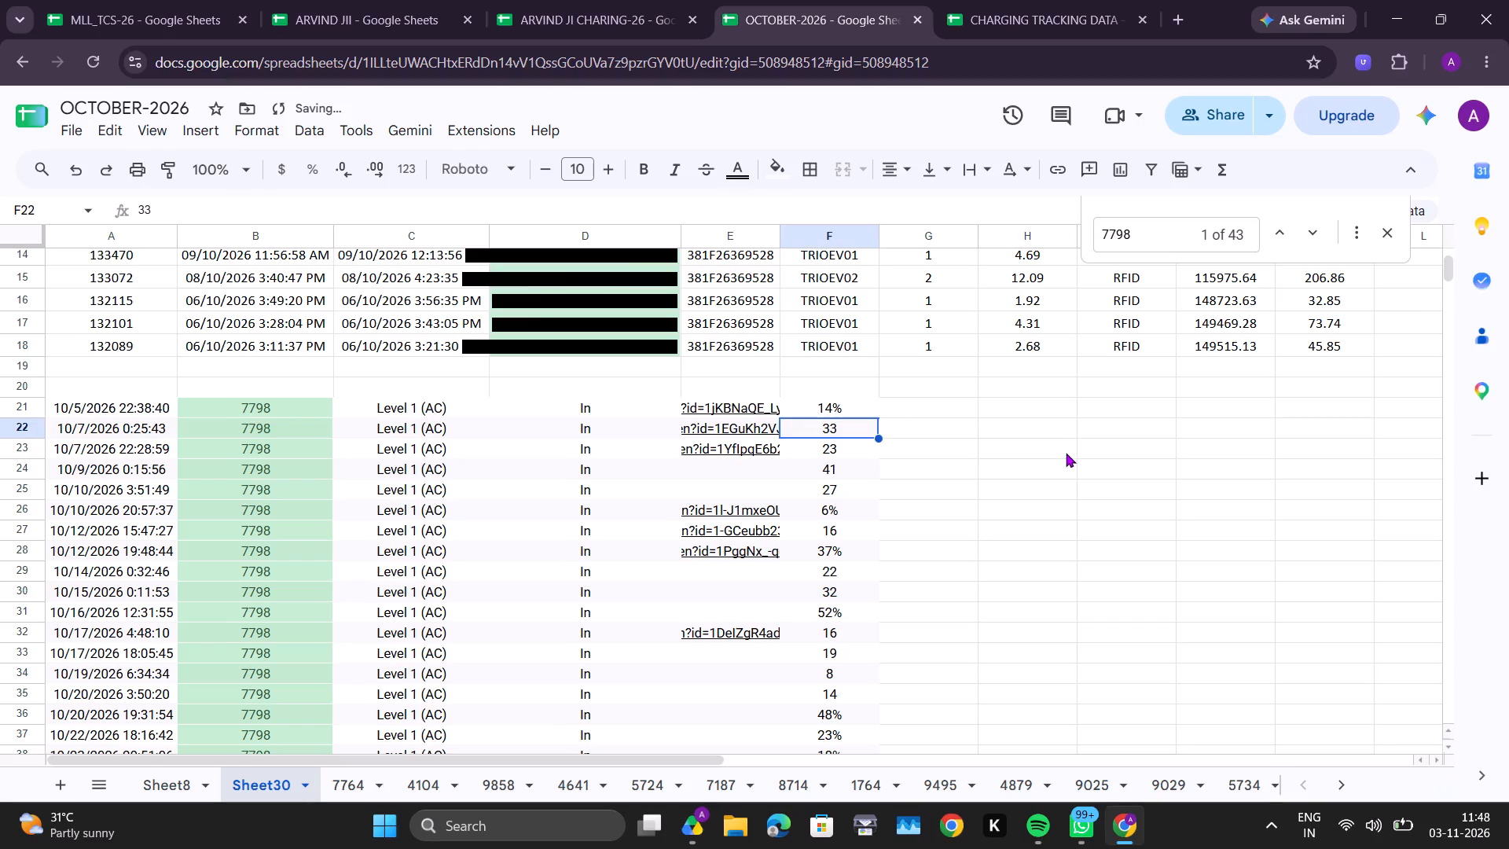
Add percent signs to the starting charges in F22 to F25, making them 33%, 23%, 41% and 27%.
key("Return")
key("shift+percent")
key("Return")
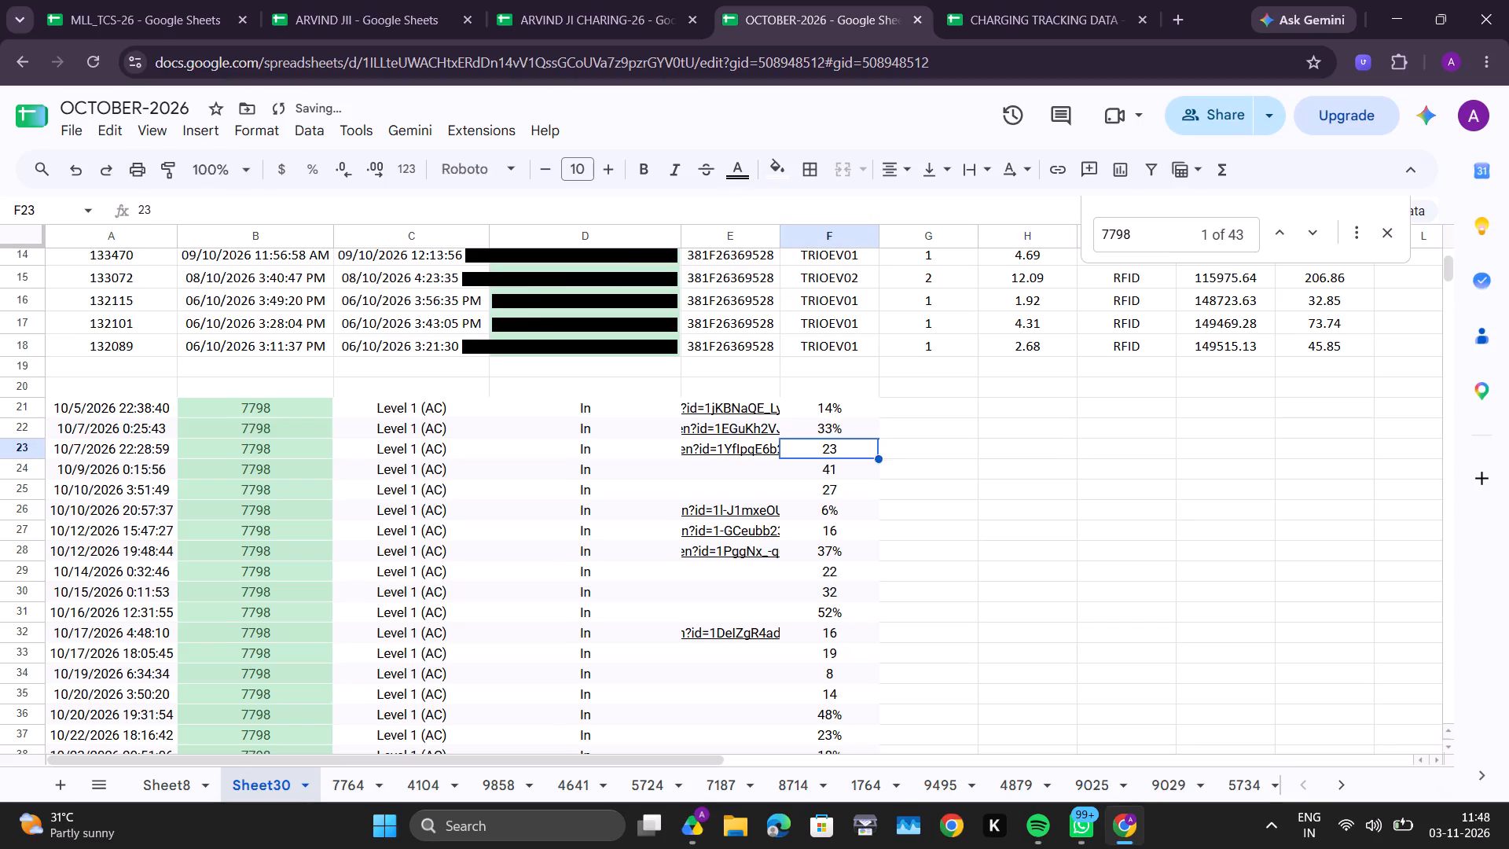
key("Return")
key("shift+percent")
key("Return")
key("Return")
key("shift+percent")
key("Return")
key("Return")
key("shift+percent")
key("shift+Return")
Add percent signs to the starting charges in F27 and F29, making them 16% and 22%.
key("Return")
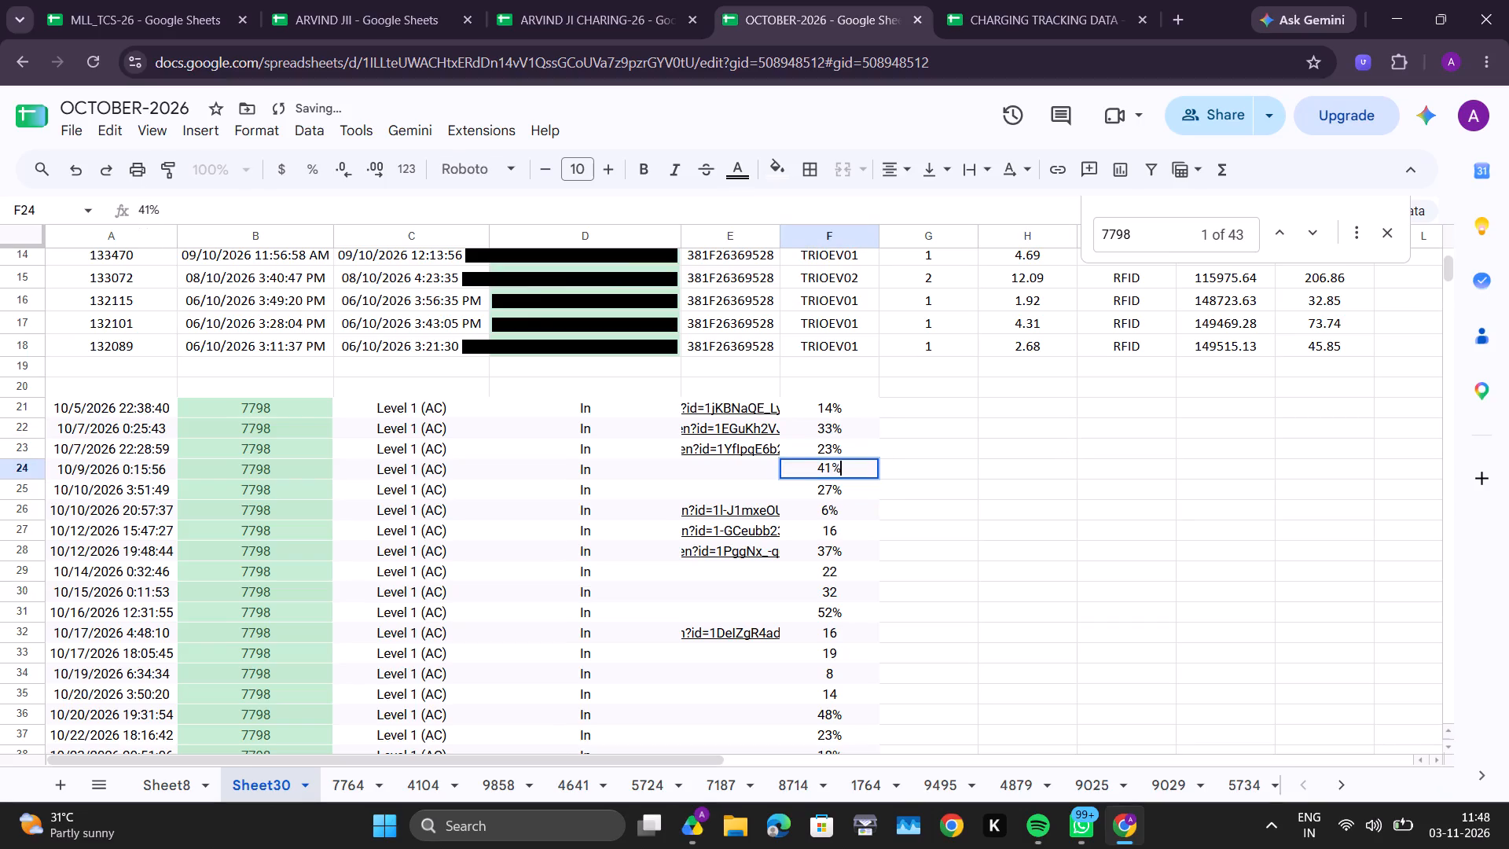
key("Return")
key("Return")
key("Return")
key("Return")
key("Return")
key("Return")
key("Return")
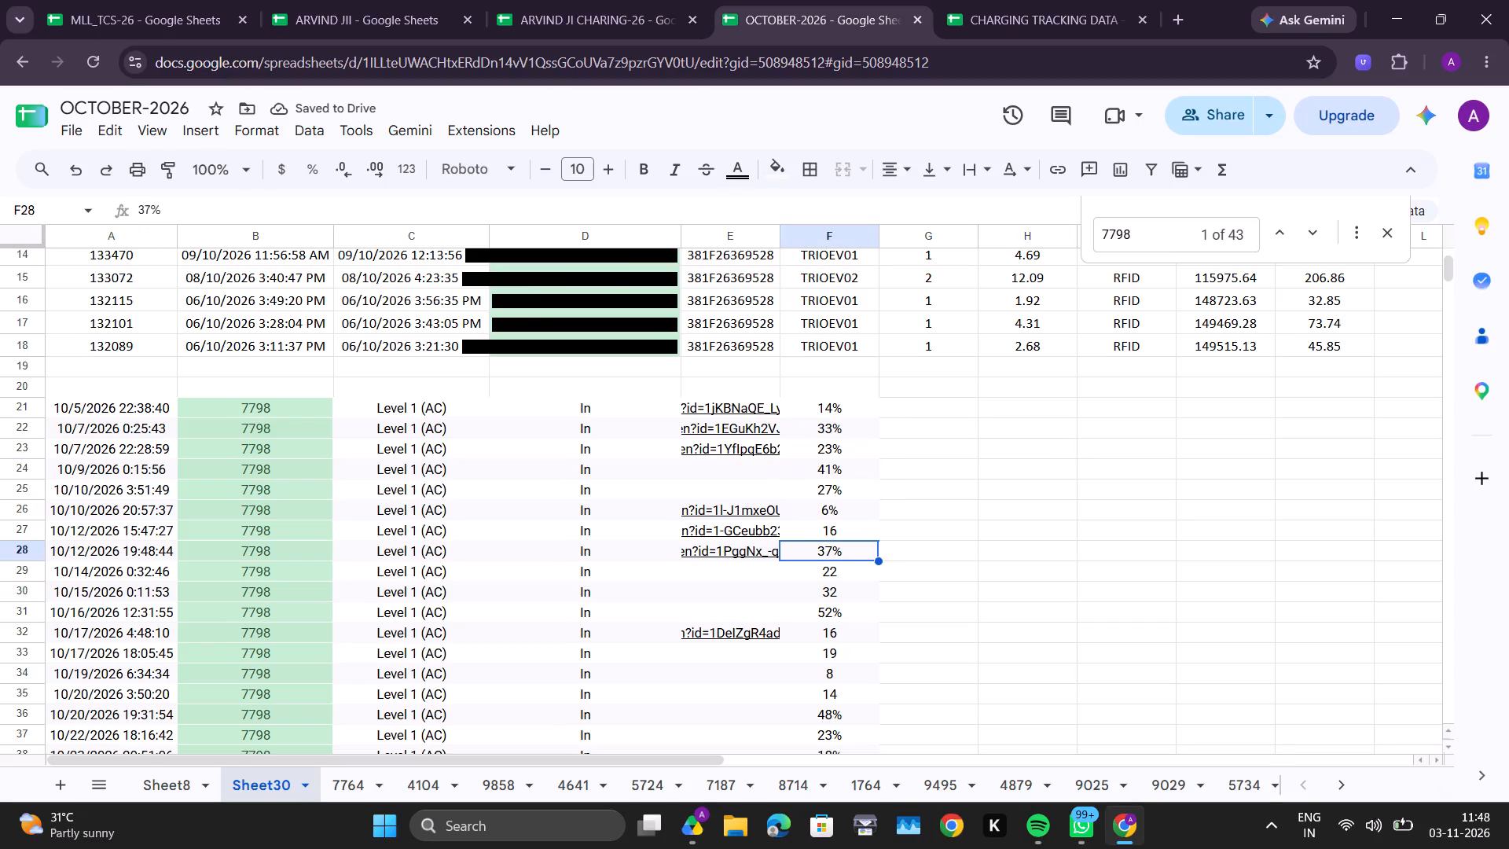
key("Up")
key("Return")
key("shift+percent")
key("Return")
key("Return")
key("Return")
key("Return")
key("shift+percent")
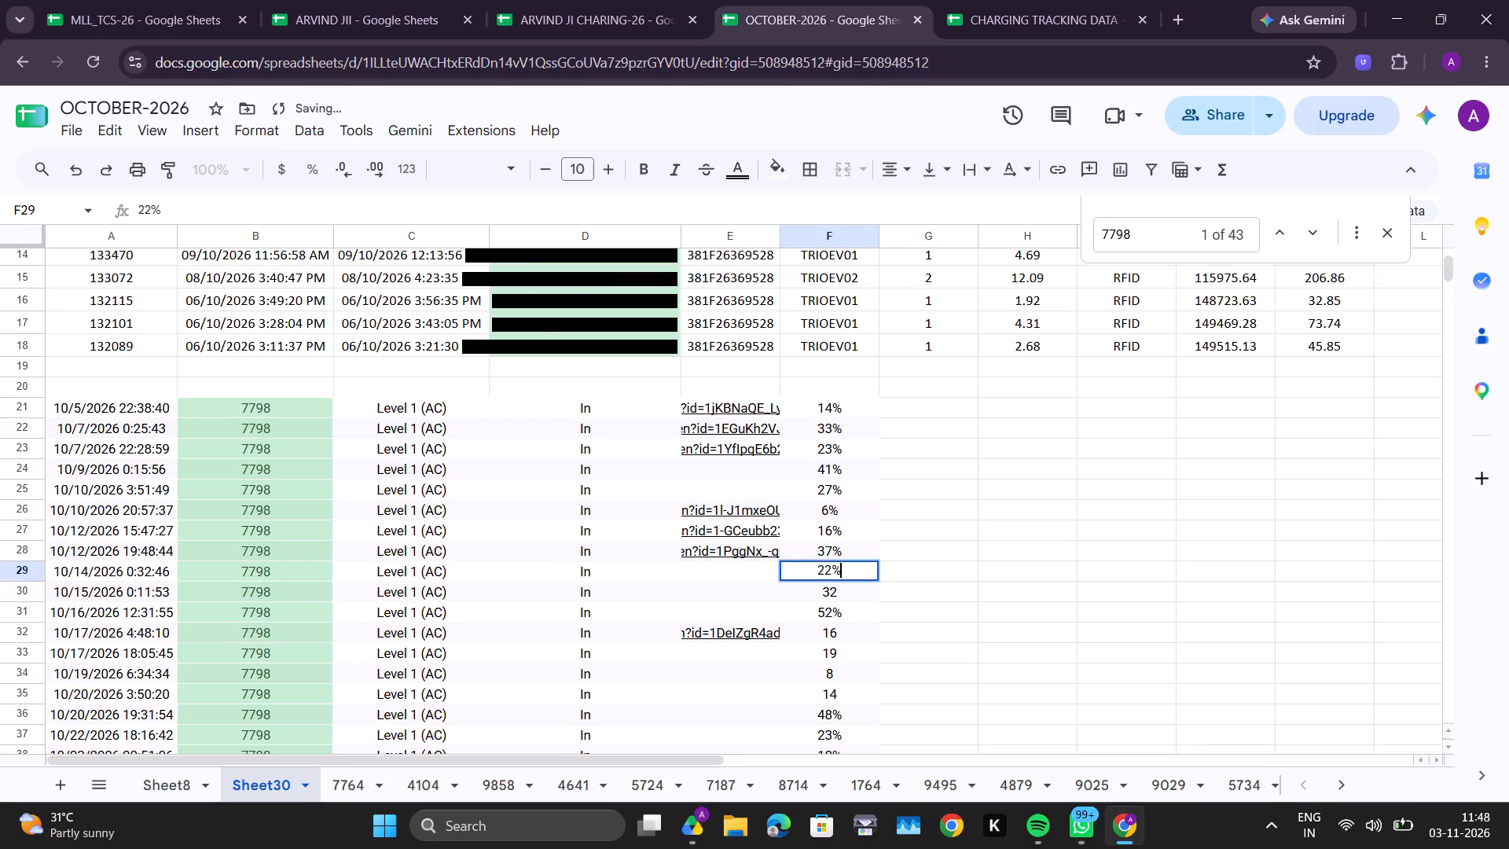
key("Return")
Add percent signs to the starting charges in F30, F32 and F33, making them 32%, 16% and 19%.
key("Return")
key("shift+percent")
key("Return")
key("Return")
key("Return")
key("Return")
key("shift+percent")
key("Return")
key("Return")
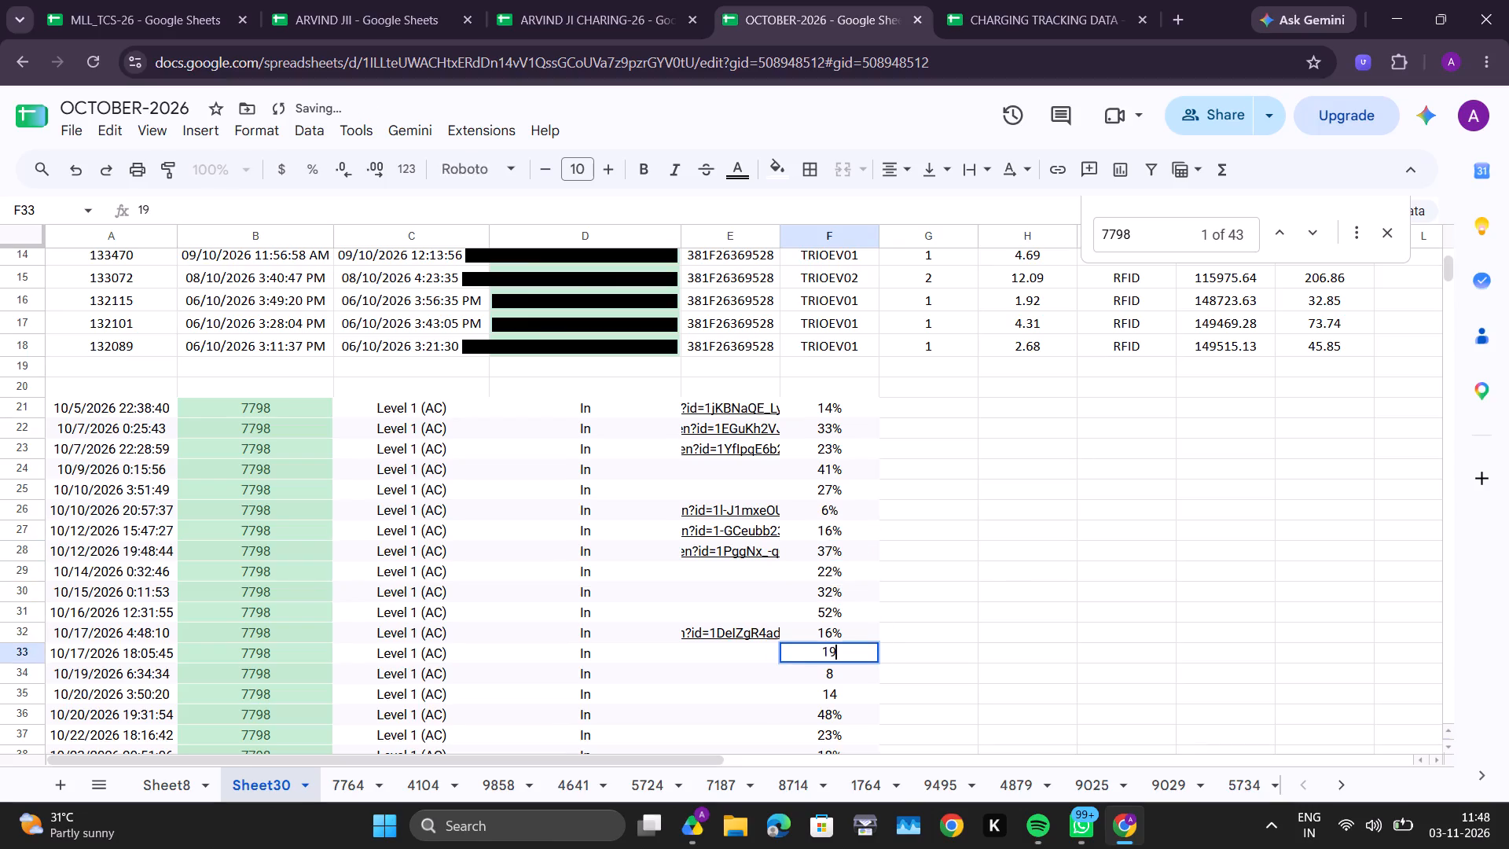
key("shift+percent")
key("Return")
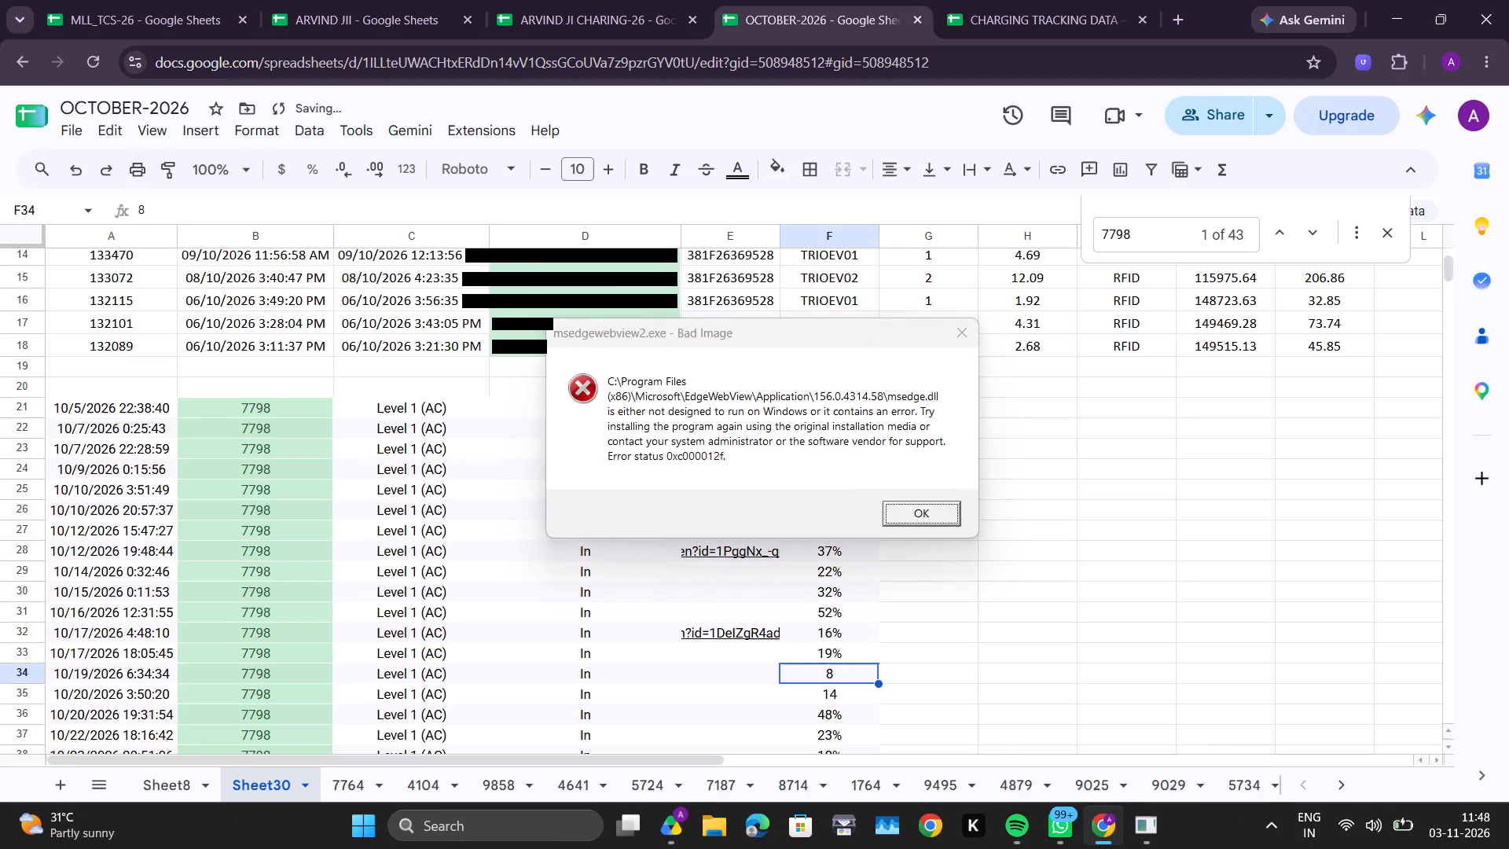
Close the msedgewebview2.exe Bad Image error dialog.
left_click(967, 340)
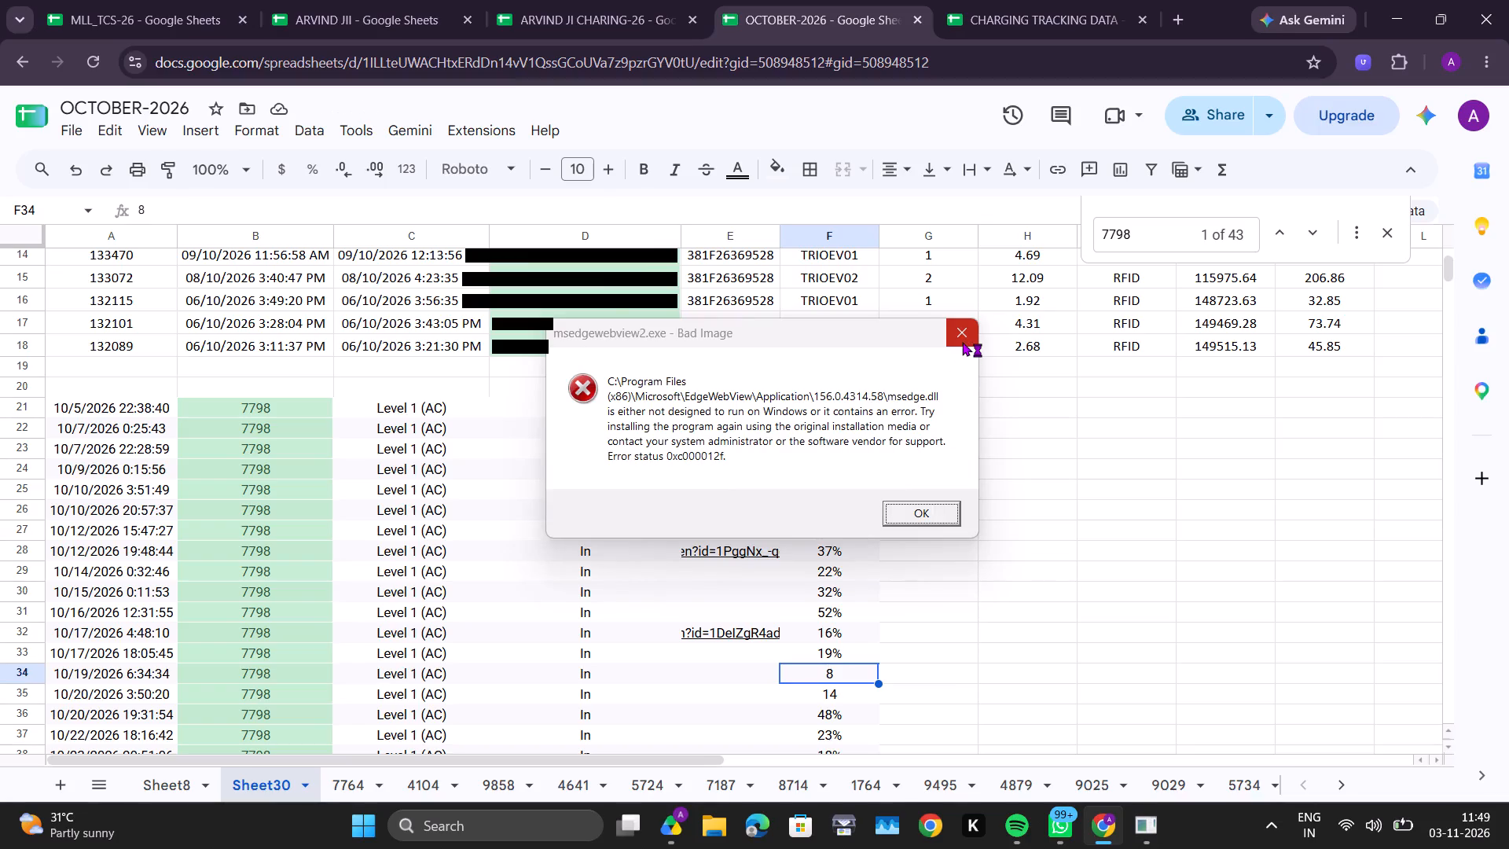
left_click(962, 341)
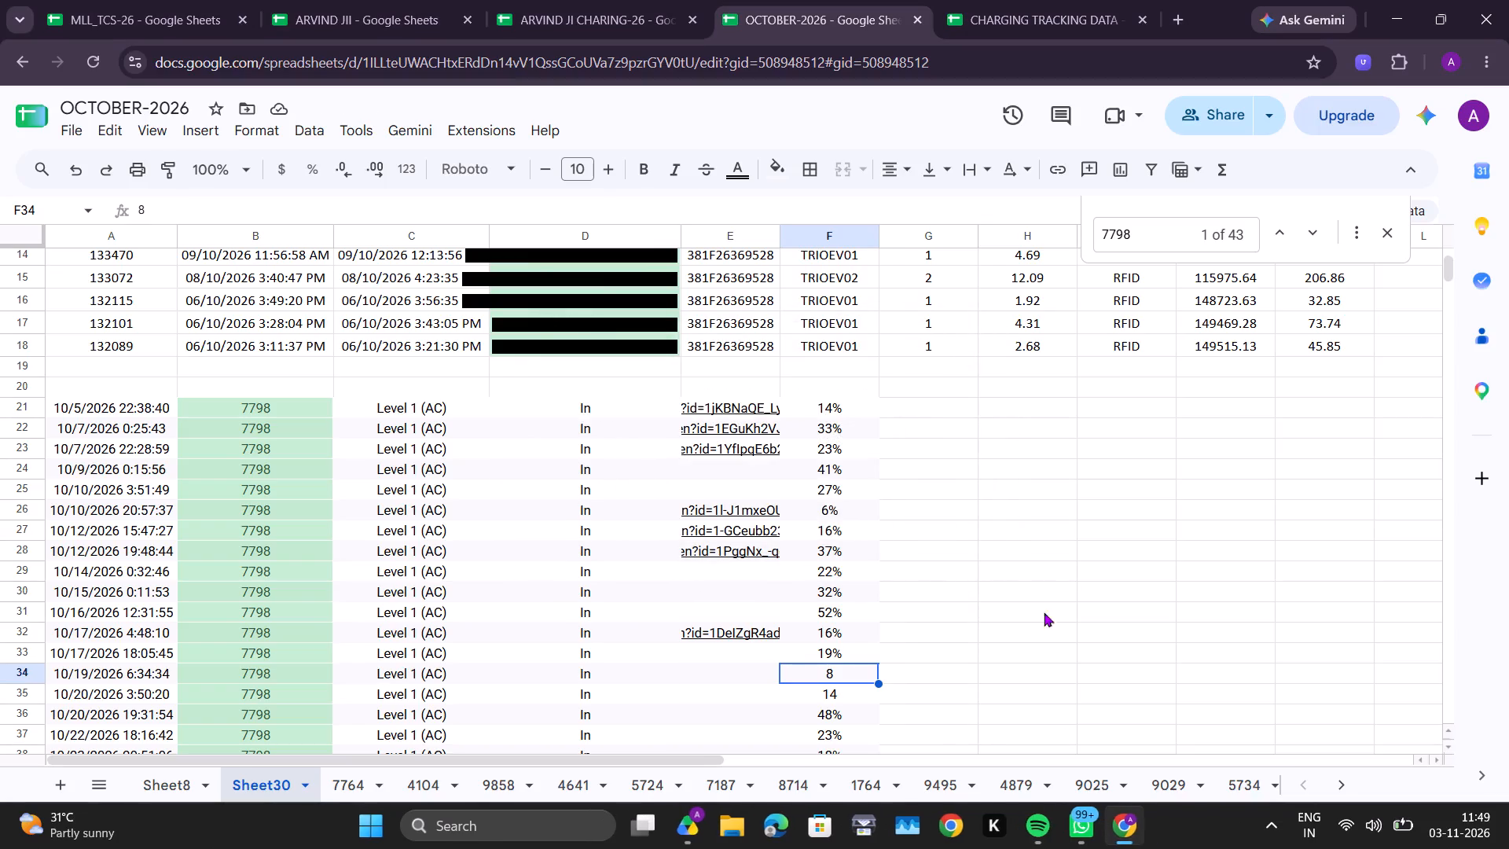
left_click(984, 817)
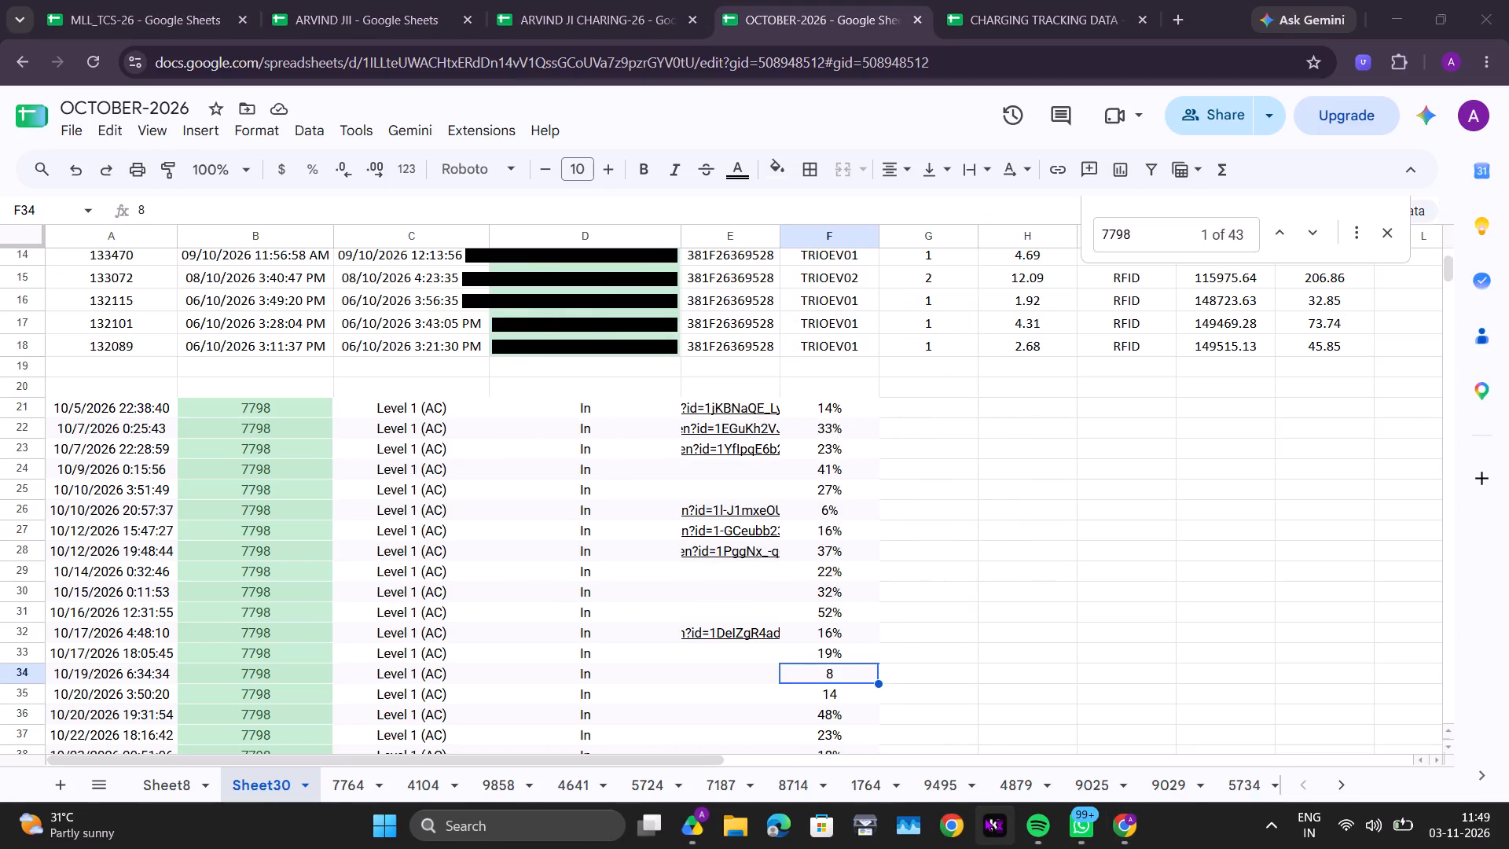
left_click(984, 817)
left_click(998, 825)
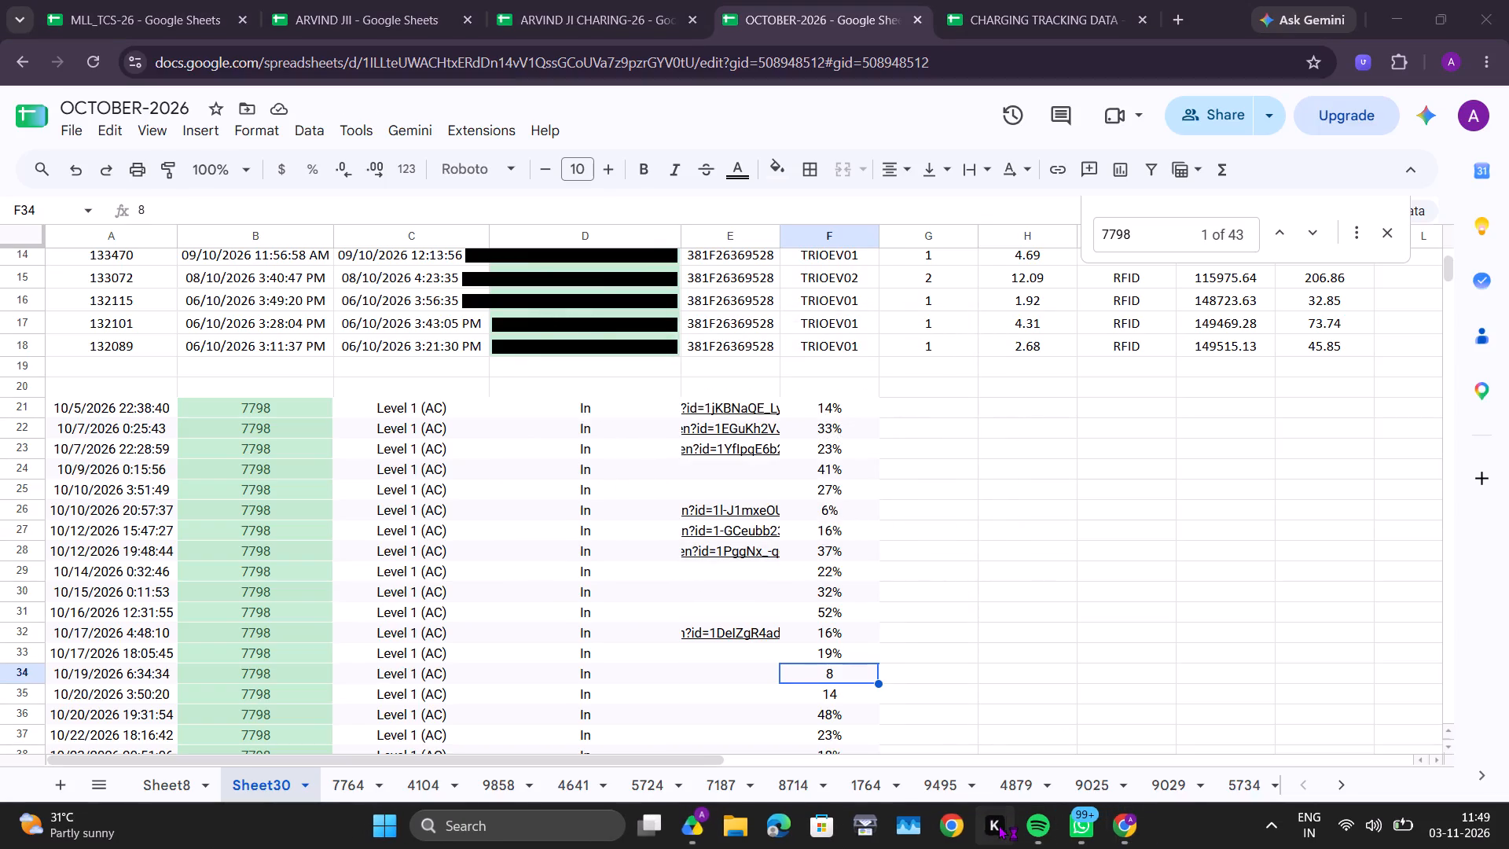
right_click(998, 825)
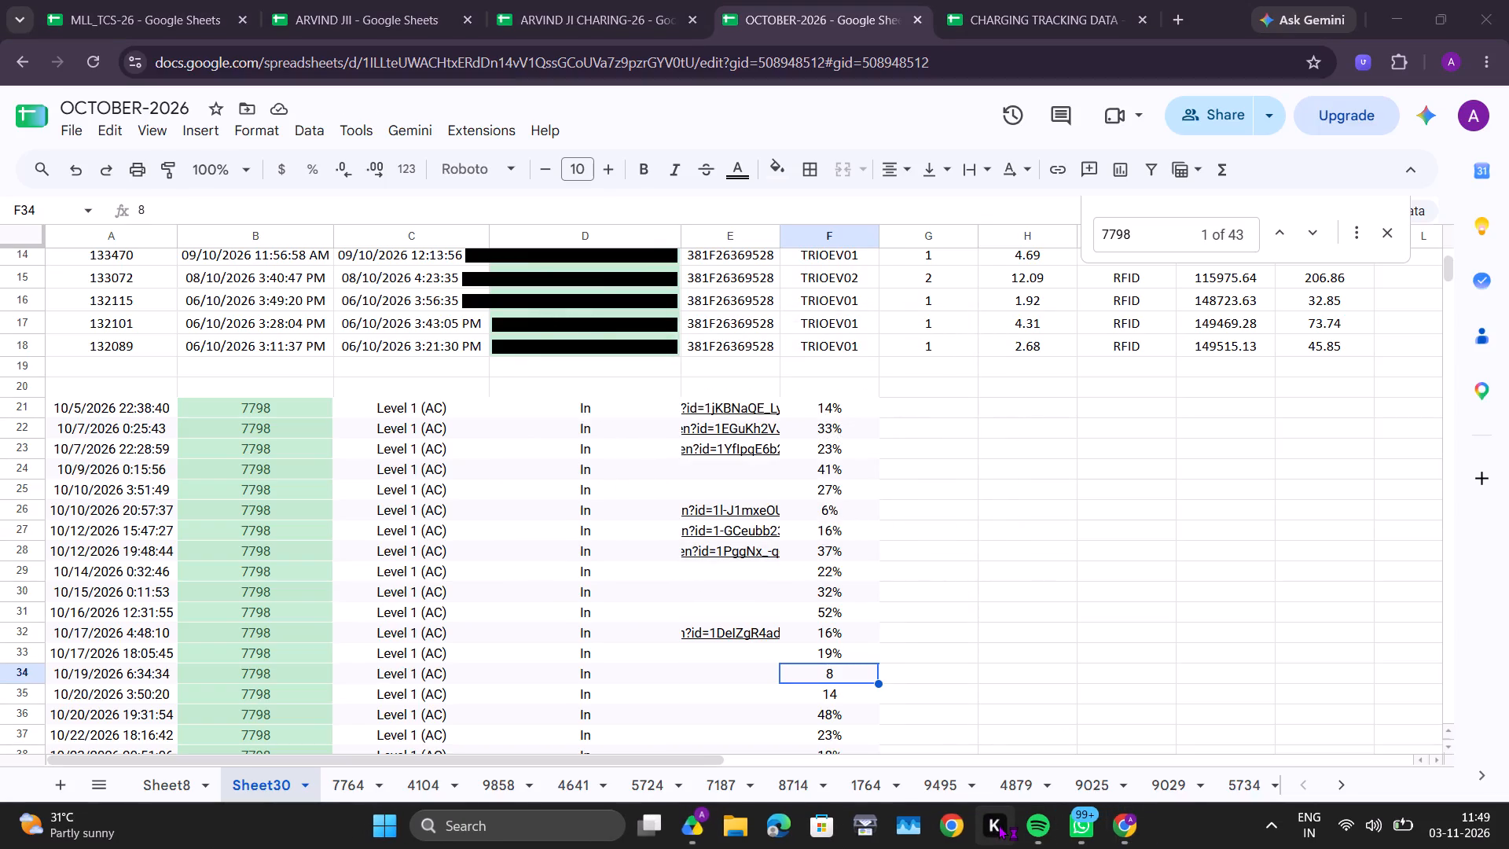
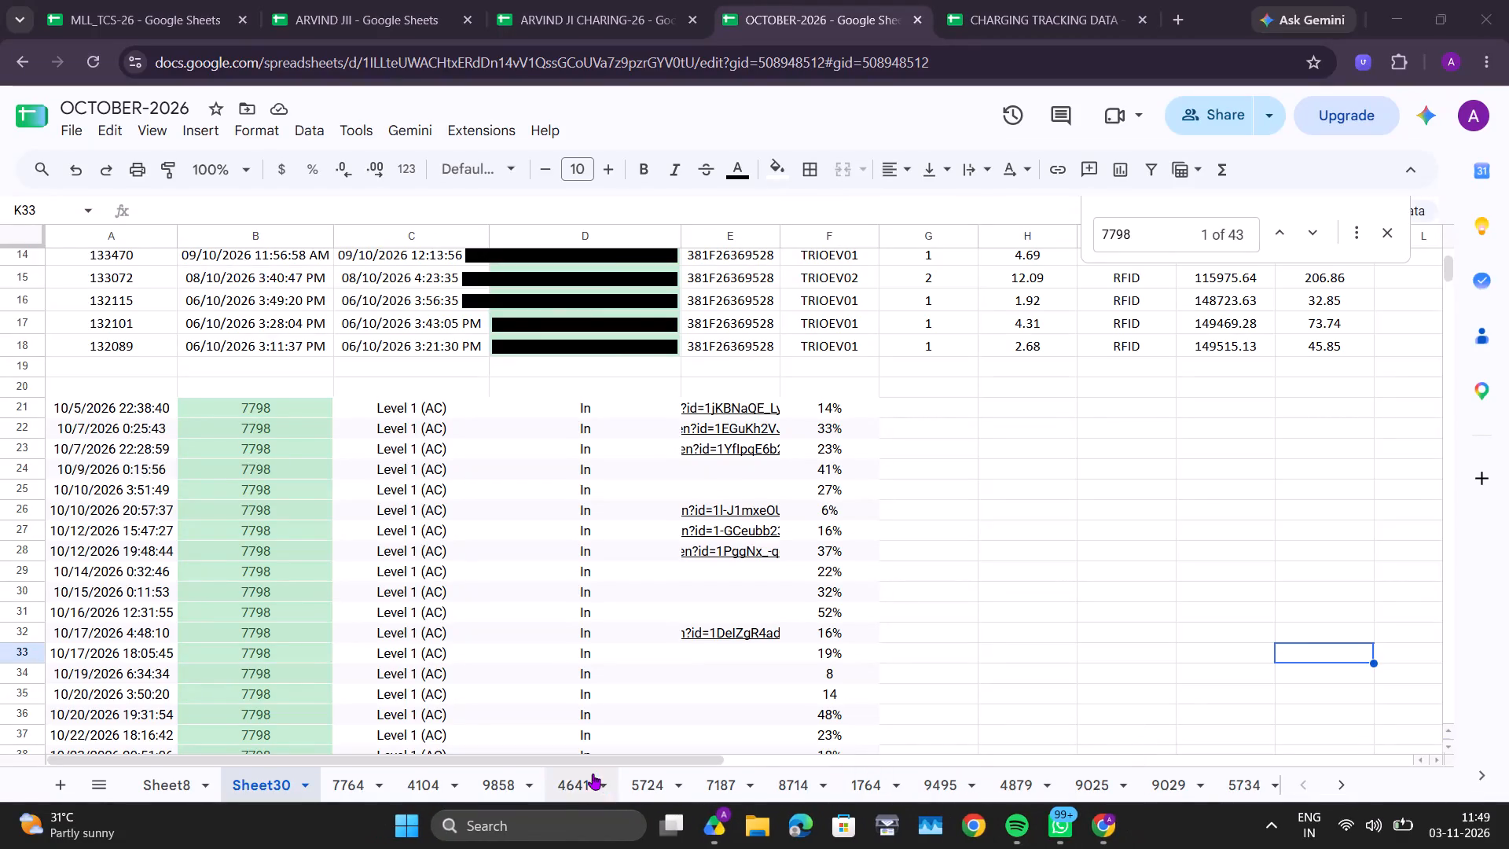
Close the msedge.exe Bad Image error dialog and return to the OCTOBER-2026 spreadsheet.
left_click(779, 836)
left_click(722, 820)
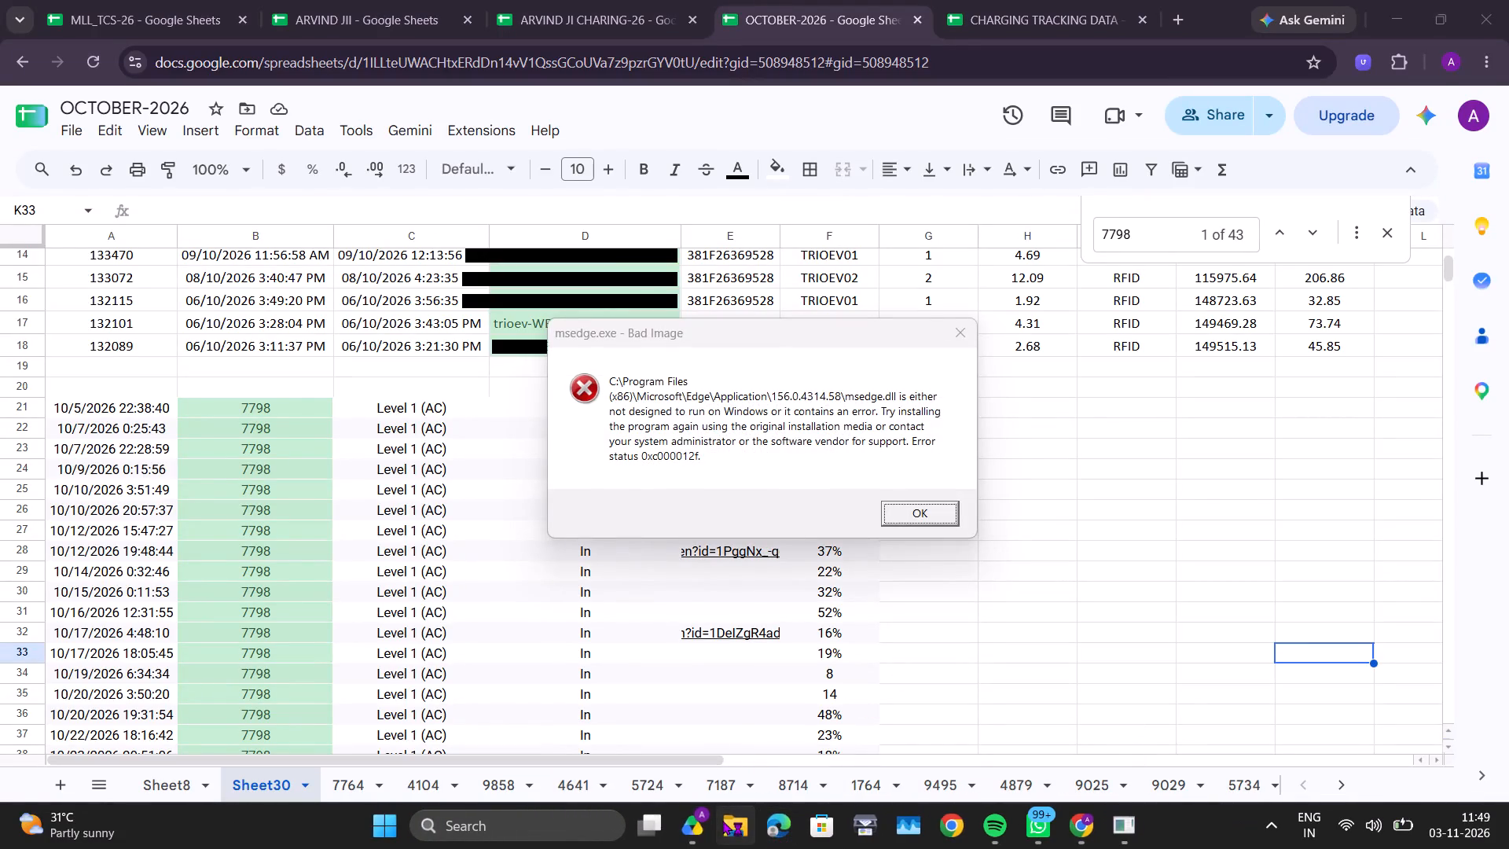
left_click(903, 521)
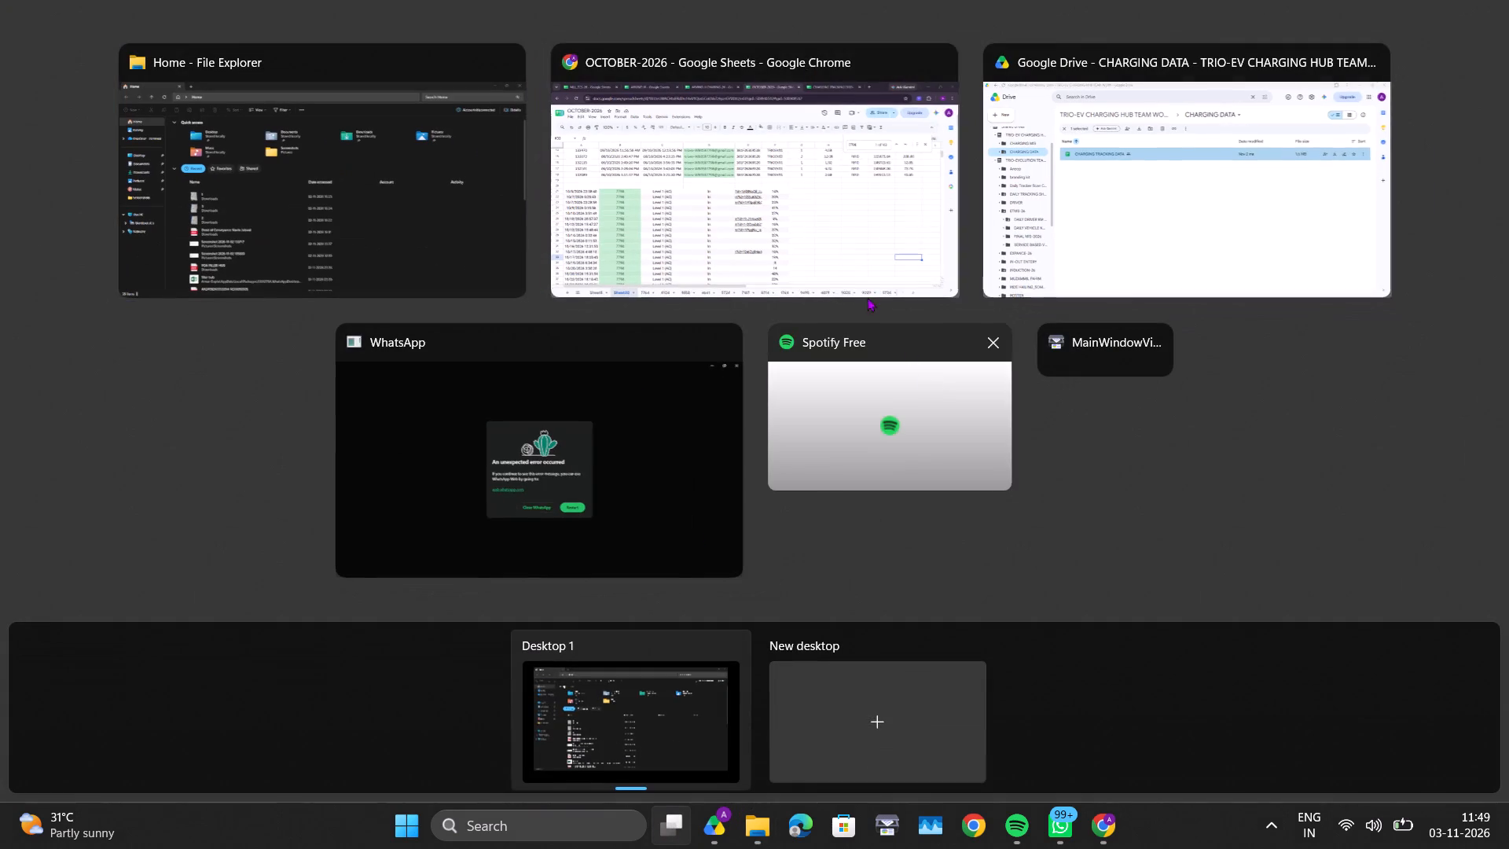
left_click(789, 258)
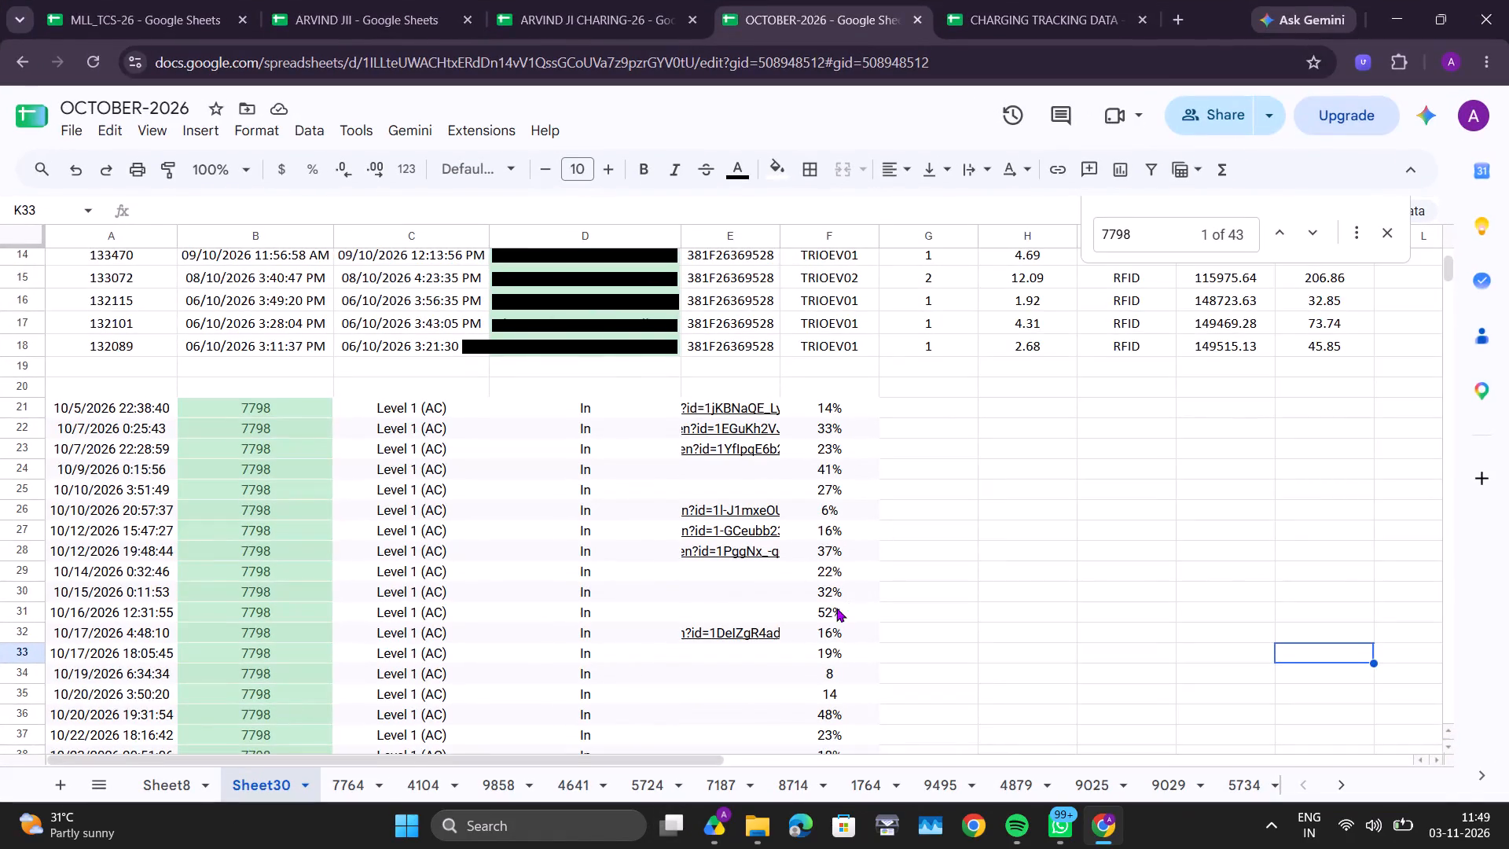
Add percent signs to the starting charges in F34 and F35, making them 8% and 14%.
scroll(836, 608, "down", 1)
double_click(836, 608)
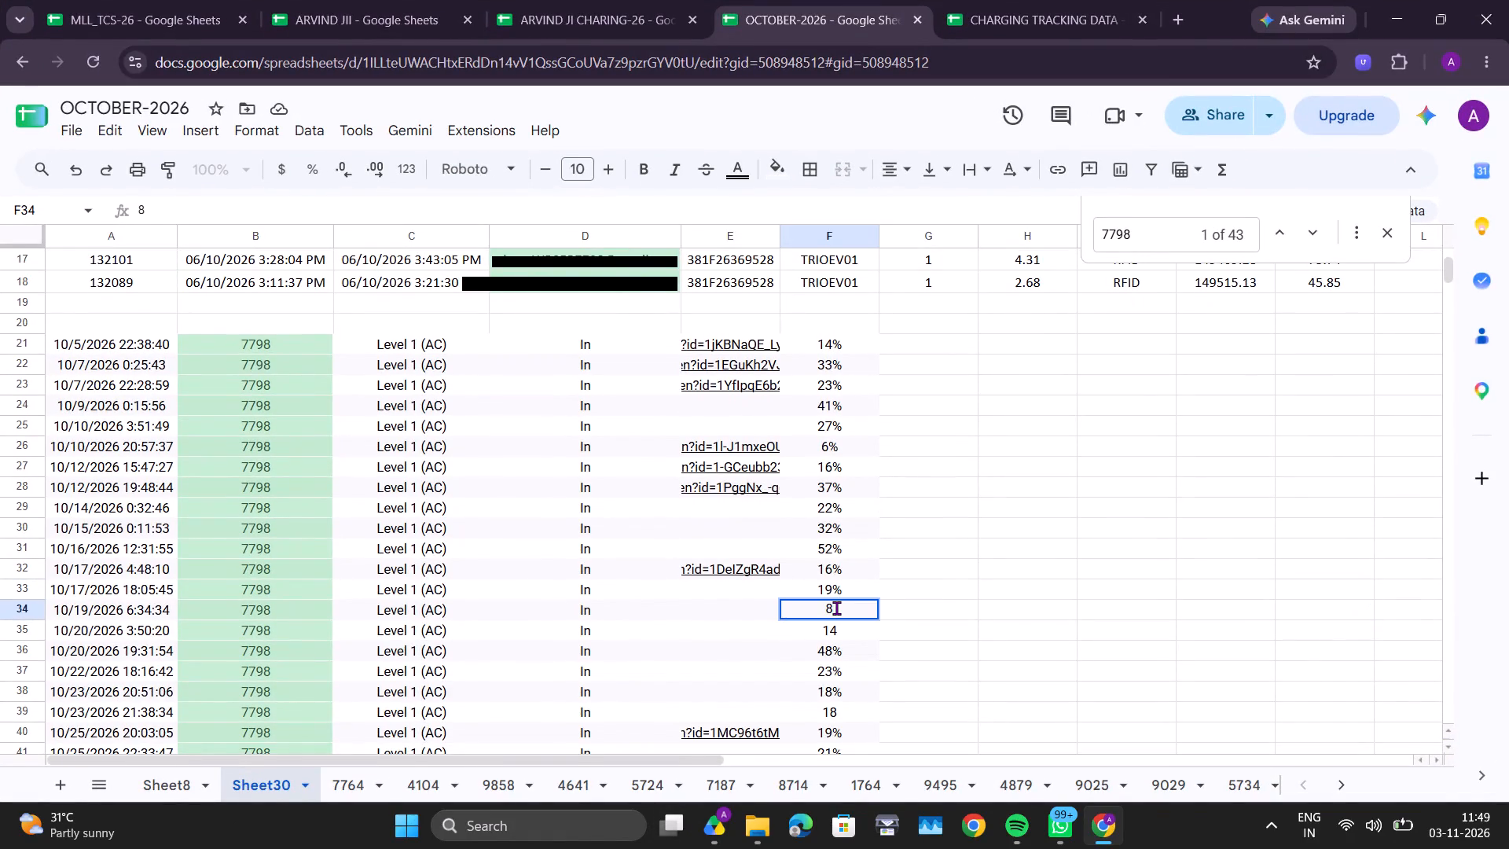
key("shift+percent")
key("Return")
key("Return")
key("shift+percent")
key("Return")
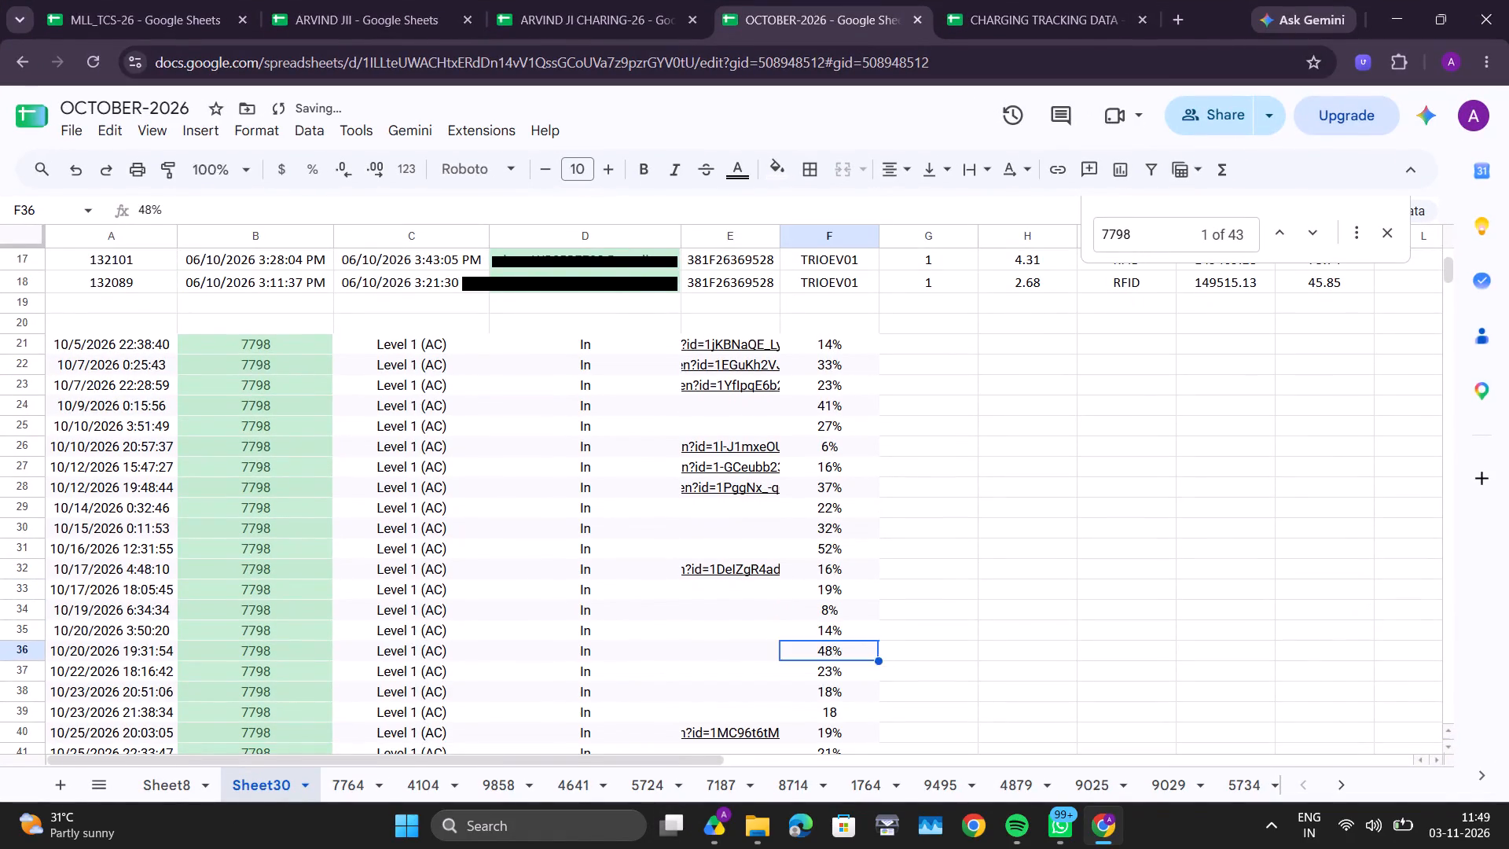
Add percent signs to the starting charges in F39 and F42, making them 18% and 11%, and go through the remaining rows.
key("Return")
key("Return")
key("Return")
key("Return")
key("Return")
key("Return")
key("Return")
key("shift+percent")
key("Return")
key("Return")
key("Return")
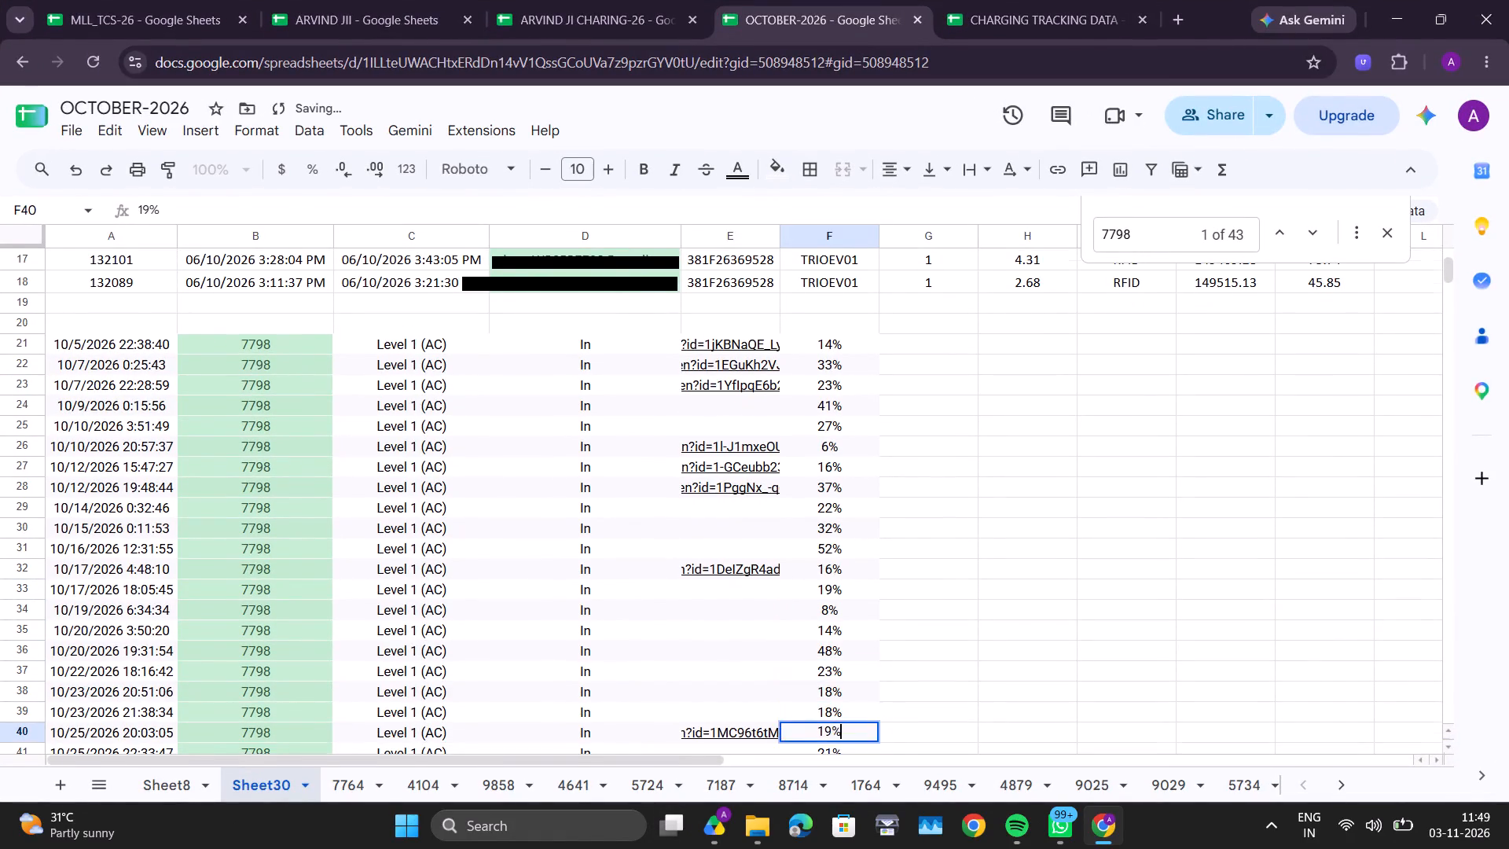
key("Return")
key("Return")
key("Return")
key("shift+percent")
key("Return")
key("Return")
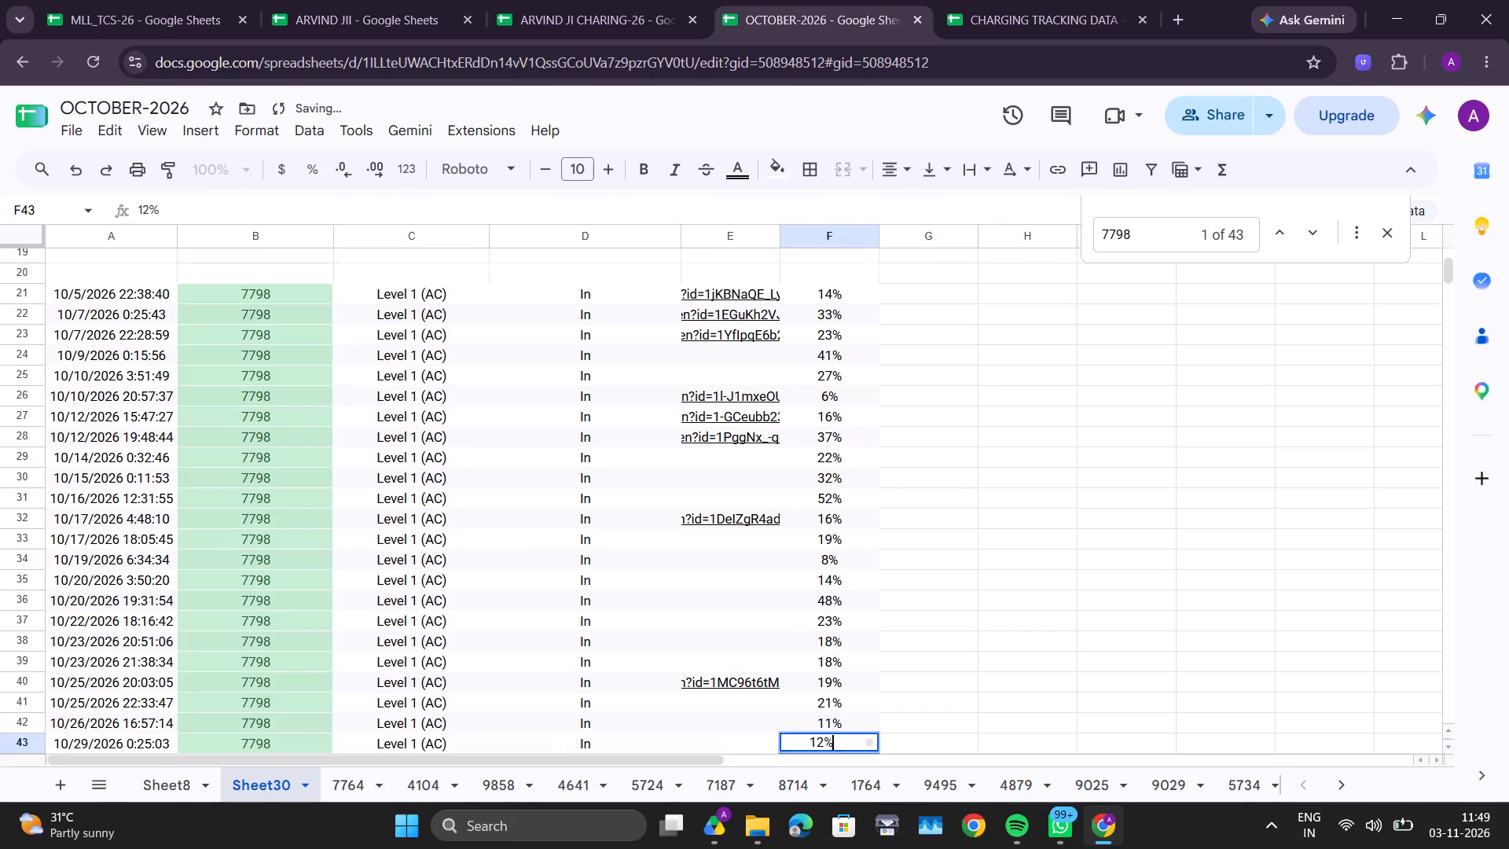
key("Return")
key("Return")
key("Return")
key("Return")
key("Return")
key("Return")
key("Return")
key("Return")
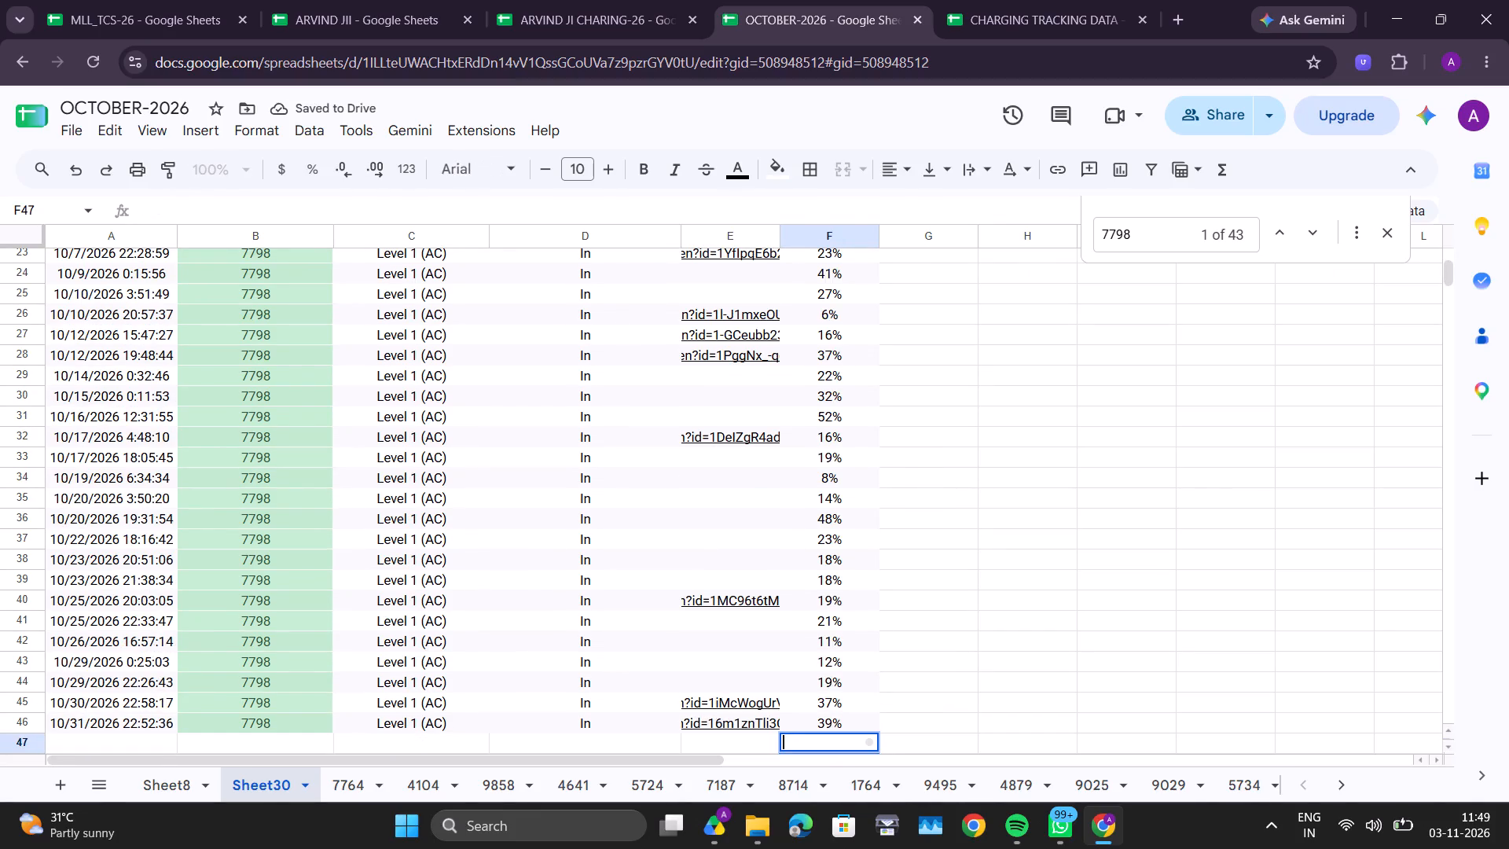
left_click(1023, 427)
Enter an ending charge of 100% in G21 and fill it down to G46.
scroll(1023, 427, "up", 1)
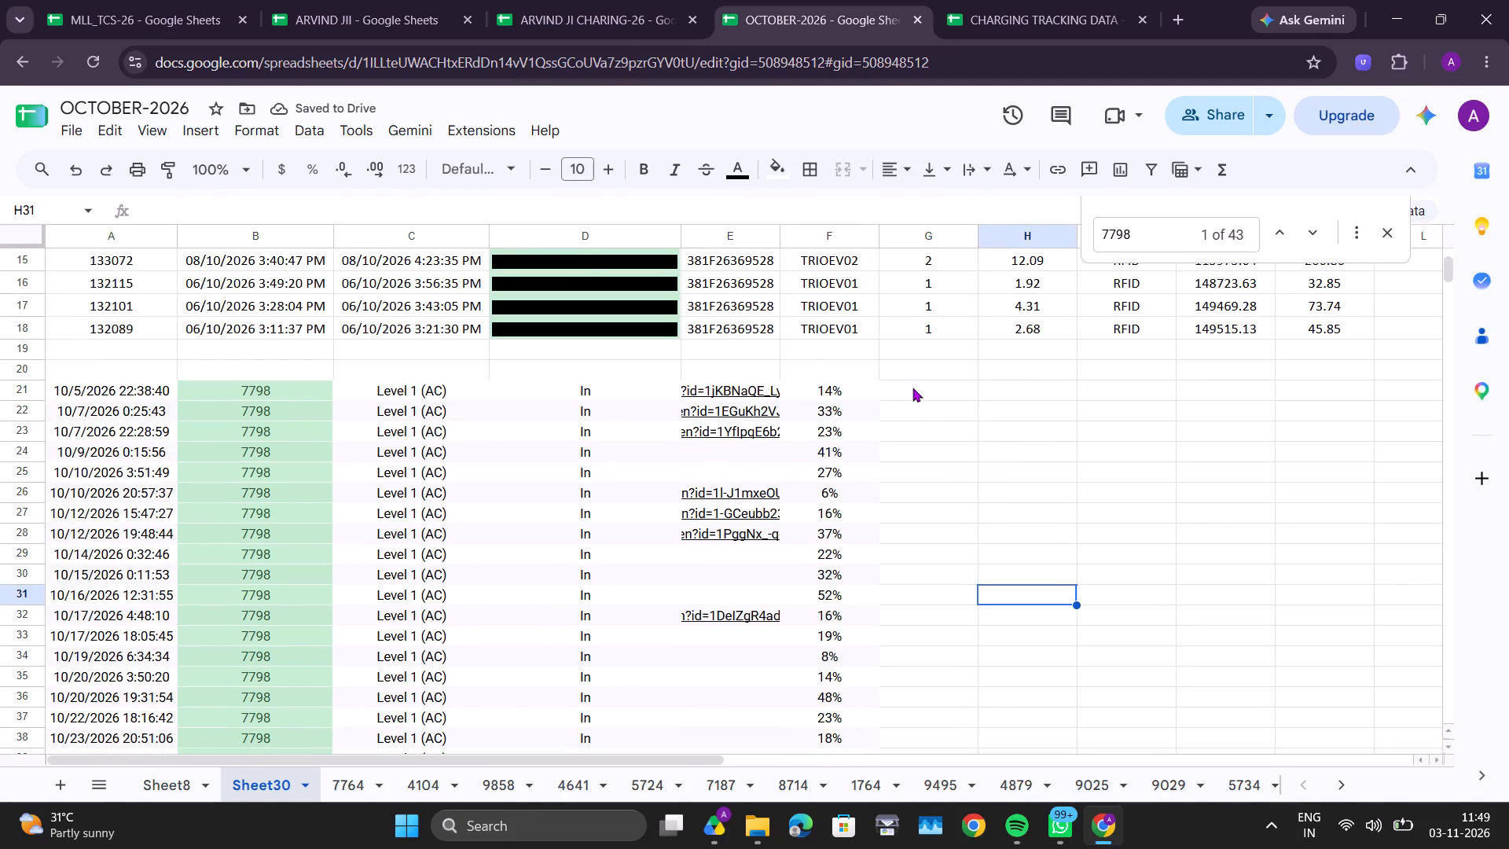
left_click(912, 388)
type("100%")
key("Return")
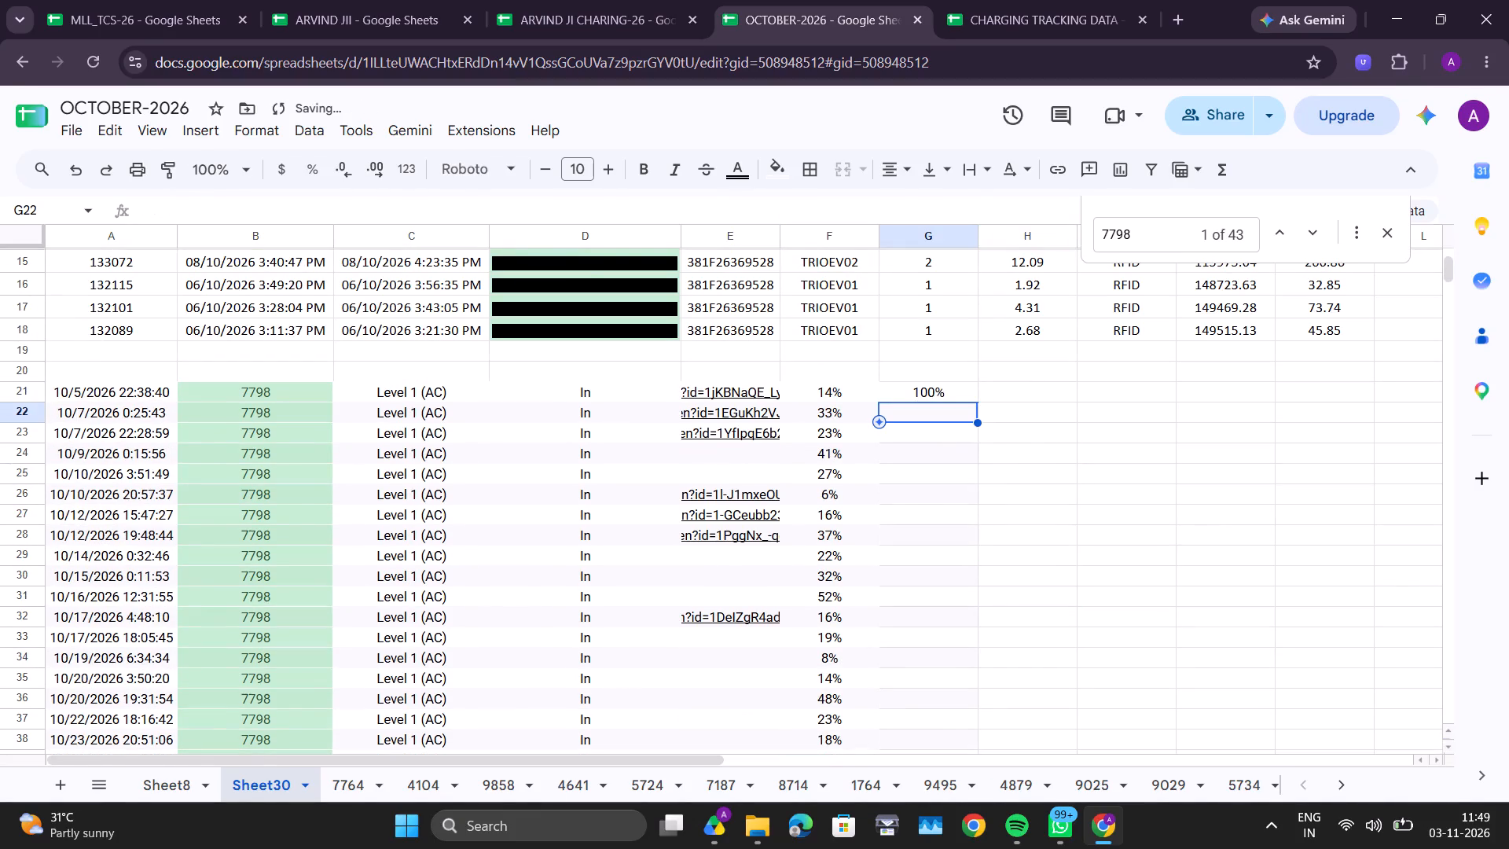
left_click(971, 391)
left_click(975, 395)
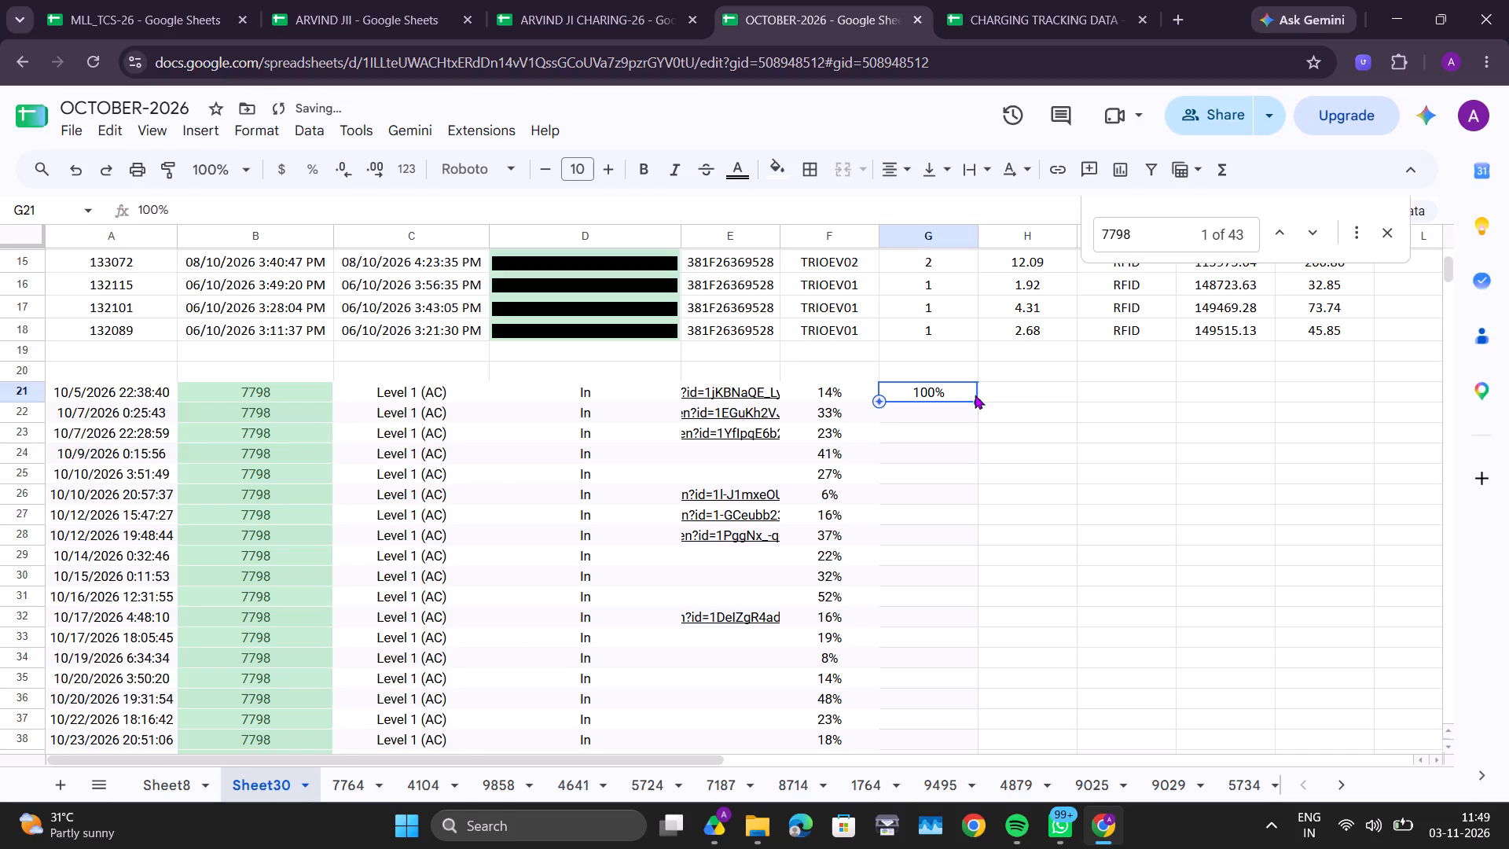
left_click_drag(975, 396, 908, 679)
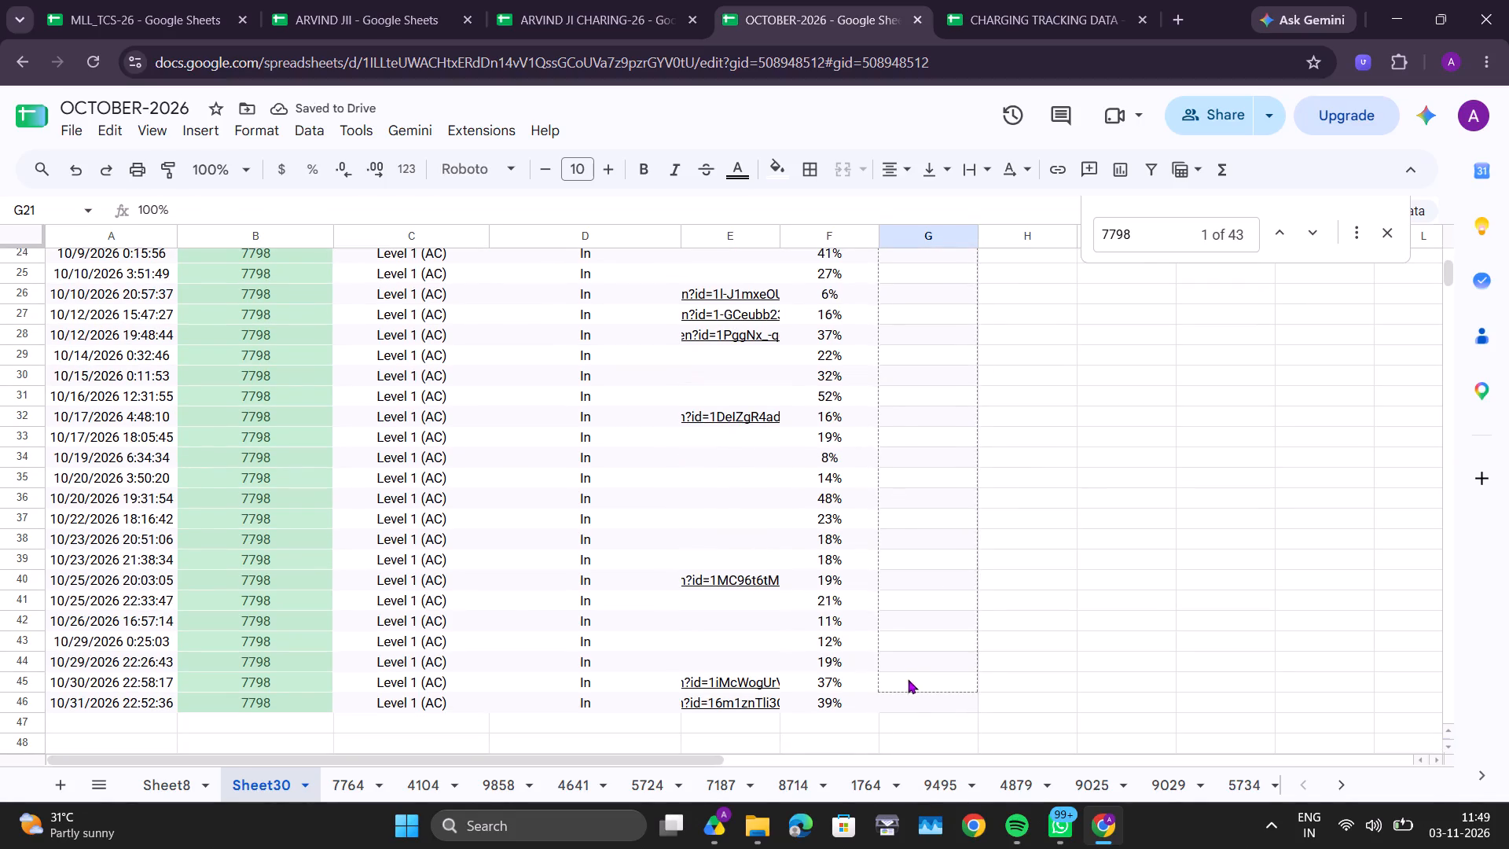
left_click_drag(908, 679, 901, 696)
scroll(980, 448, "up", 1)
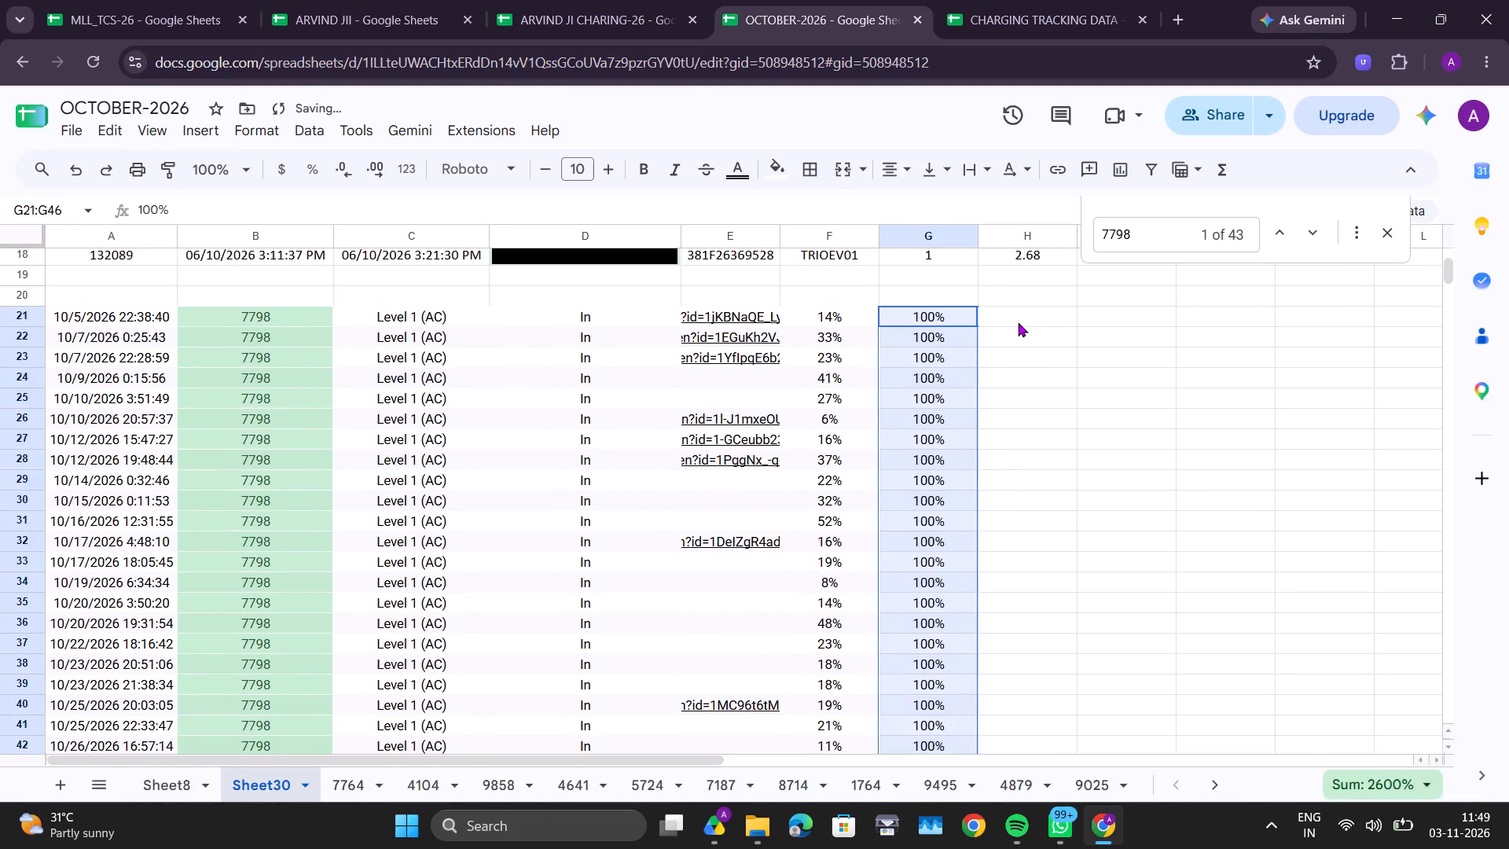
Enter the formula =G21-F21 in H21 and accept the suggested autofill for the remaining slow charging rows.
left_click(1018, 322)
key("equal")
key("g")
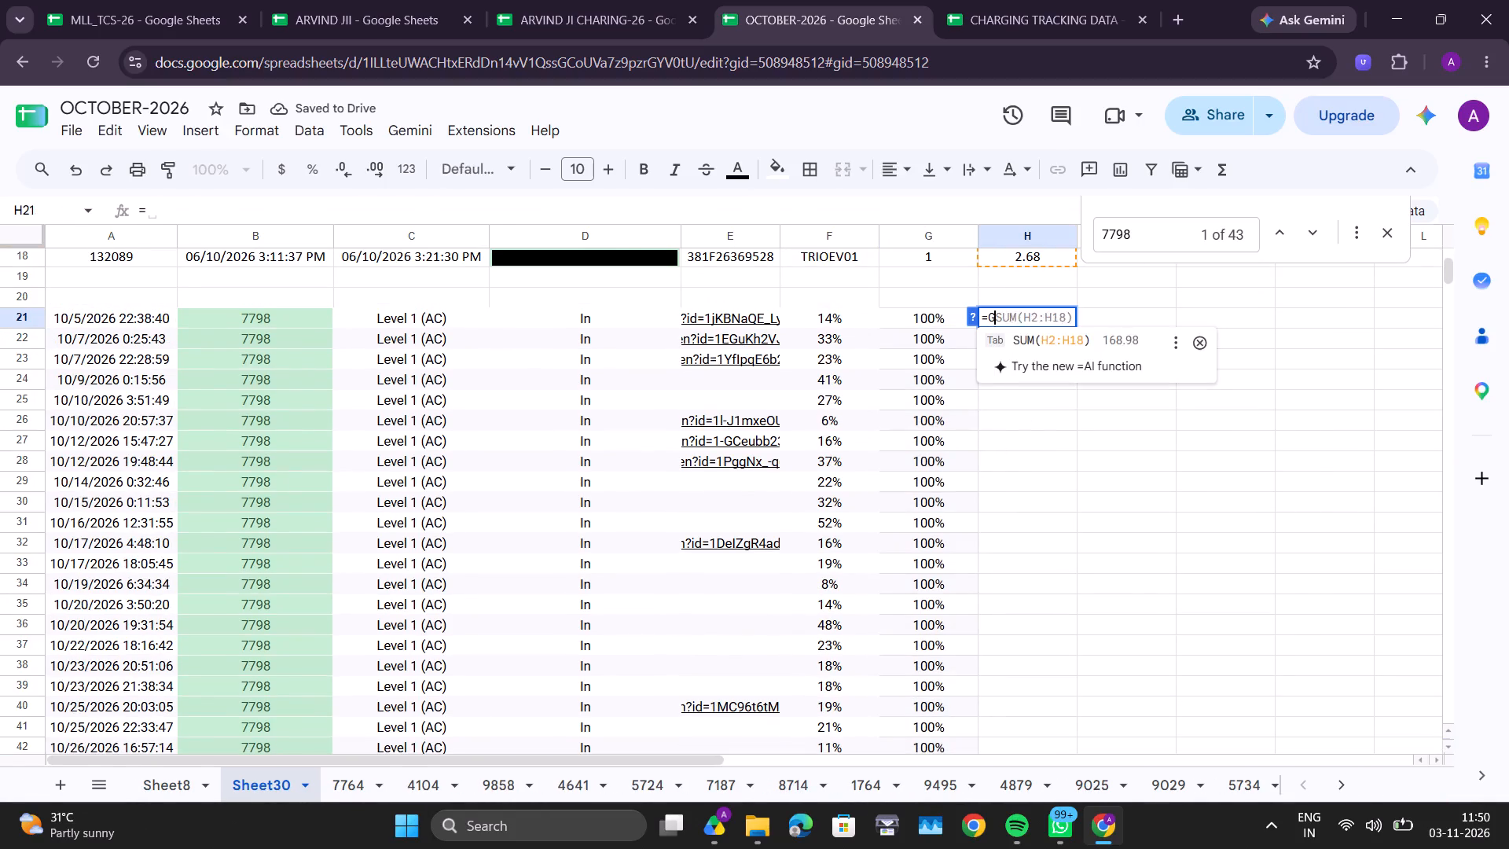
type("21")
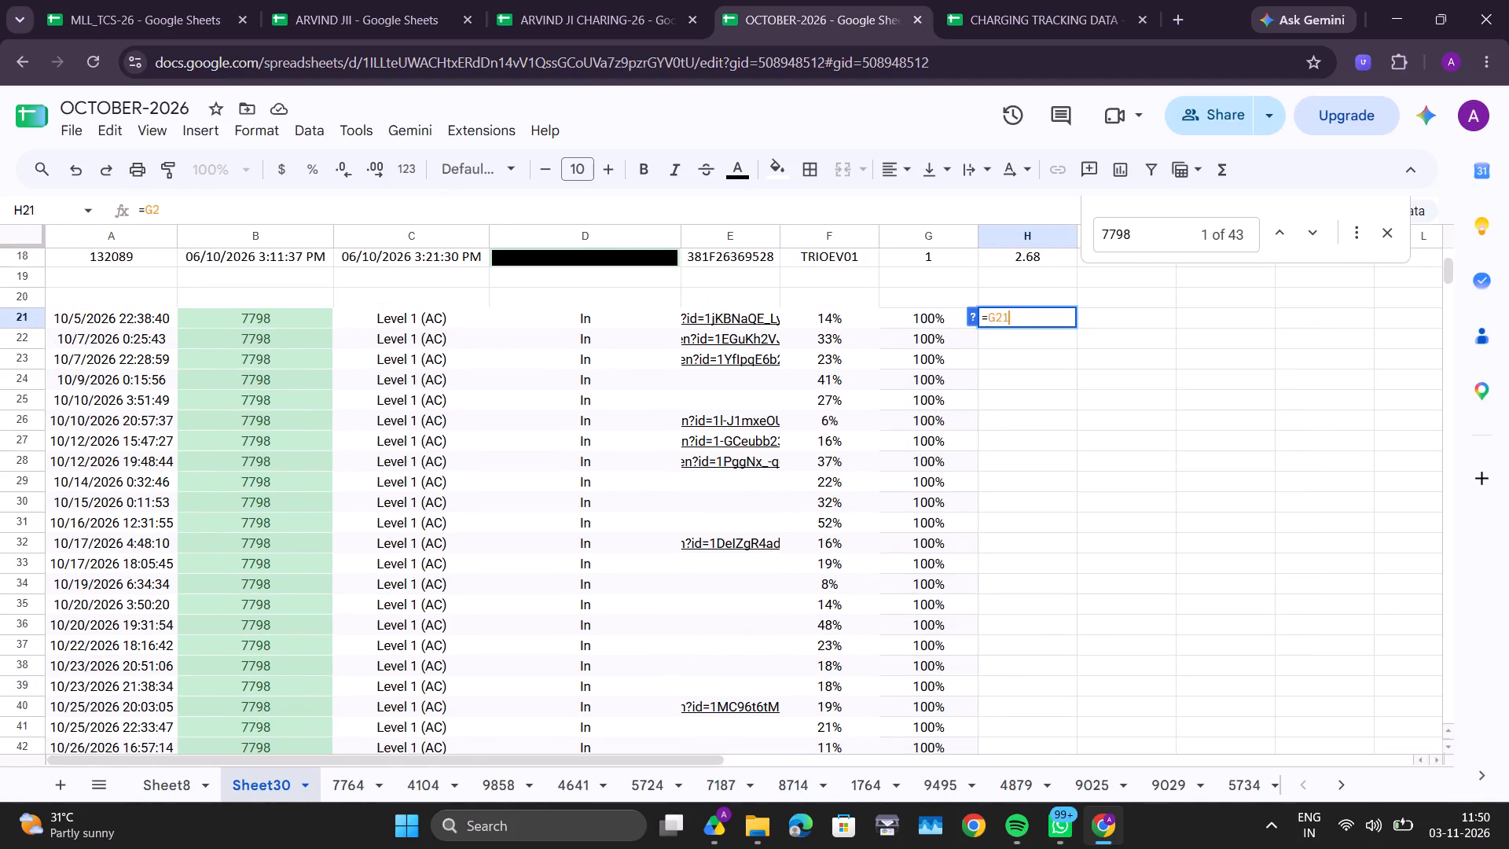
type("-F21")
key("Return")
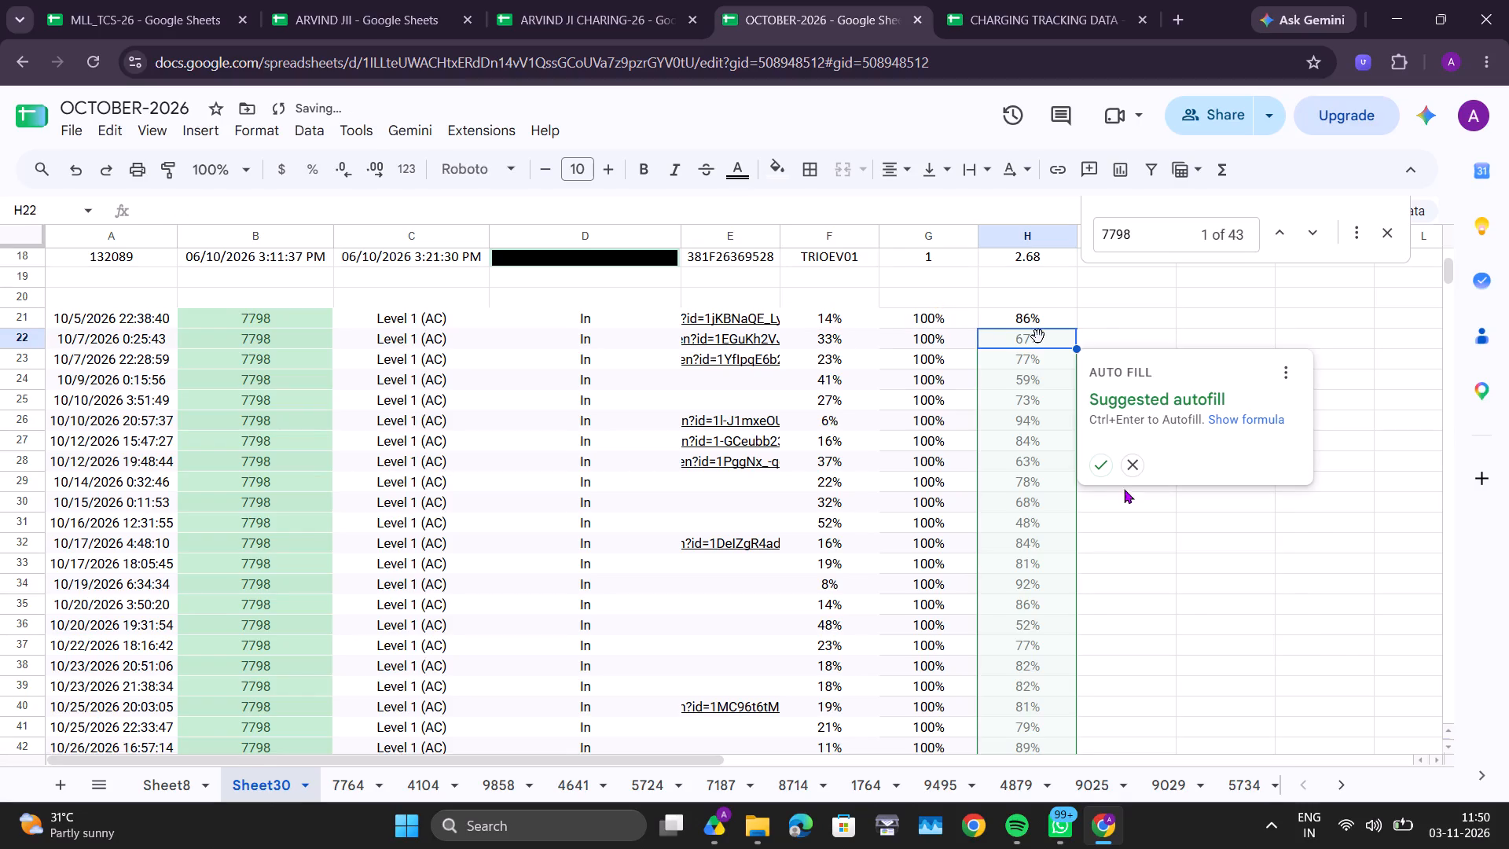
left_click(1093, 473)
Calculate the units with =H21*24 in I21 and accept the suggested autofill for the rows below.
left_click(1114, 328)
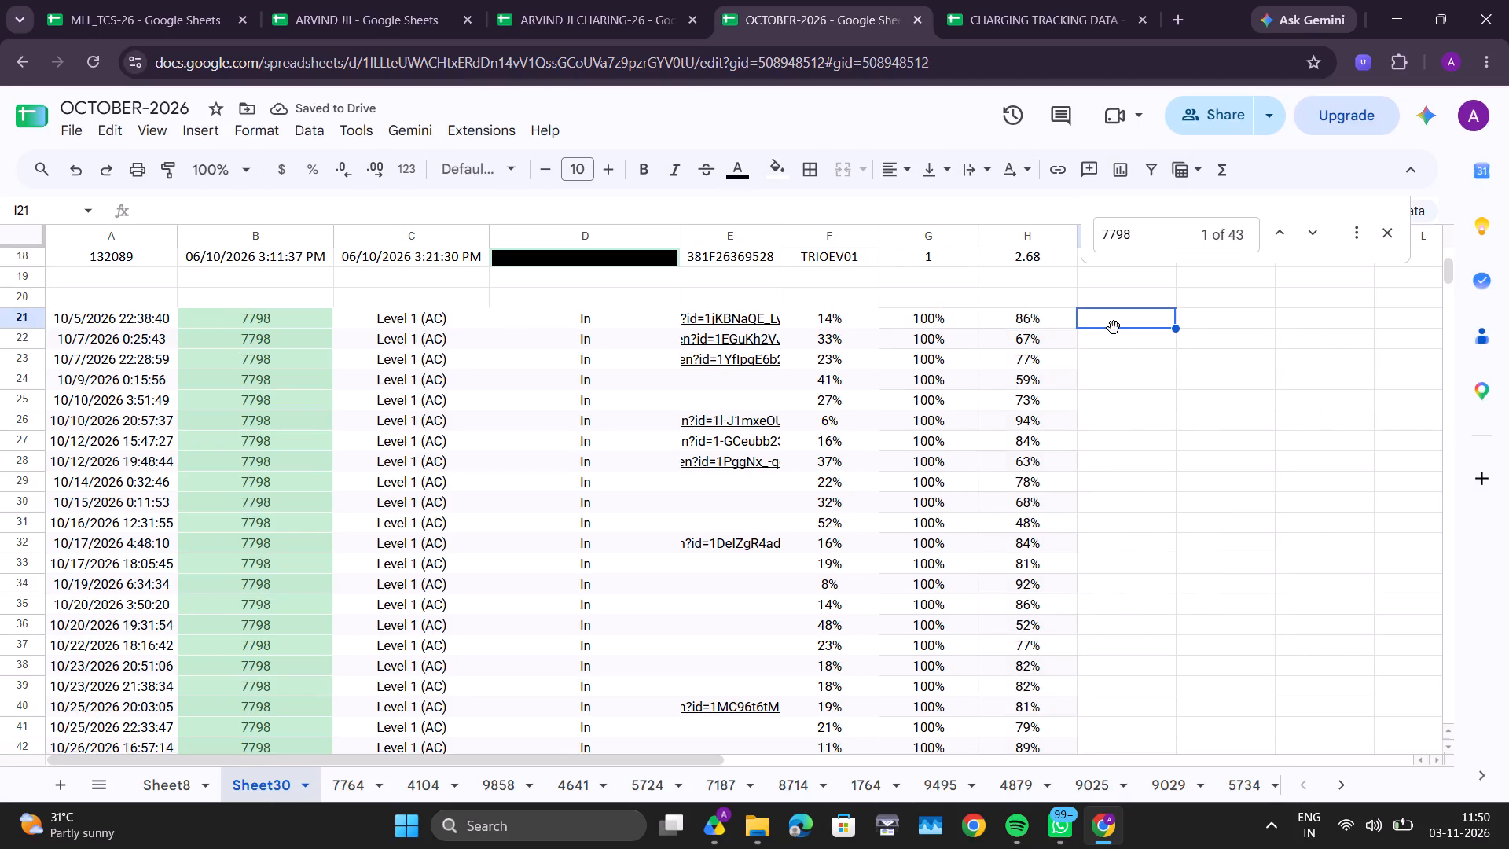
key("equal")
type("H21")
type("*2")
key("4")
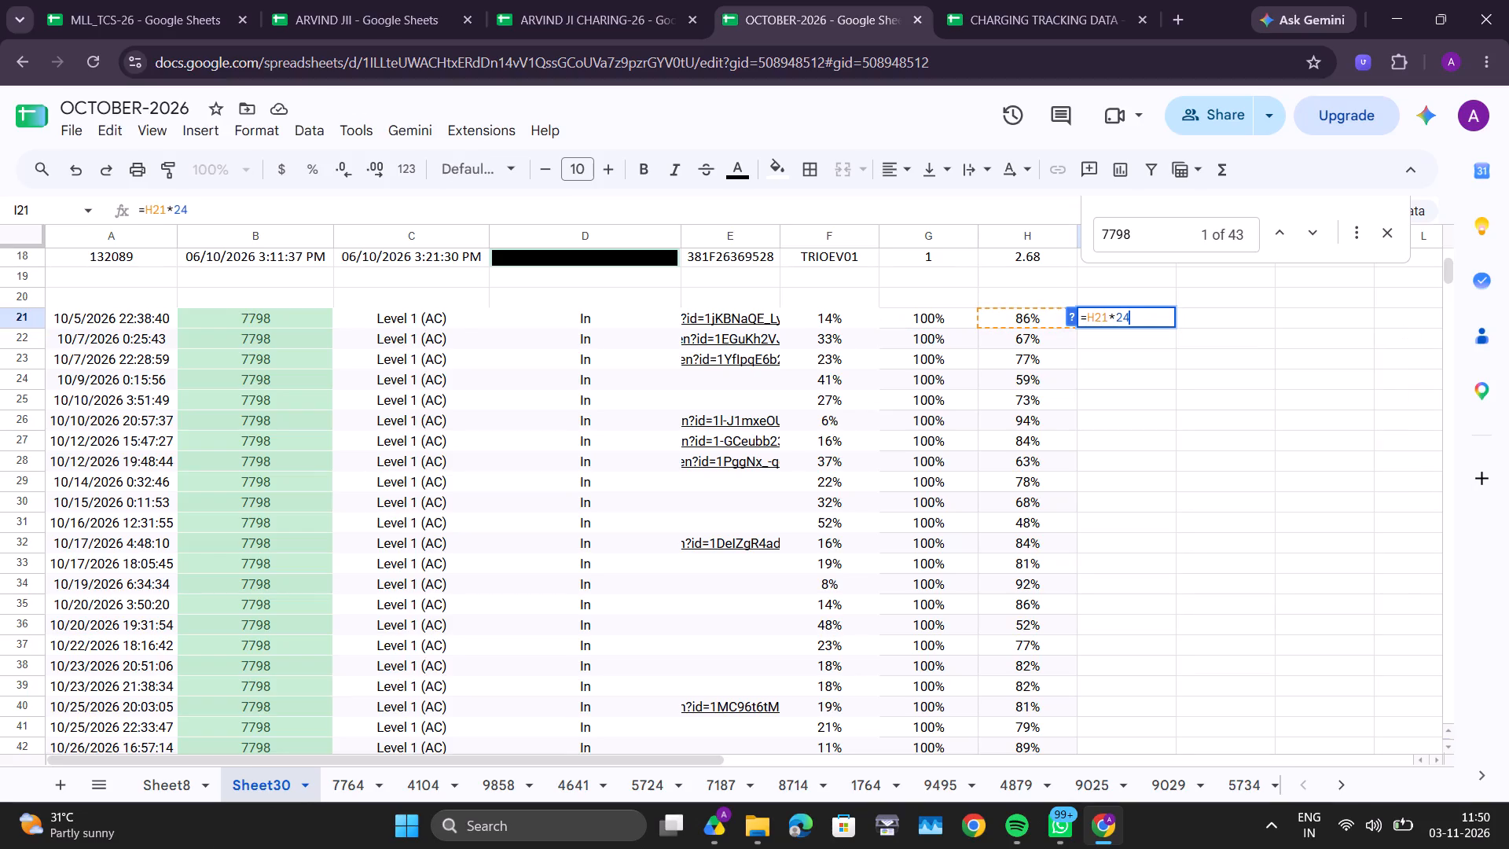
key("Return")
left_click(1209, 468)
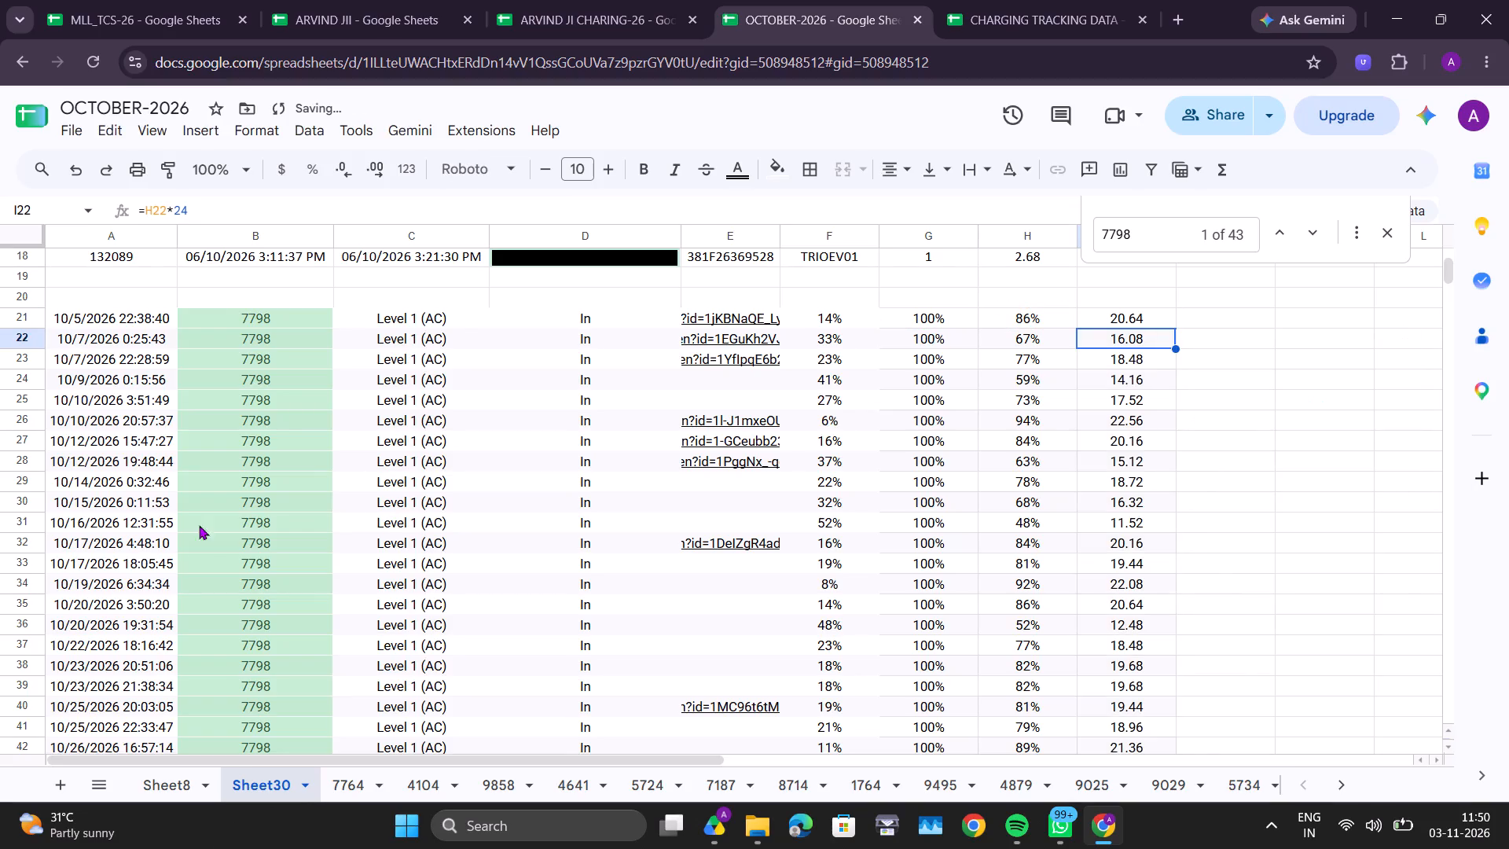
Delete the slow charging rows dated 10/10/2026 20:57:37 and 10/12/2026 19:48:44.
scroll(150, 519, "down", 1)
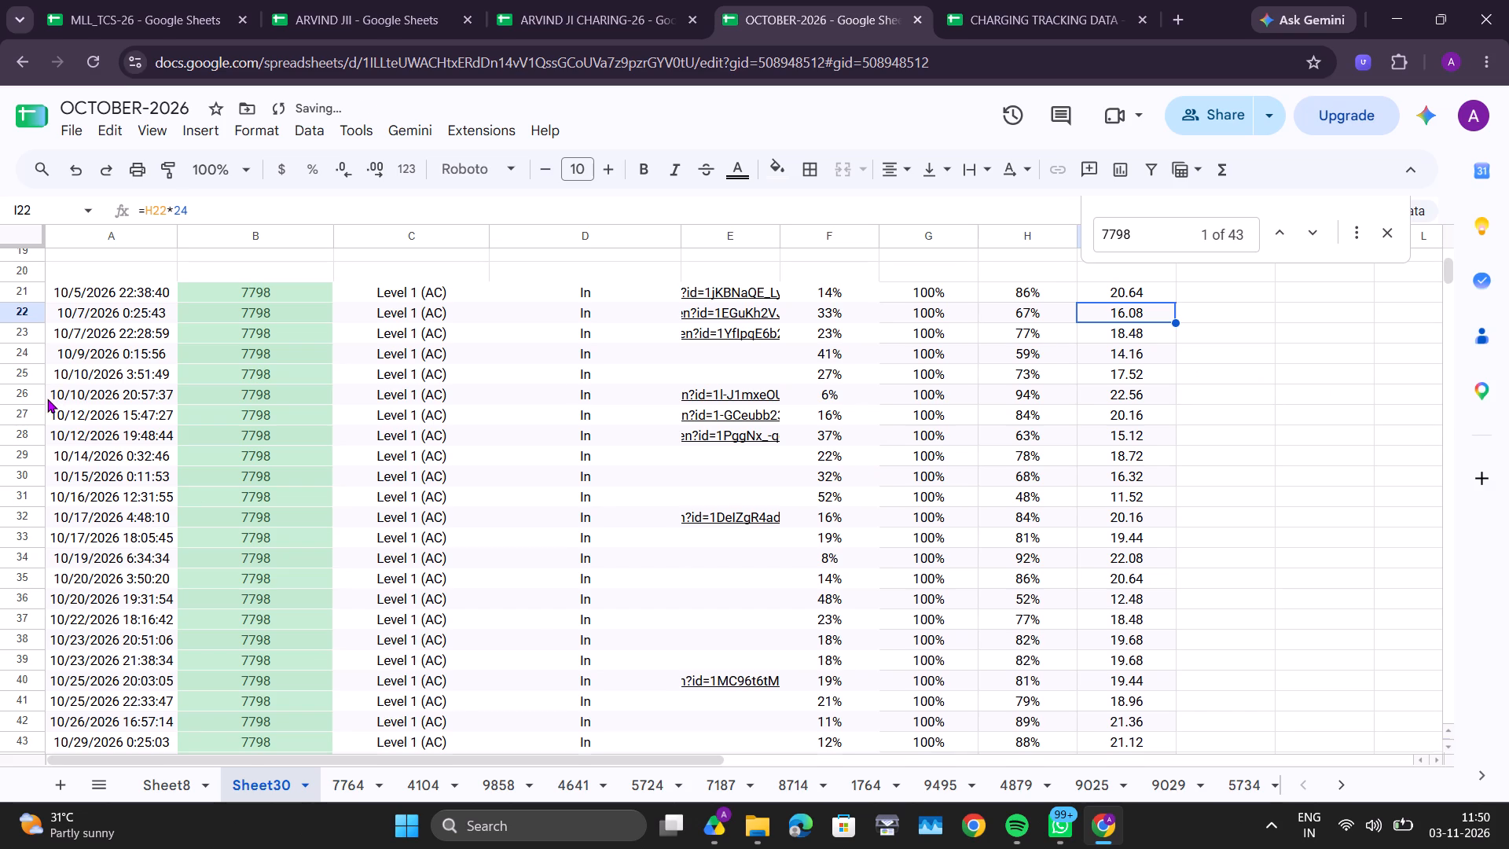
left_click(47, 399)
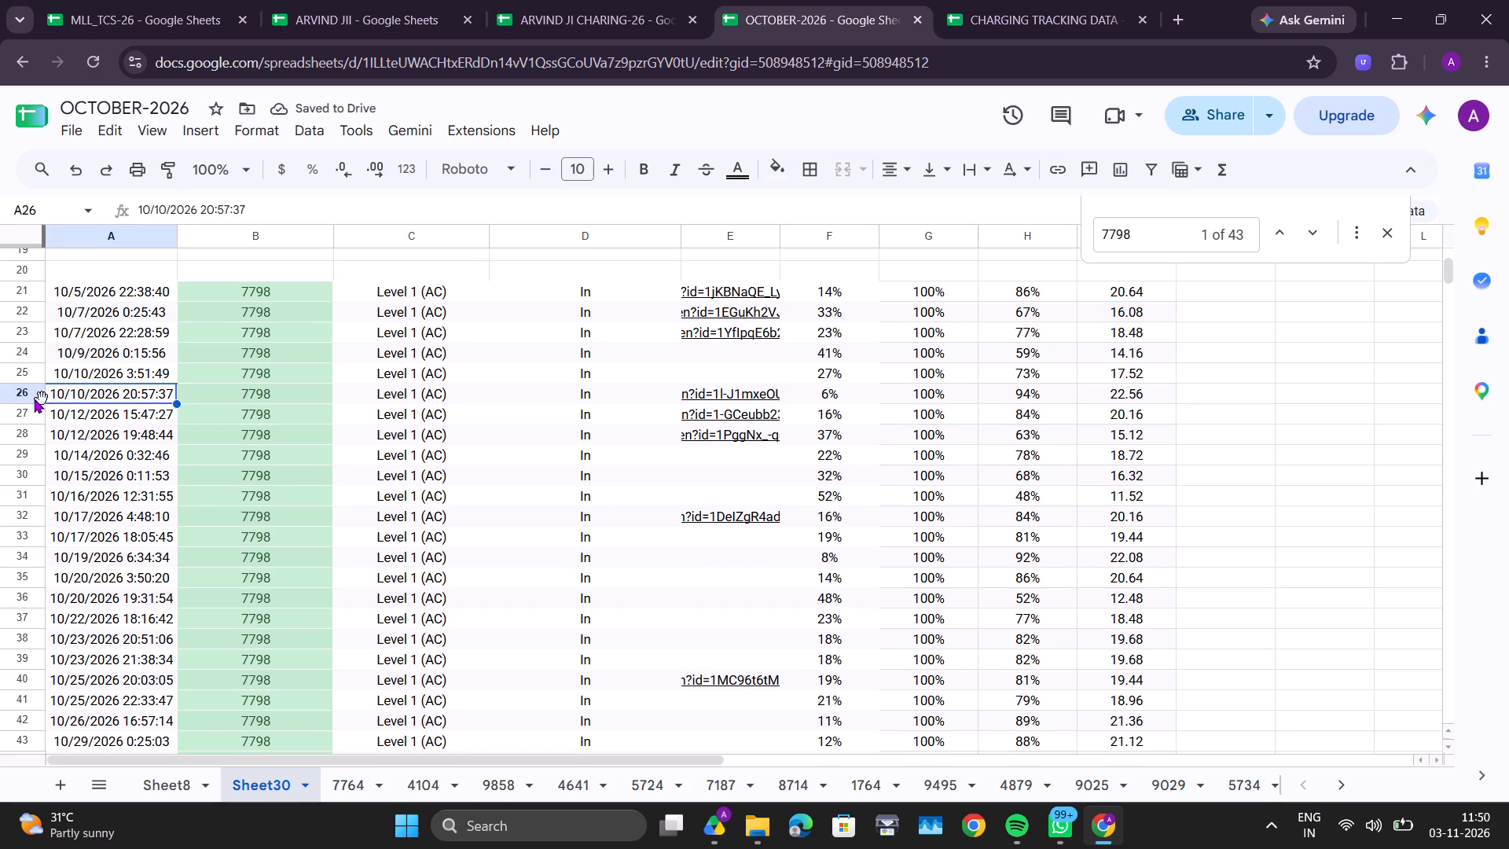
left_click(23, 398)
right_click(23, 398)
left_click(75, 505)
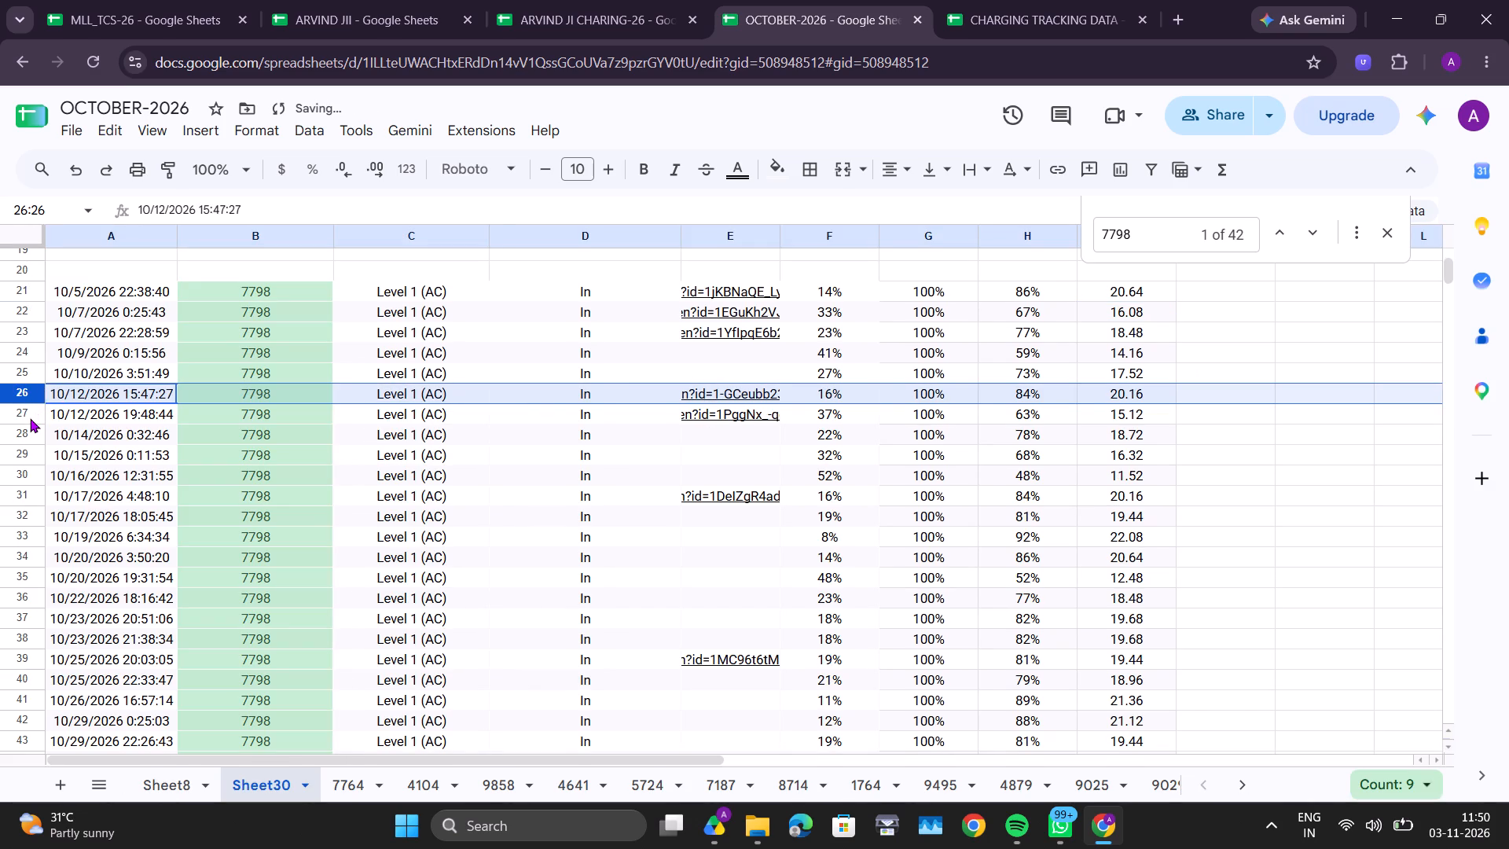
left_click(30, 418)
right_click(30, 418)
left_click(59, 512)
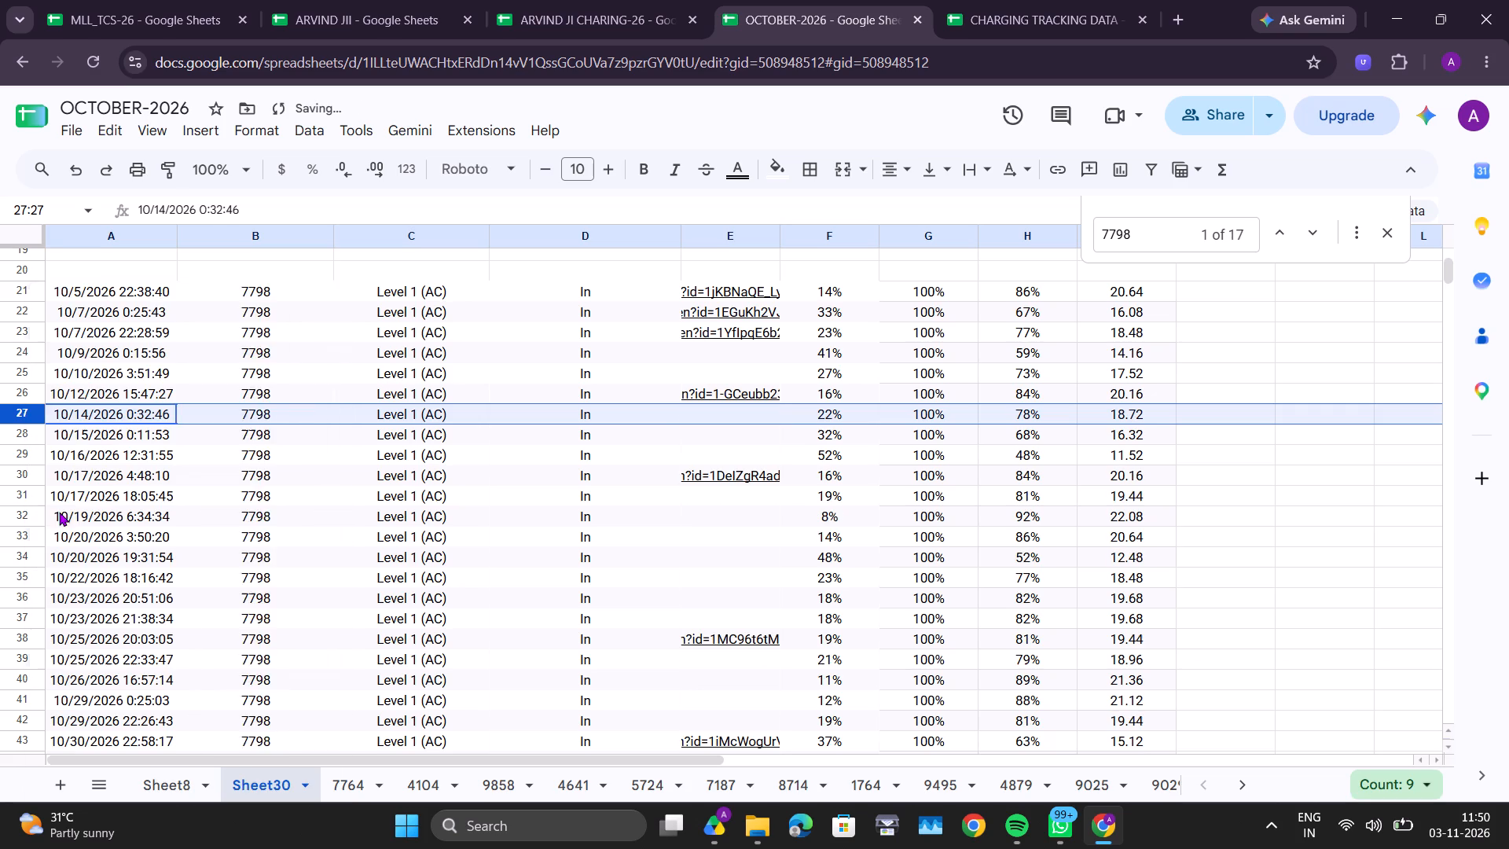
Delete the slow charging rows dated 10/17/2026 18:05:45 and 10/23/2026 21:38:34.
left_click(30, 329)
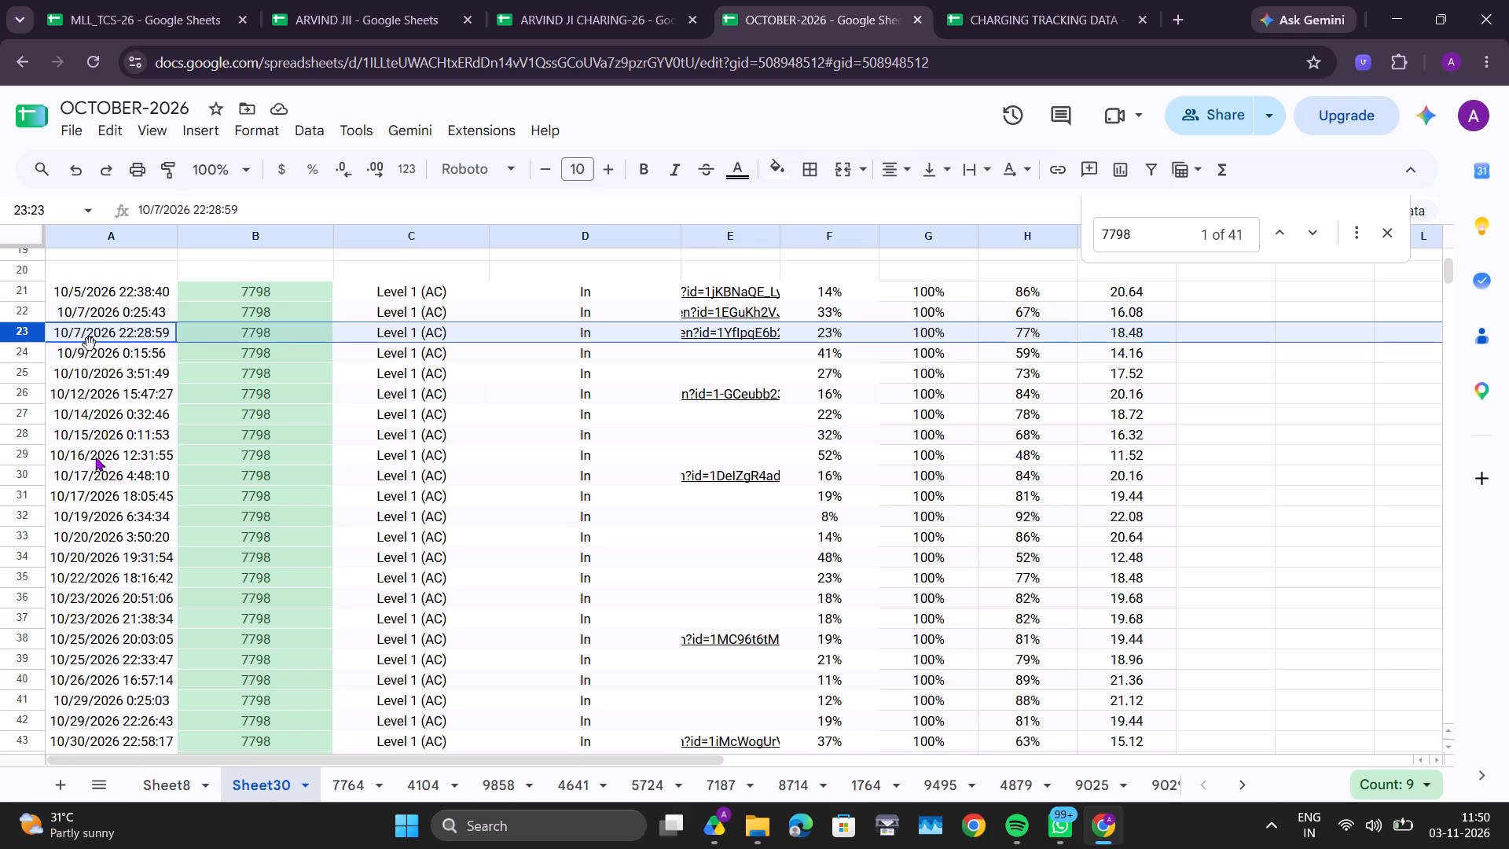
left_click(21, 497)
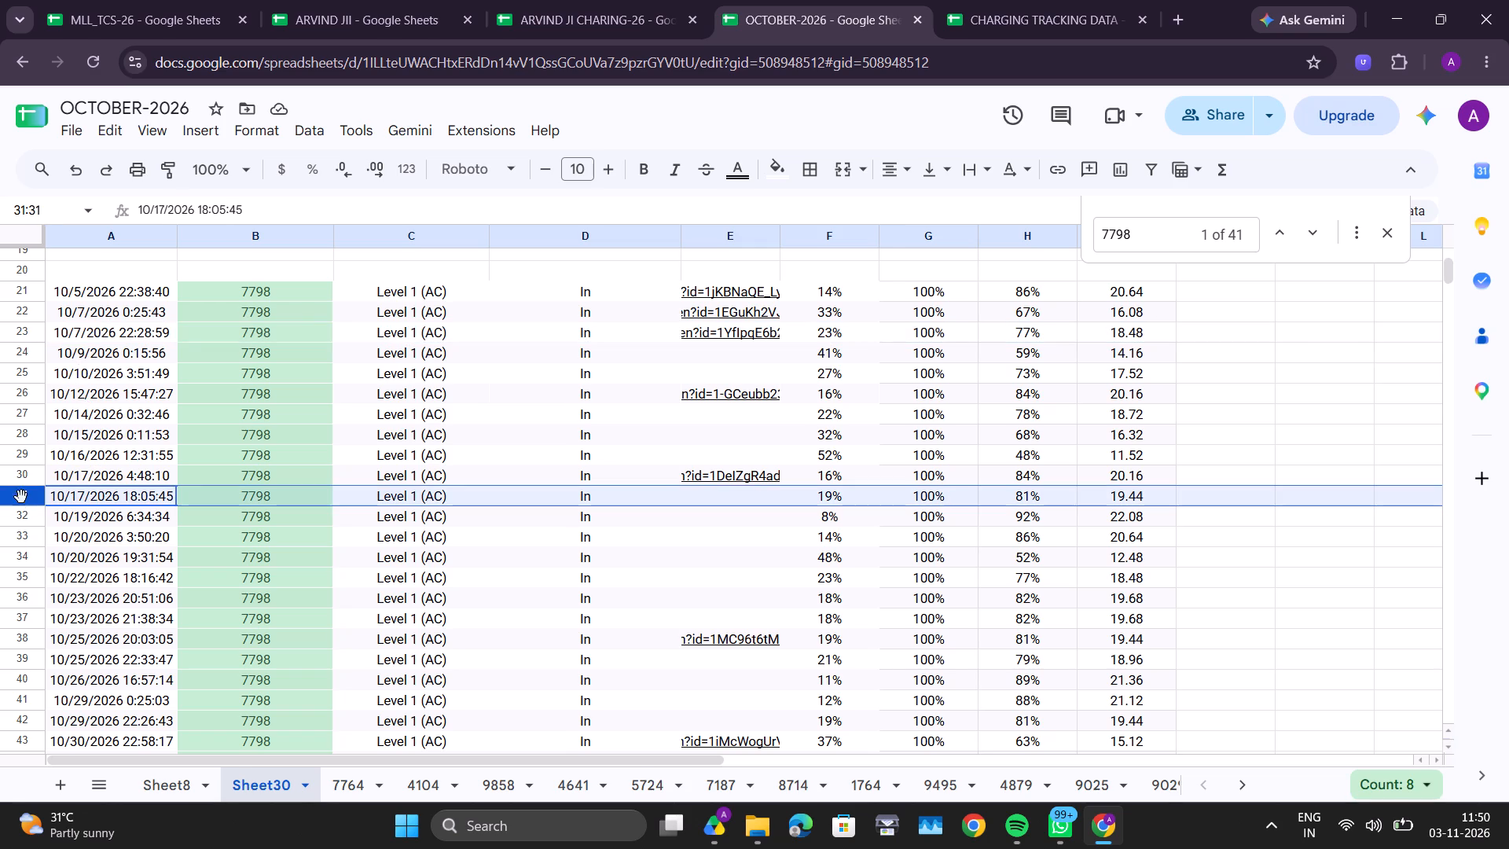
right_click(21, 497)
left_click(46, 505)
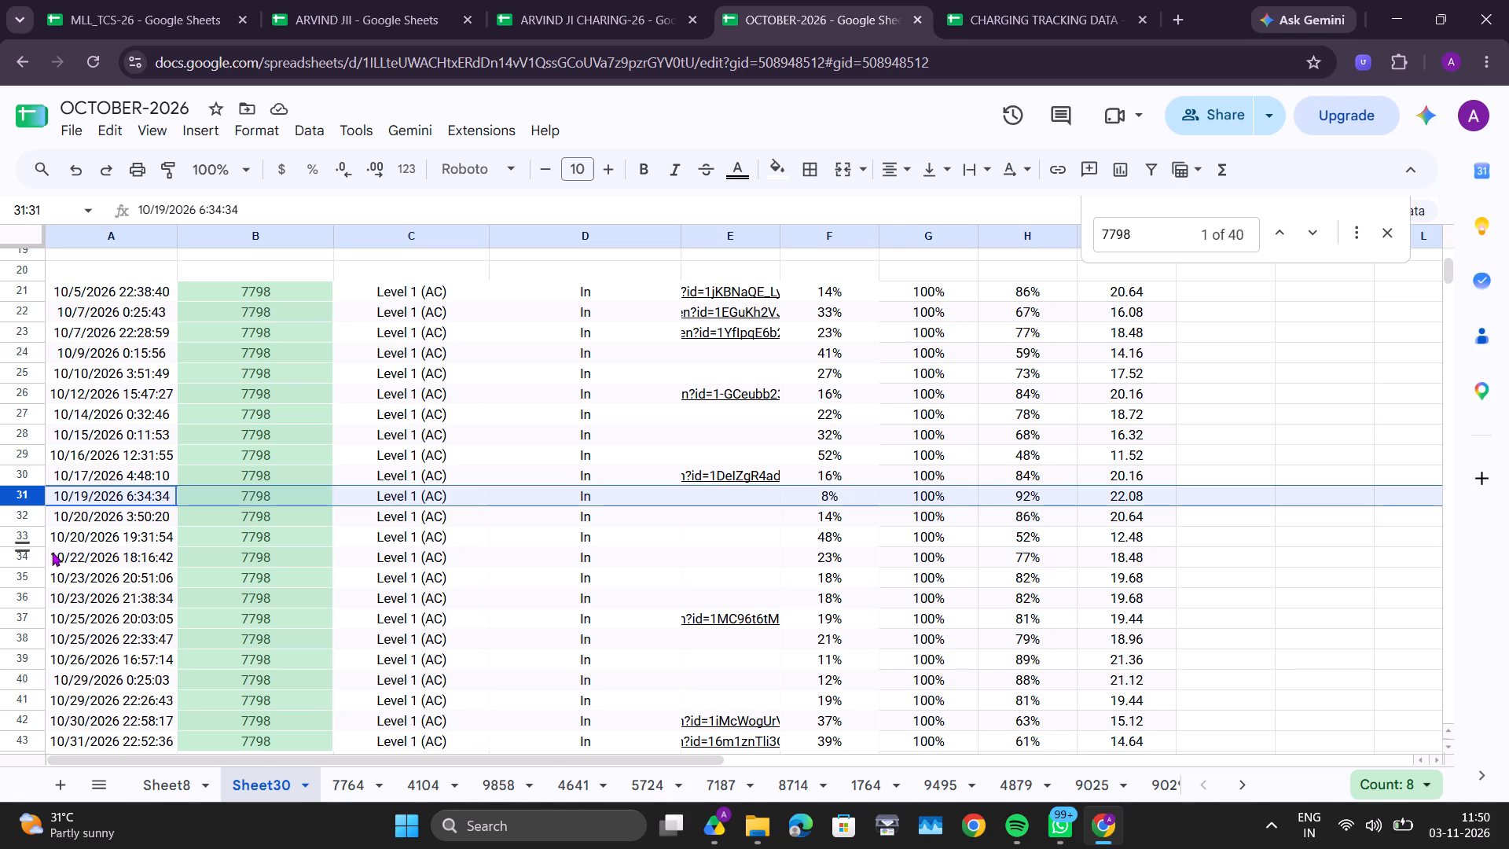
left_click(27, 597)
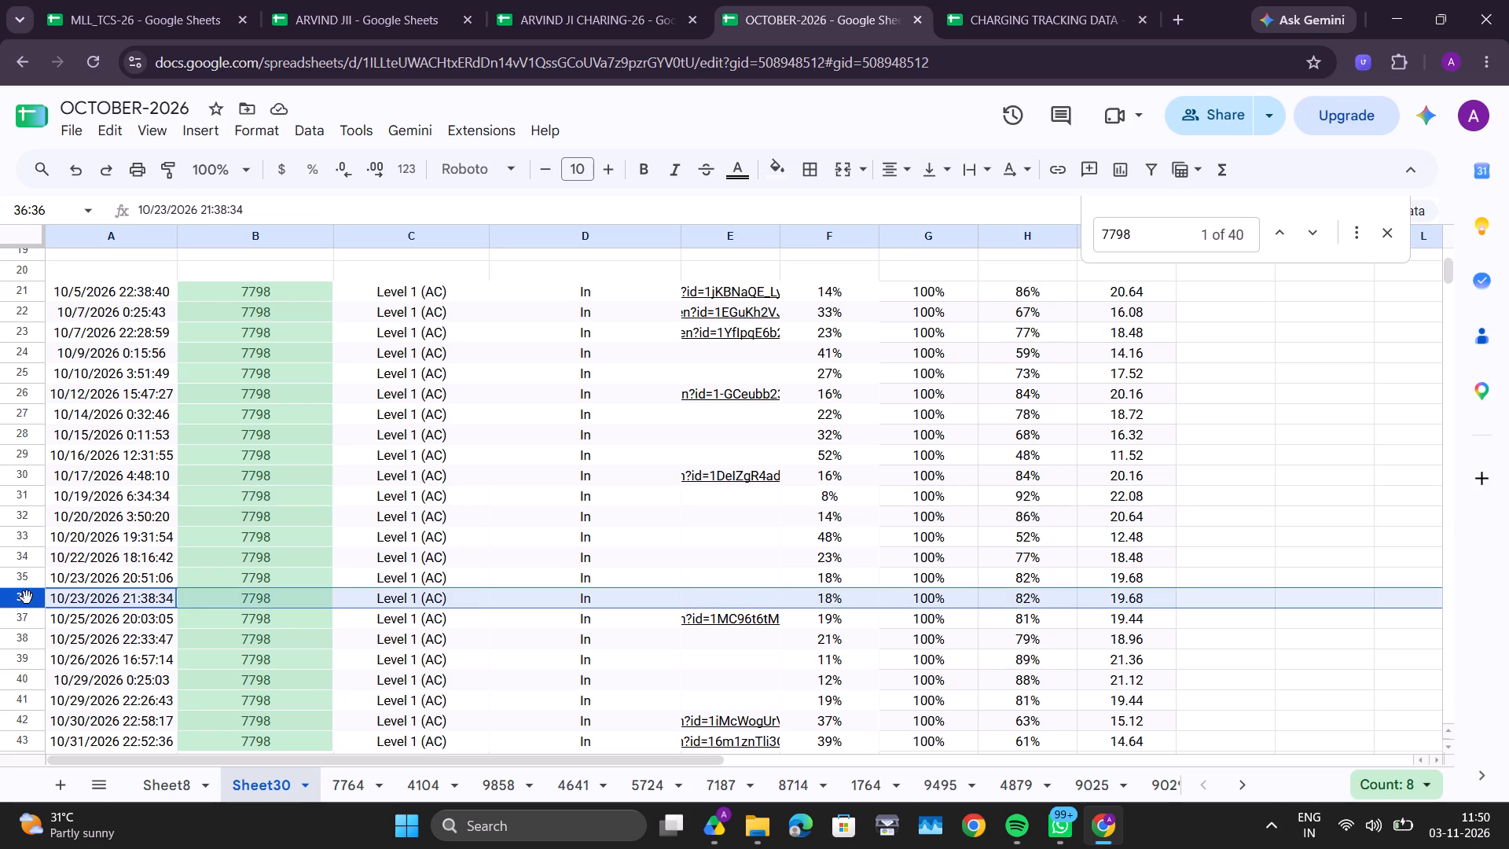
right_click(27, 597)
left_click(102, 505)
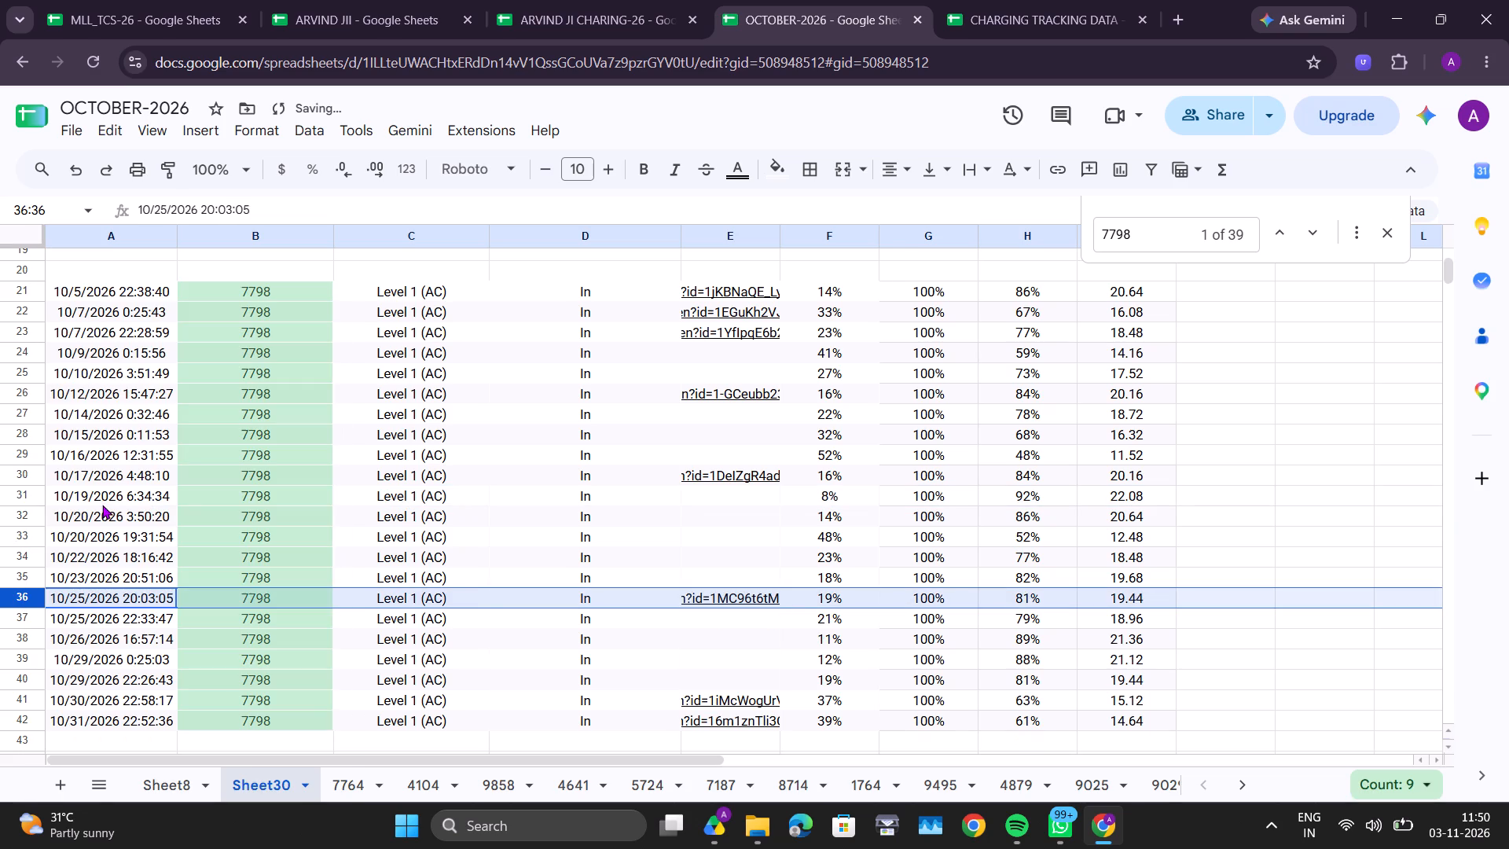
Delete the slow charging rows dated 10/25/2026 22:33:47 and 10/29/2026 22:26:43.
left_click(28, 620)
right_click(28, 620)
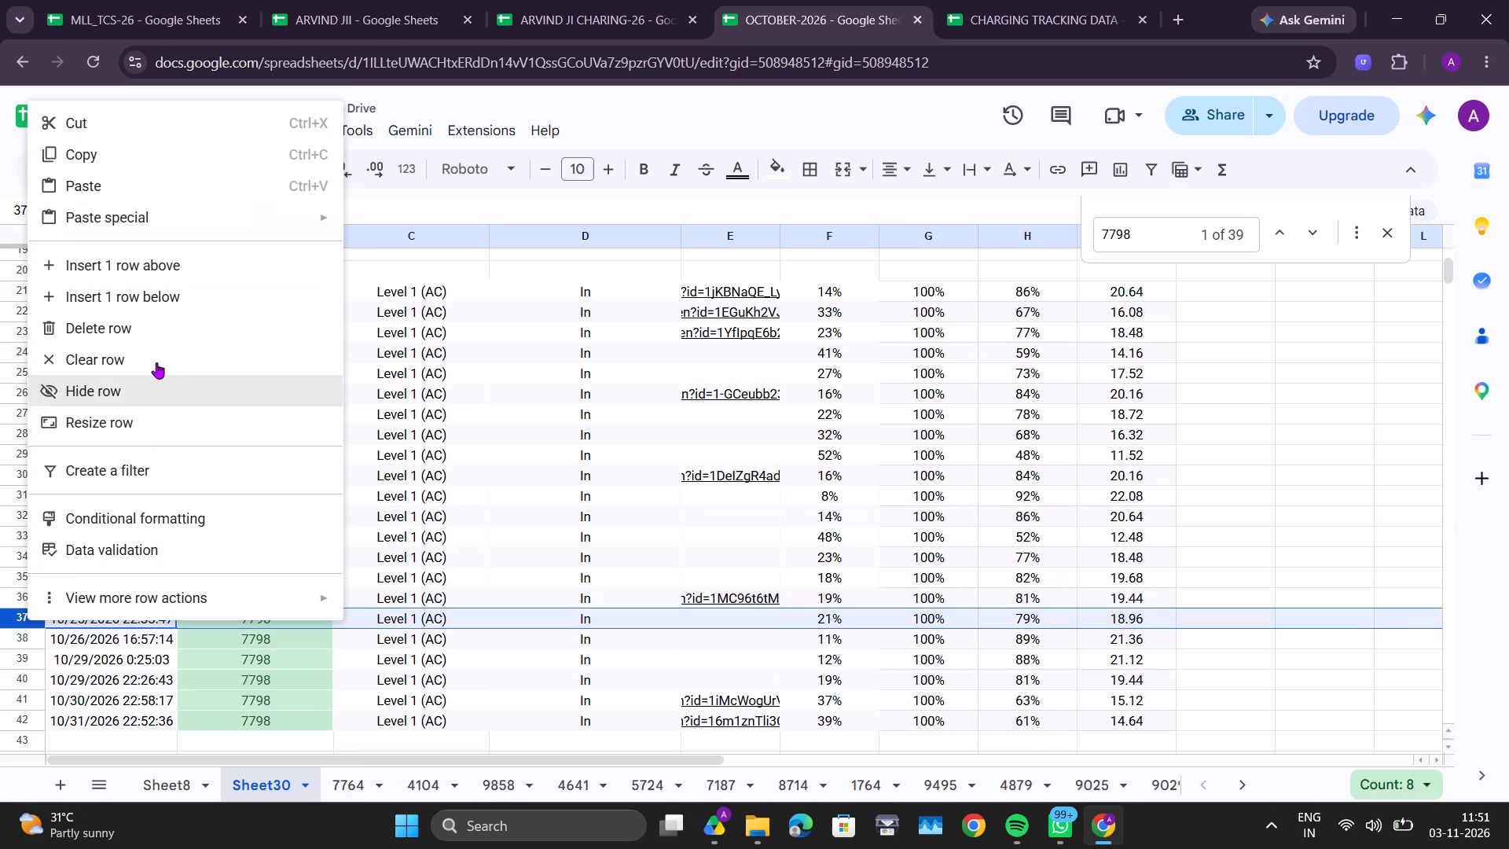
left_click(157, 336)
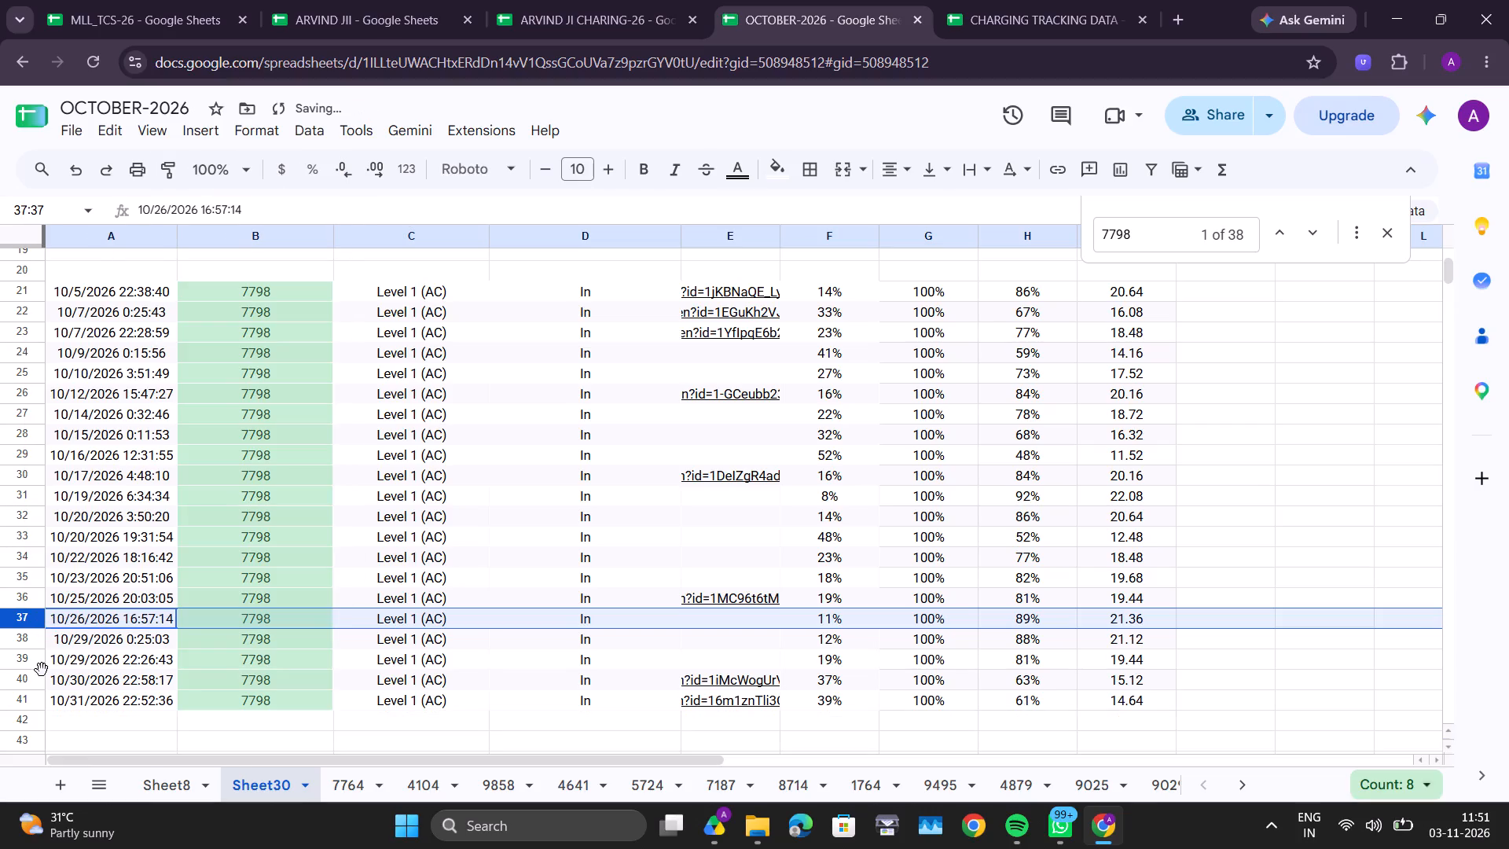
left_click(42, 670)
left_click(17, 660)
right_click(17, 660)
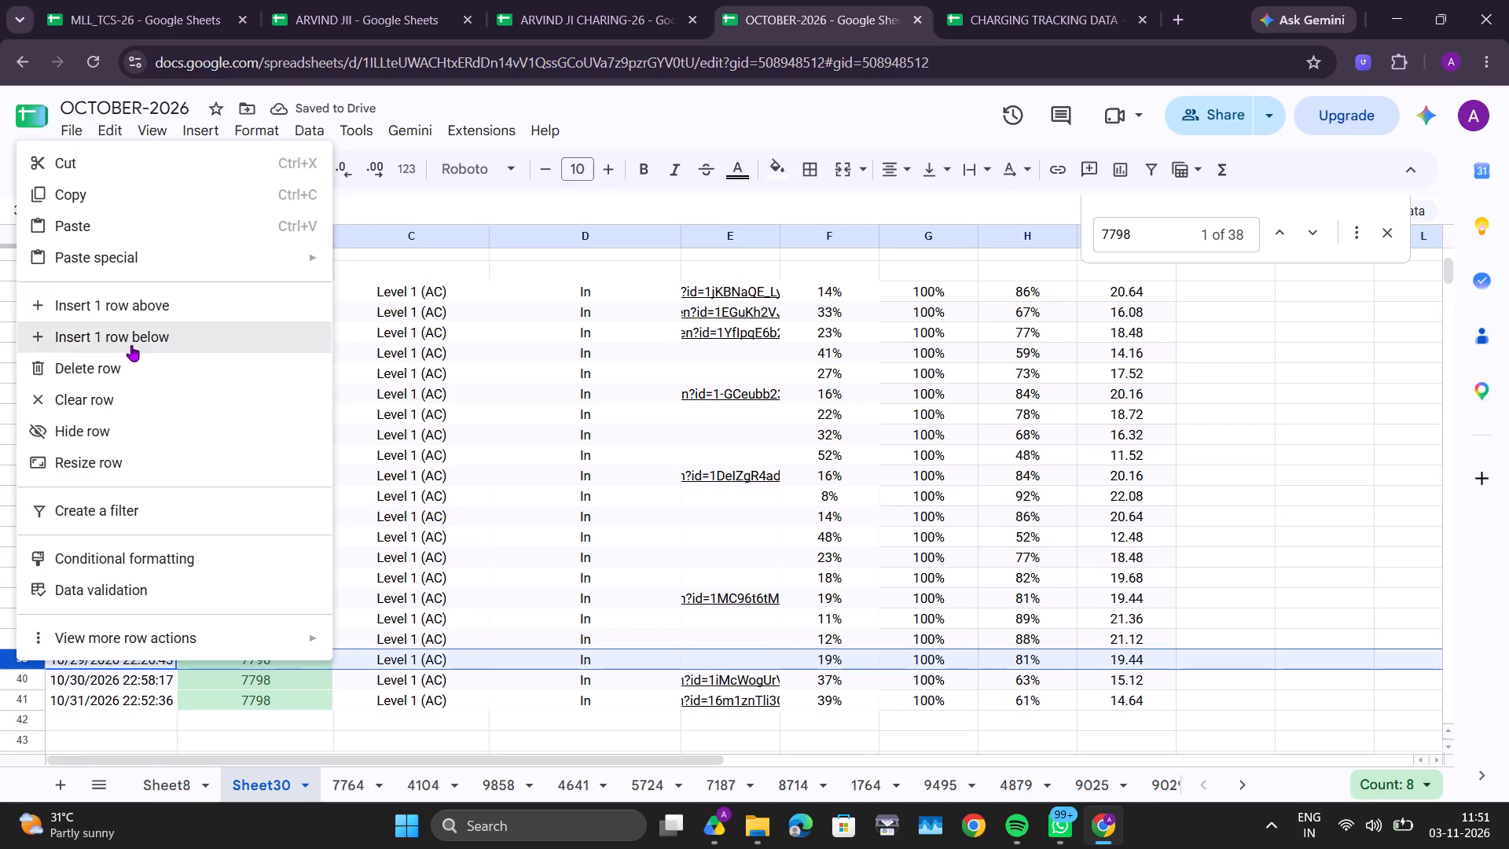
left_click(116, 371)
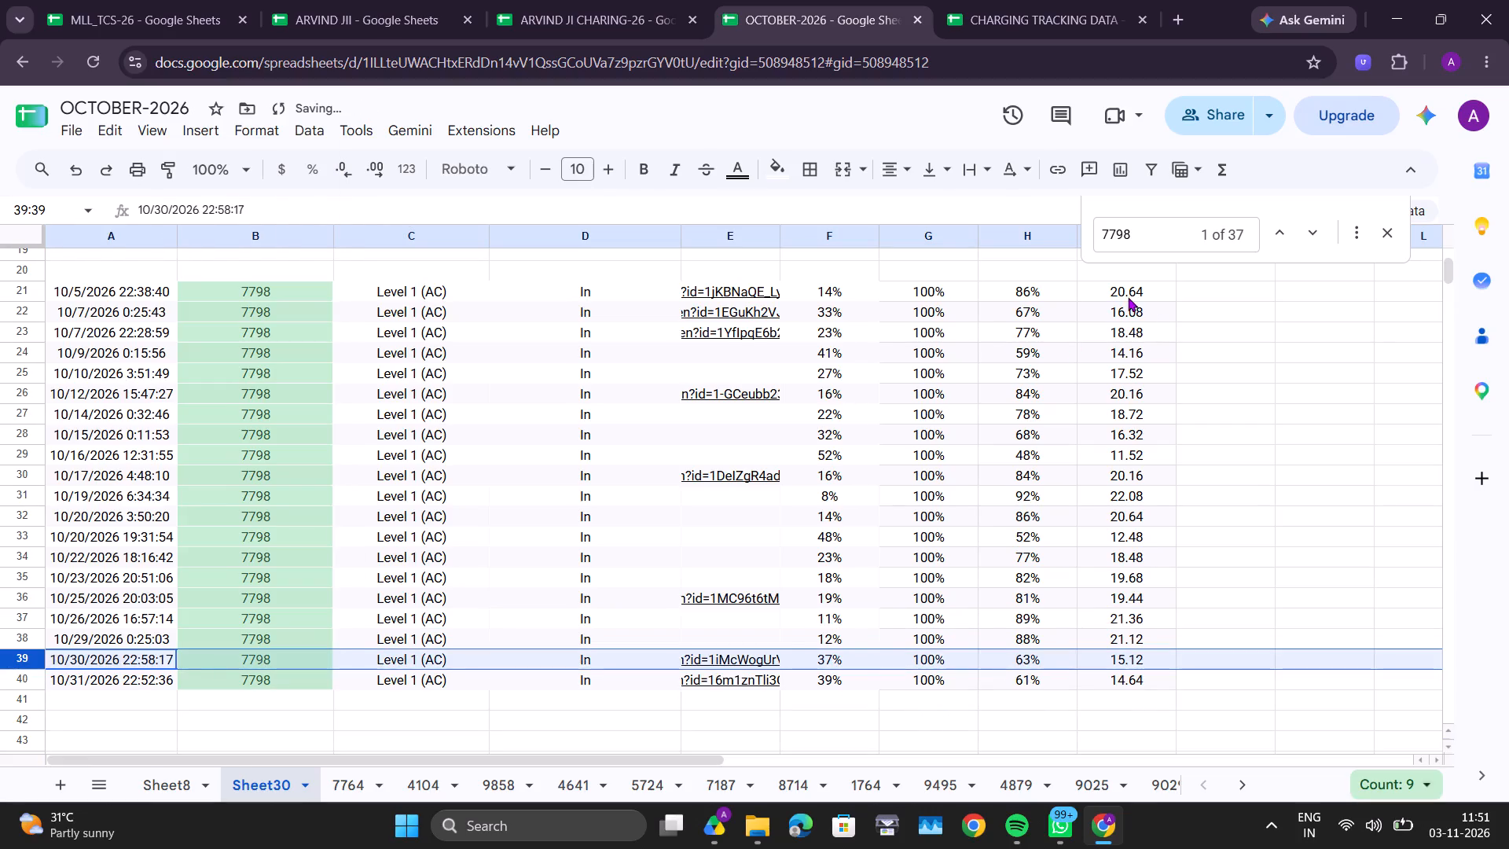
Select the fast charging Total Energy values in H2:H20 to get their sum.
scroll(1128, 297, "up", 10)
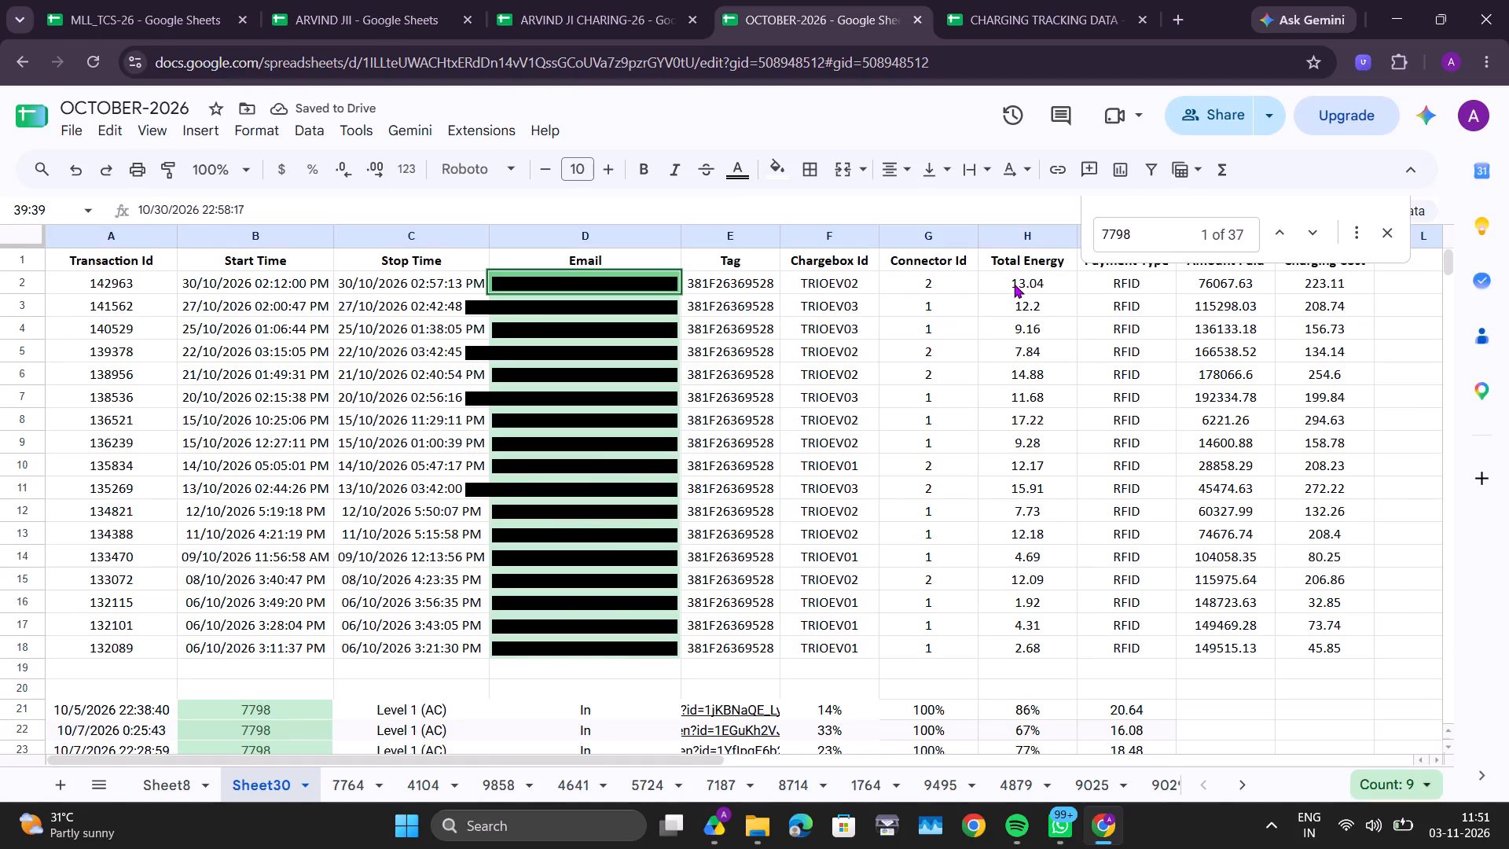
left_click_drag(1014, 284, 1003, 700)
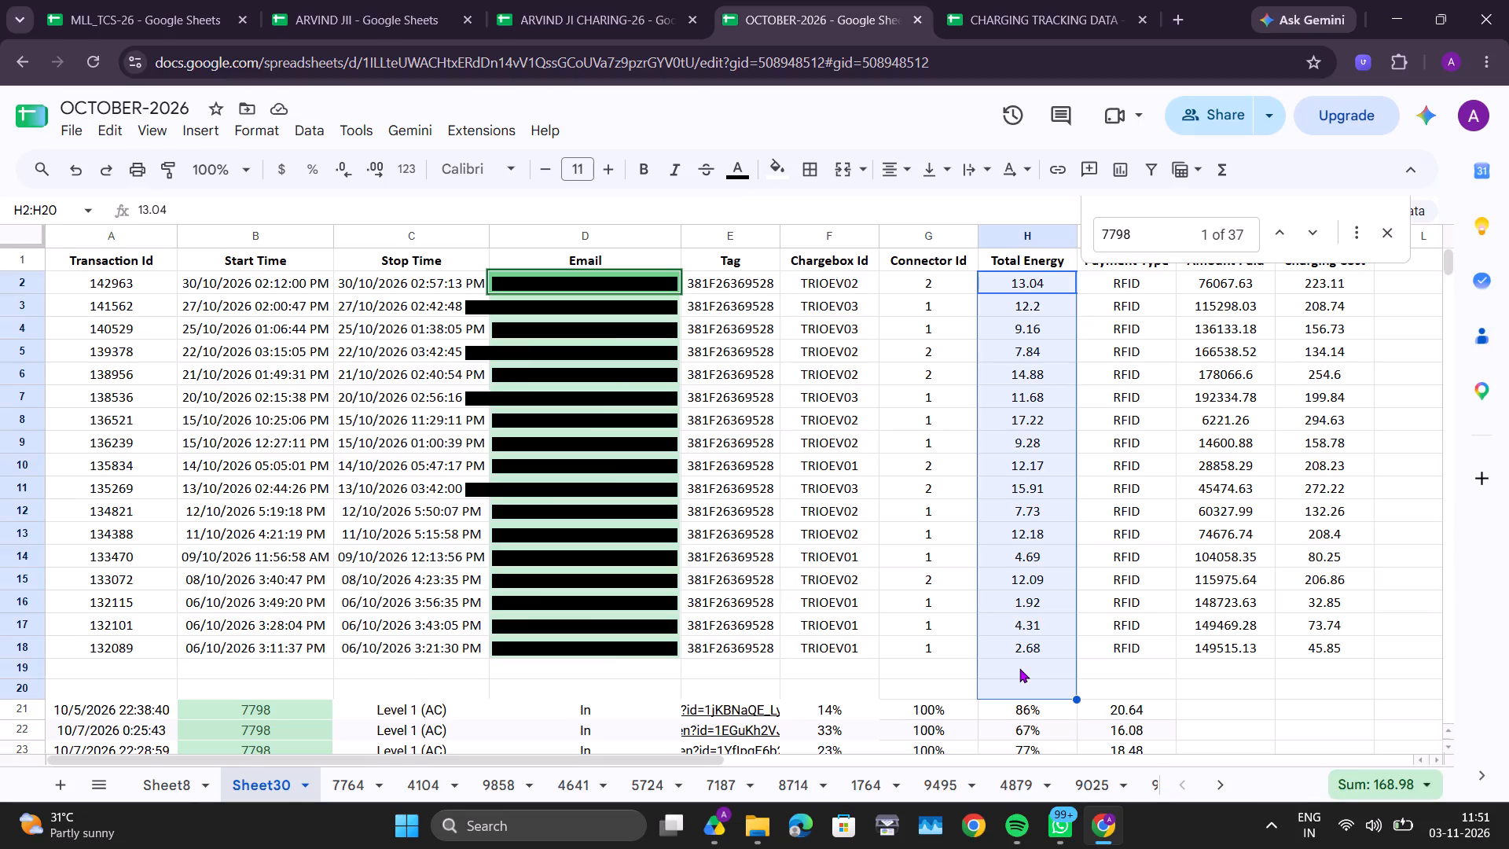
Select the slow charging units in I20:I42 to get their sum.
scroll(1019, 668, "down", 1)
left_click_drag(1138, 540, 1204, 848)
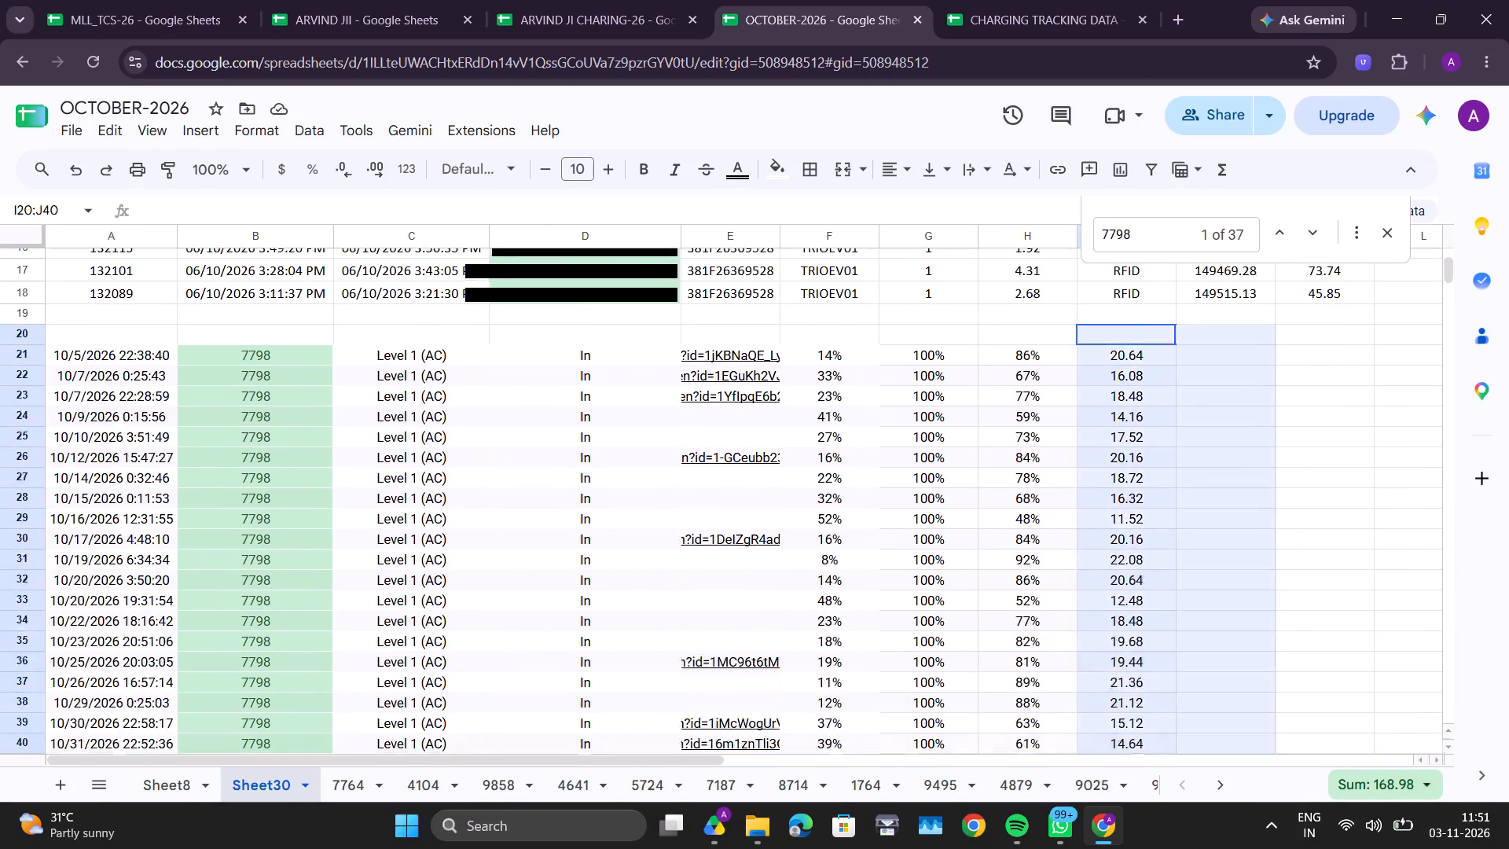
left_click_drag(1204, 848, 1149, 546)
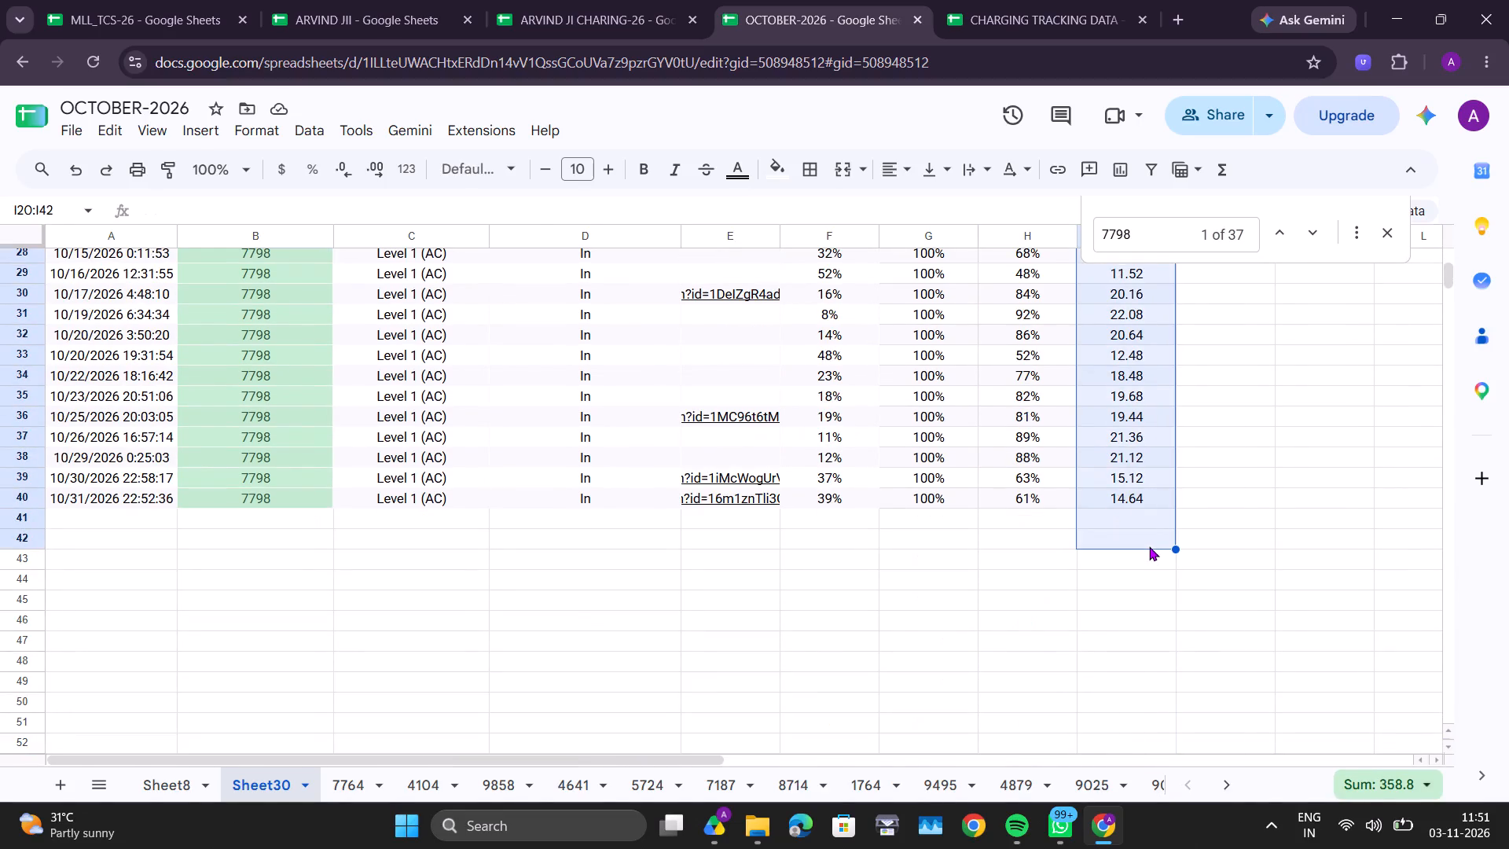
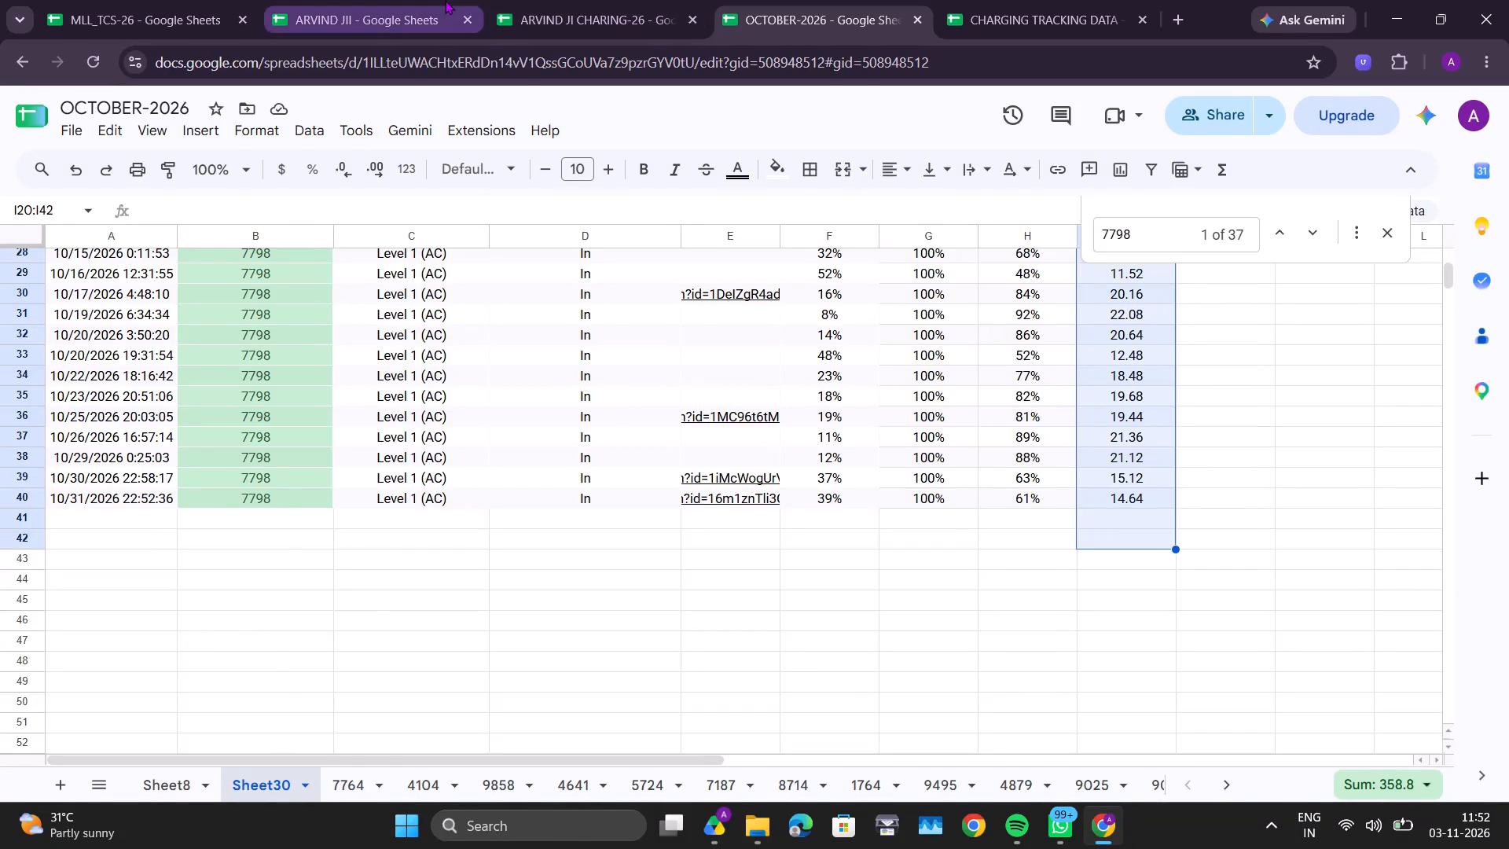
left_click(563, 0)
left_click(321, 0)
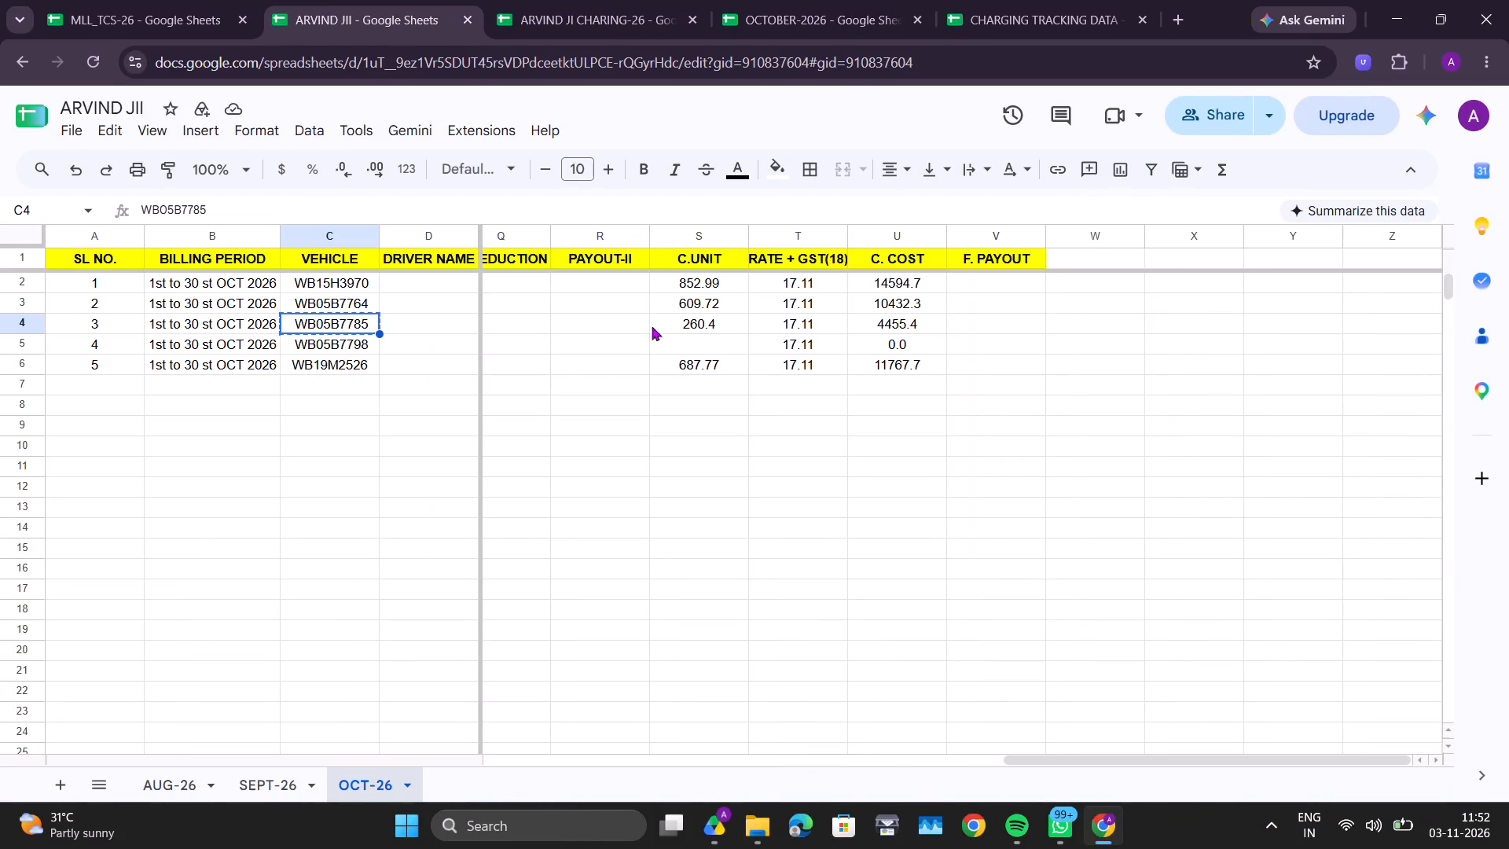
left_click(699, 339)
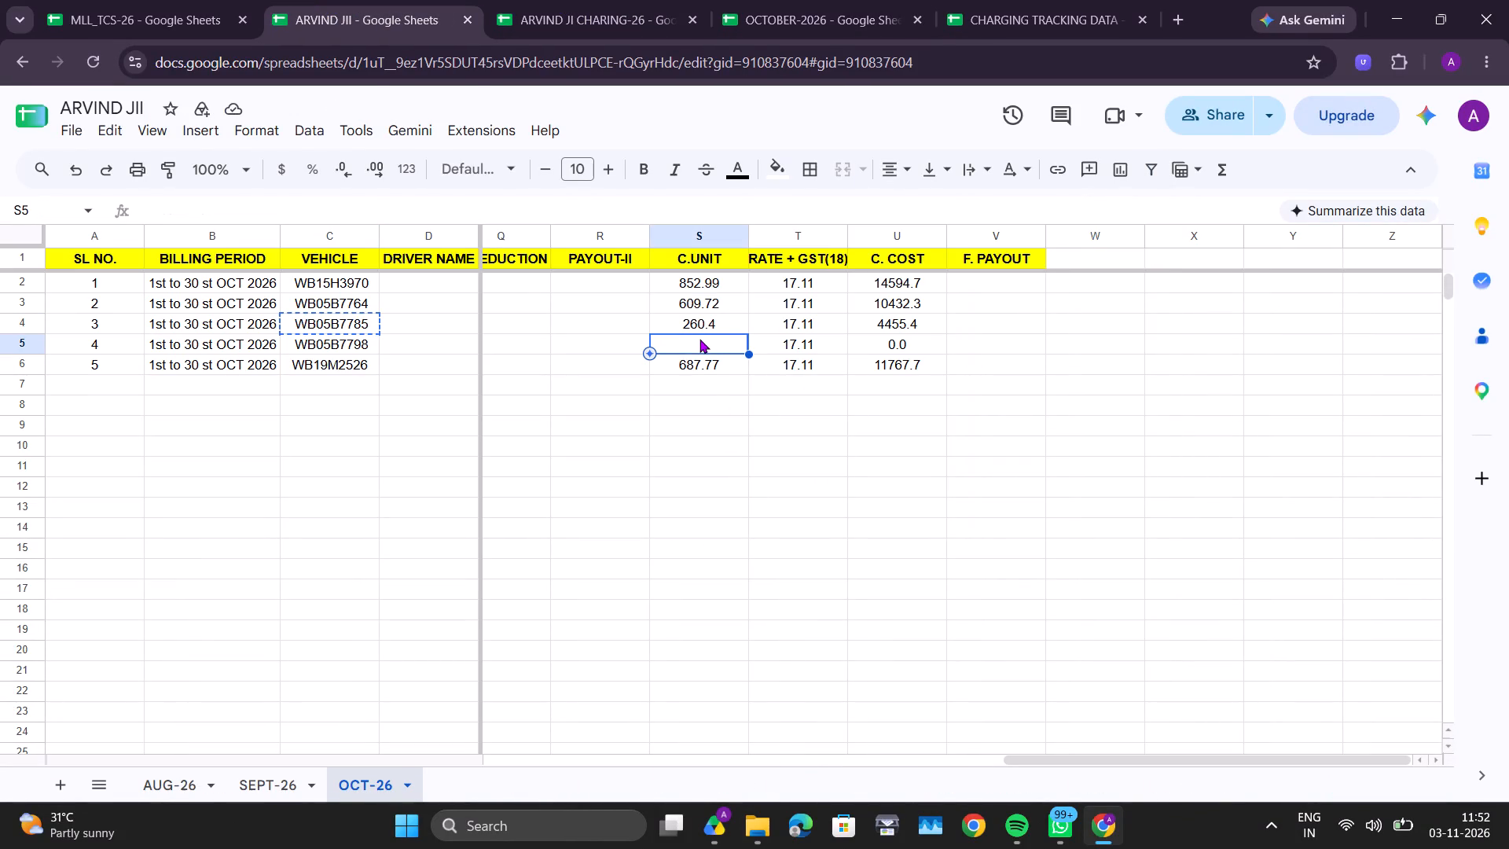
type("527")
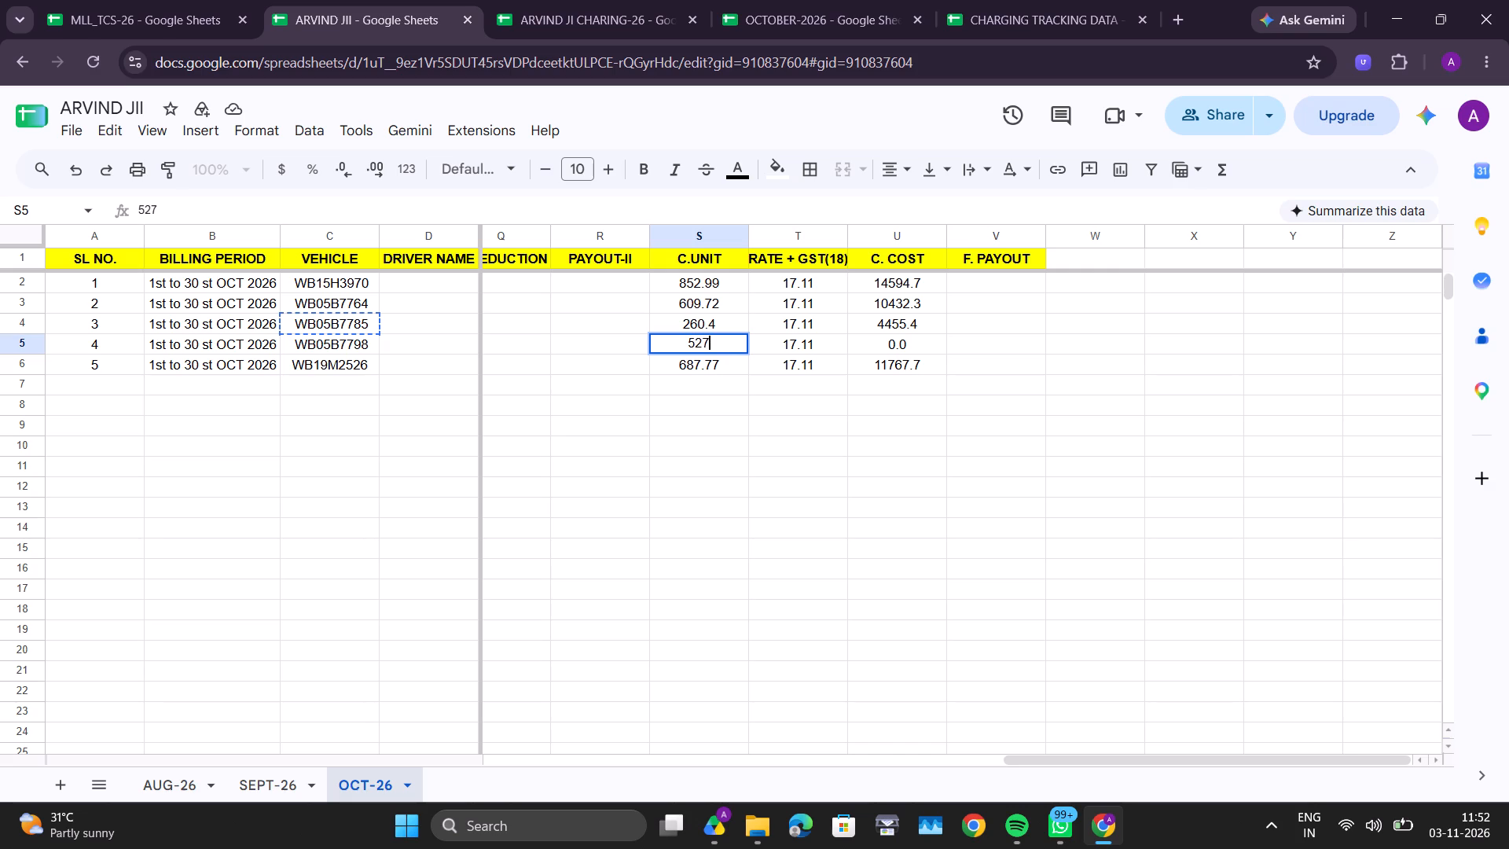
type(".78")
key("Right")
key("Right")
key("Right")
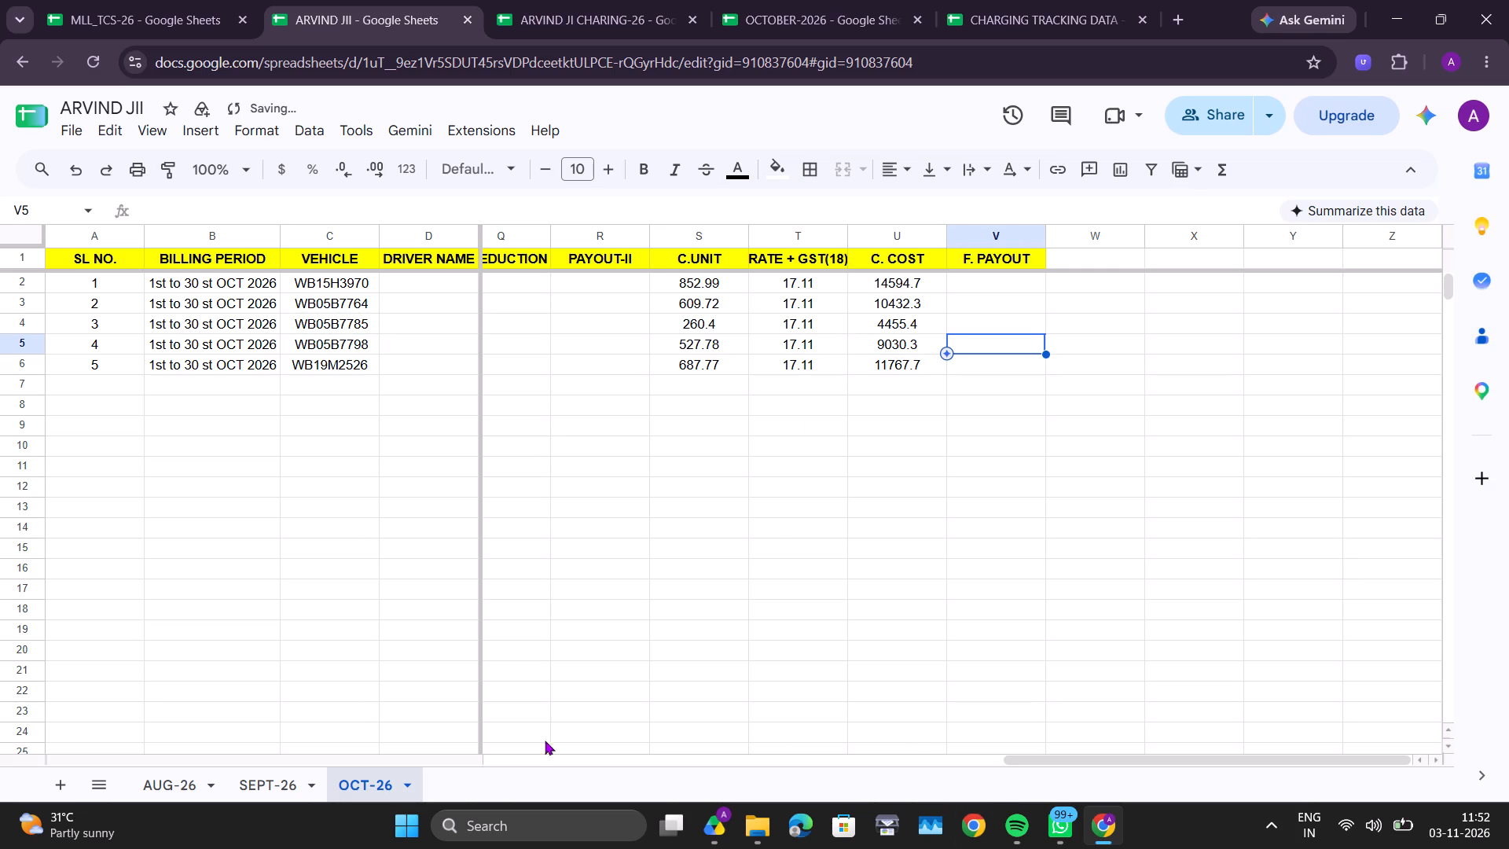
Review the charging unit and cost columns in the SEPT-26 and AUG-26 sheets, and close the ARVIND JII spreadsheet.
left_click(251, 785)
scroll(1021, 461, "left", 5)
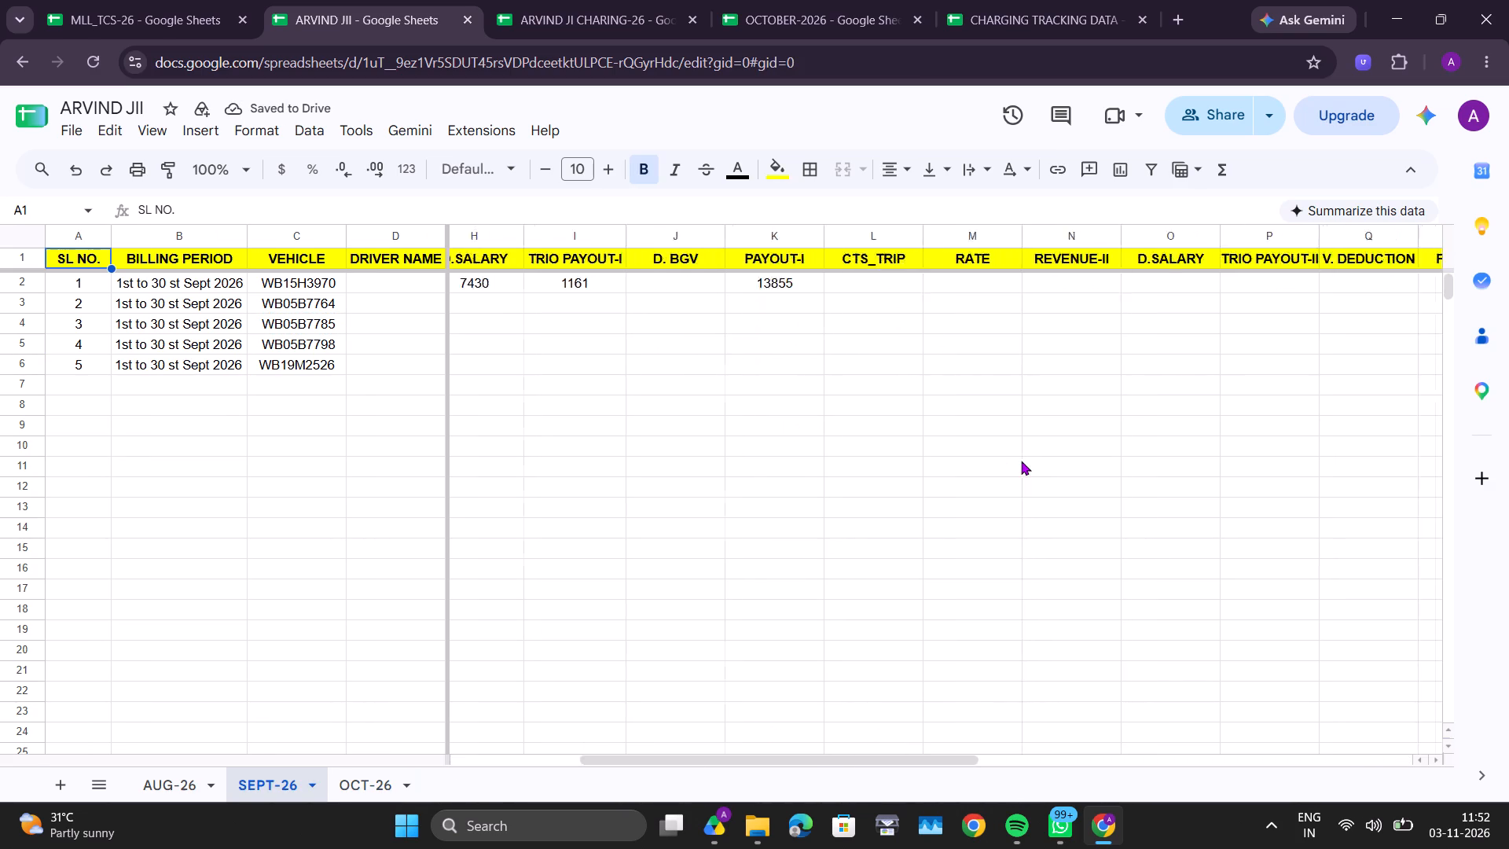
scroll(1021, 461, "left", 6)
left_click(191, 792)
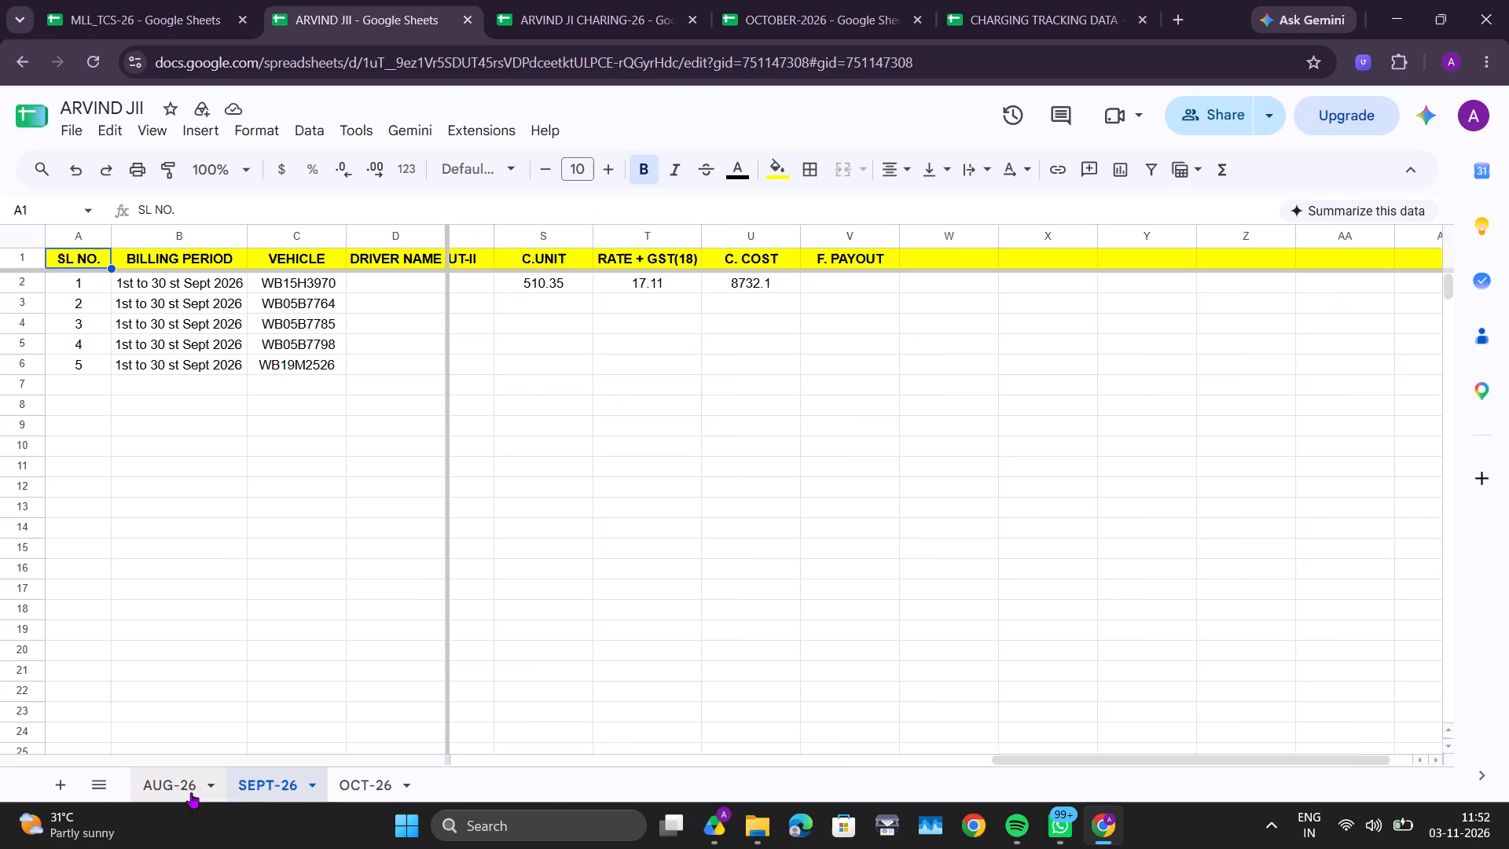
scroll(890, 464, "left", 10)
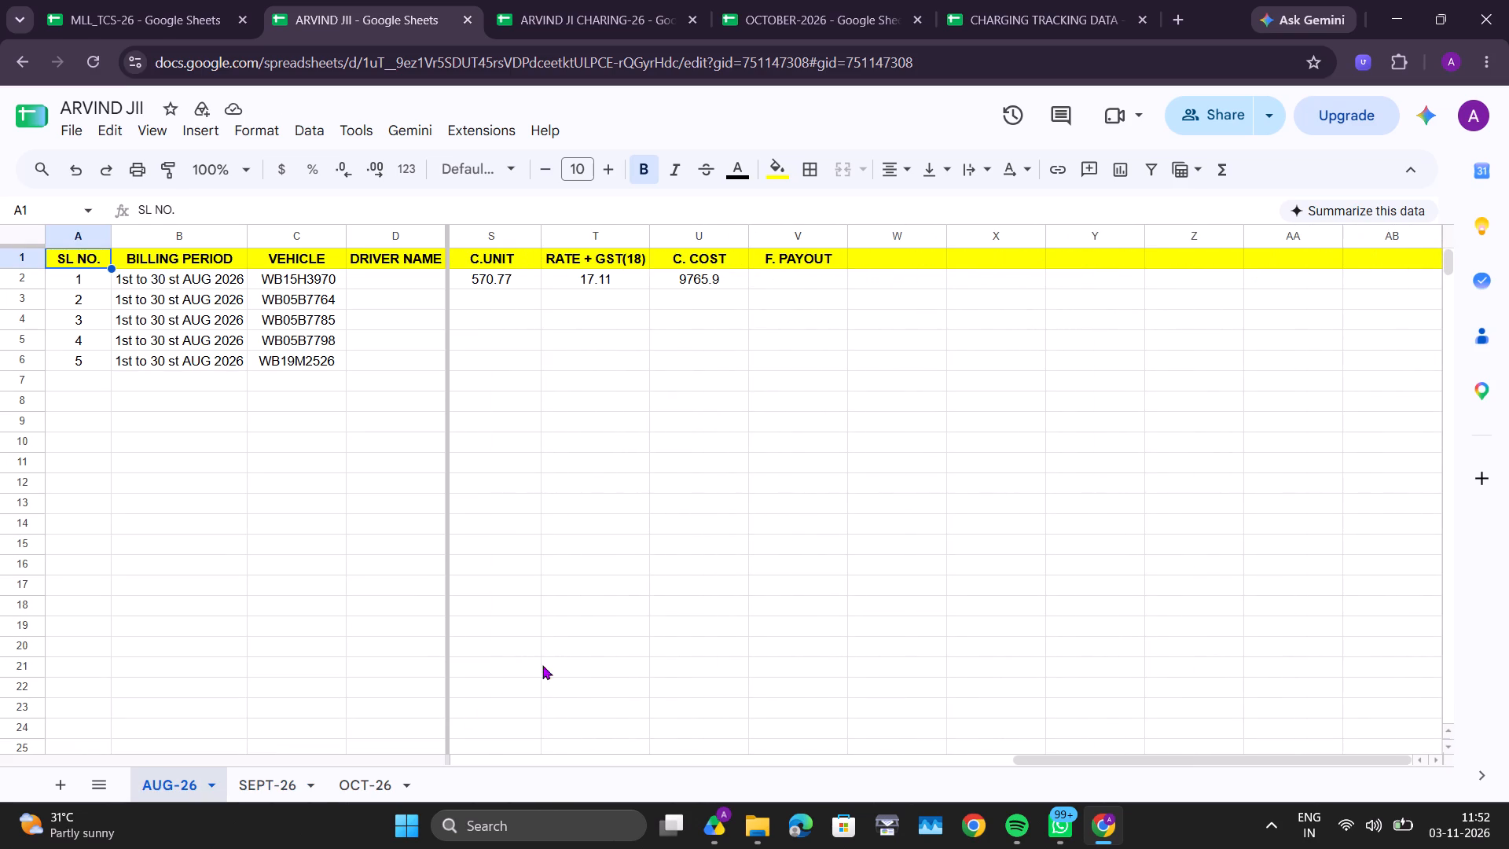
left_click(465, 27)
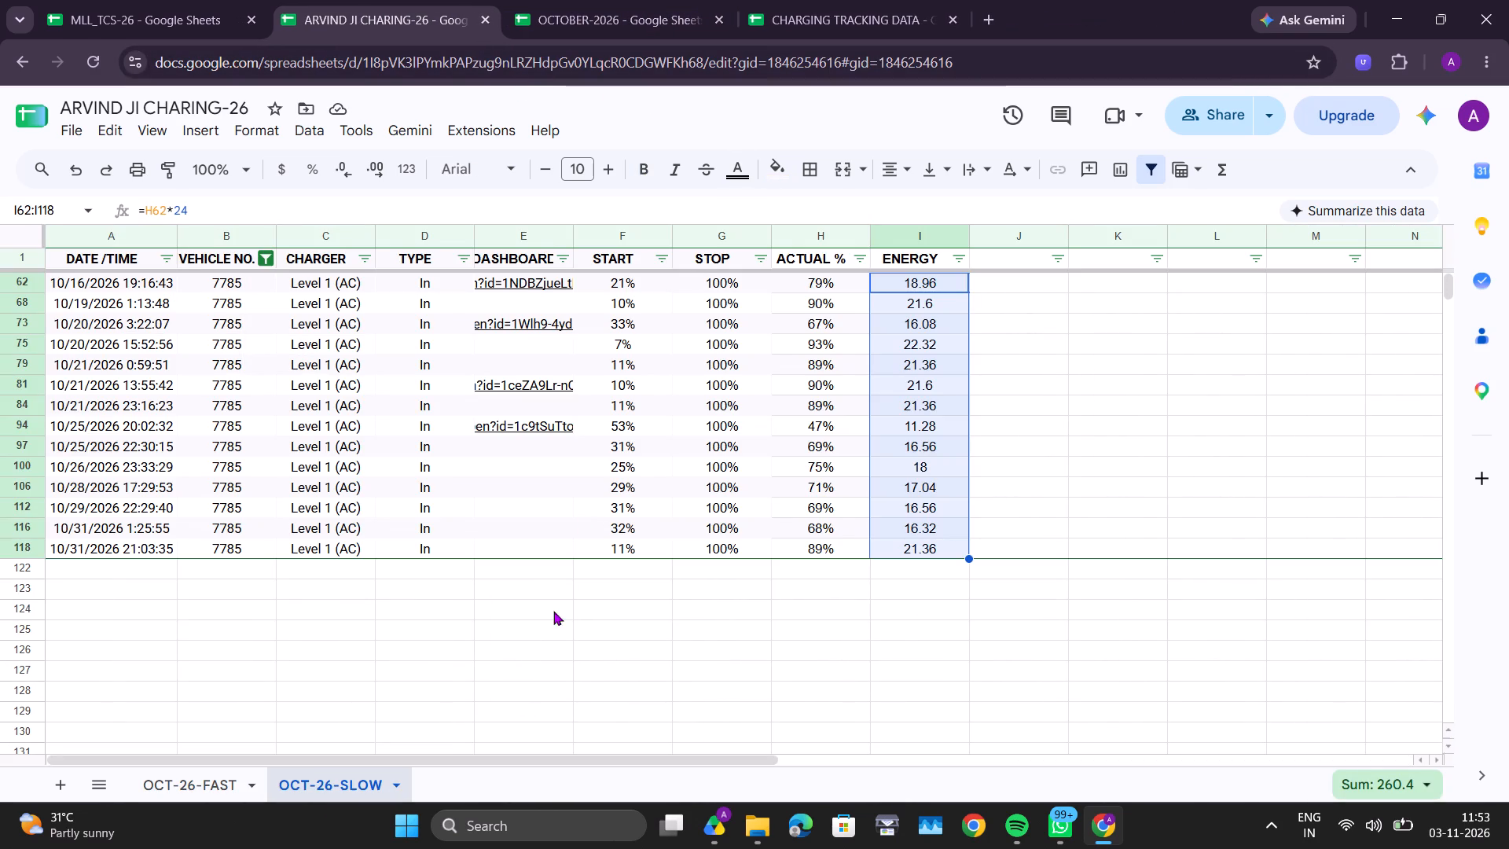
Open the 8603 billing spreadsheet from the service-based vehicle folder in Google Drive and view its SETP-26 sheet.
left_click(524, 702)
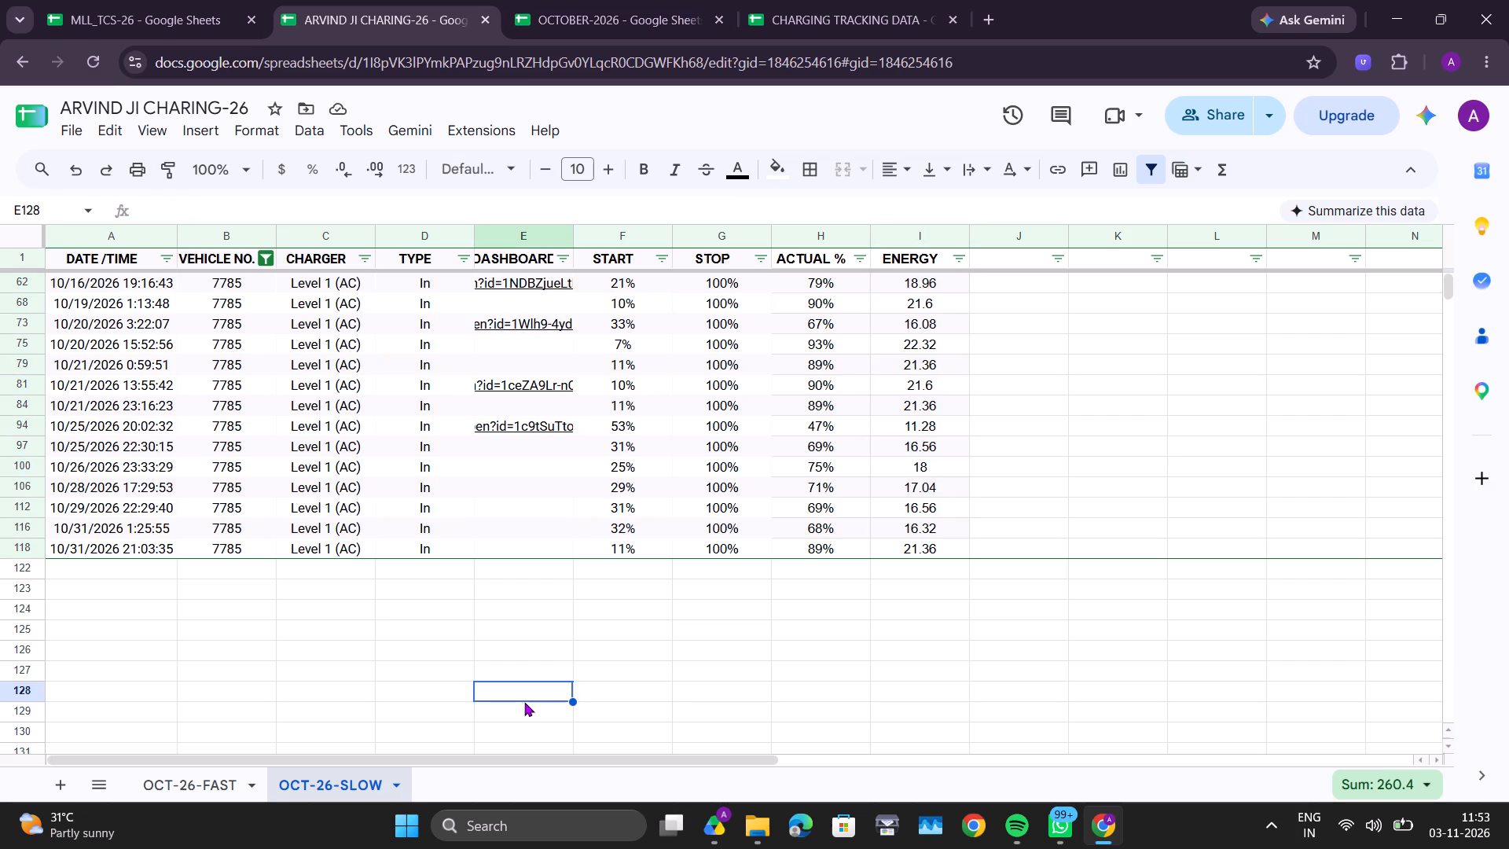
scroll(495, 652, "down", 1)
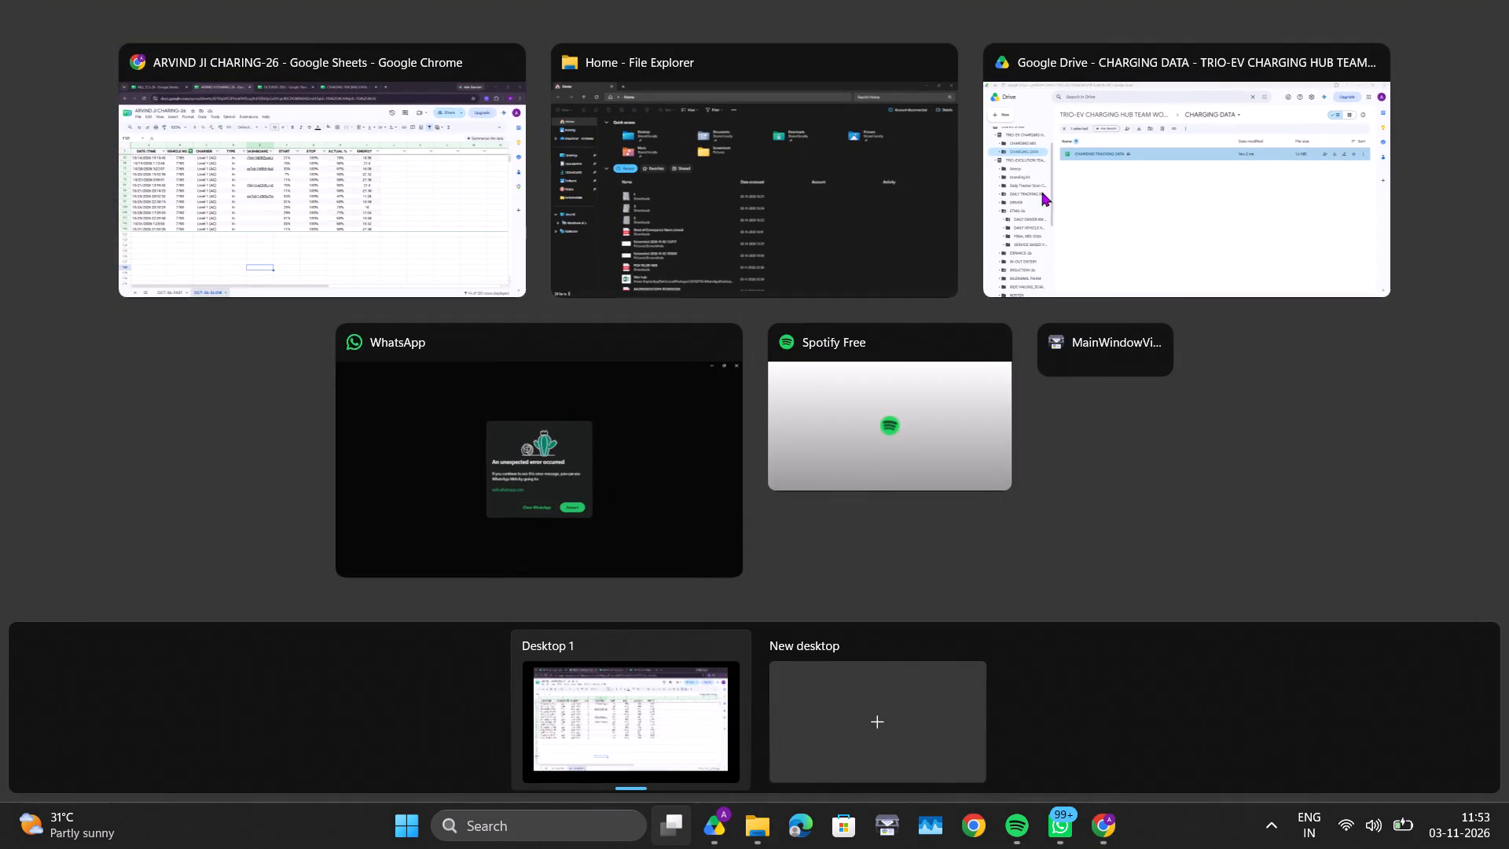
left_click(1081, 185)
left_click(170, 600)
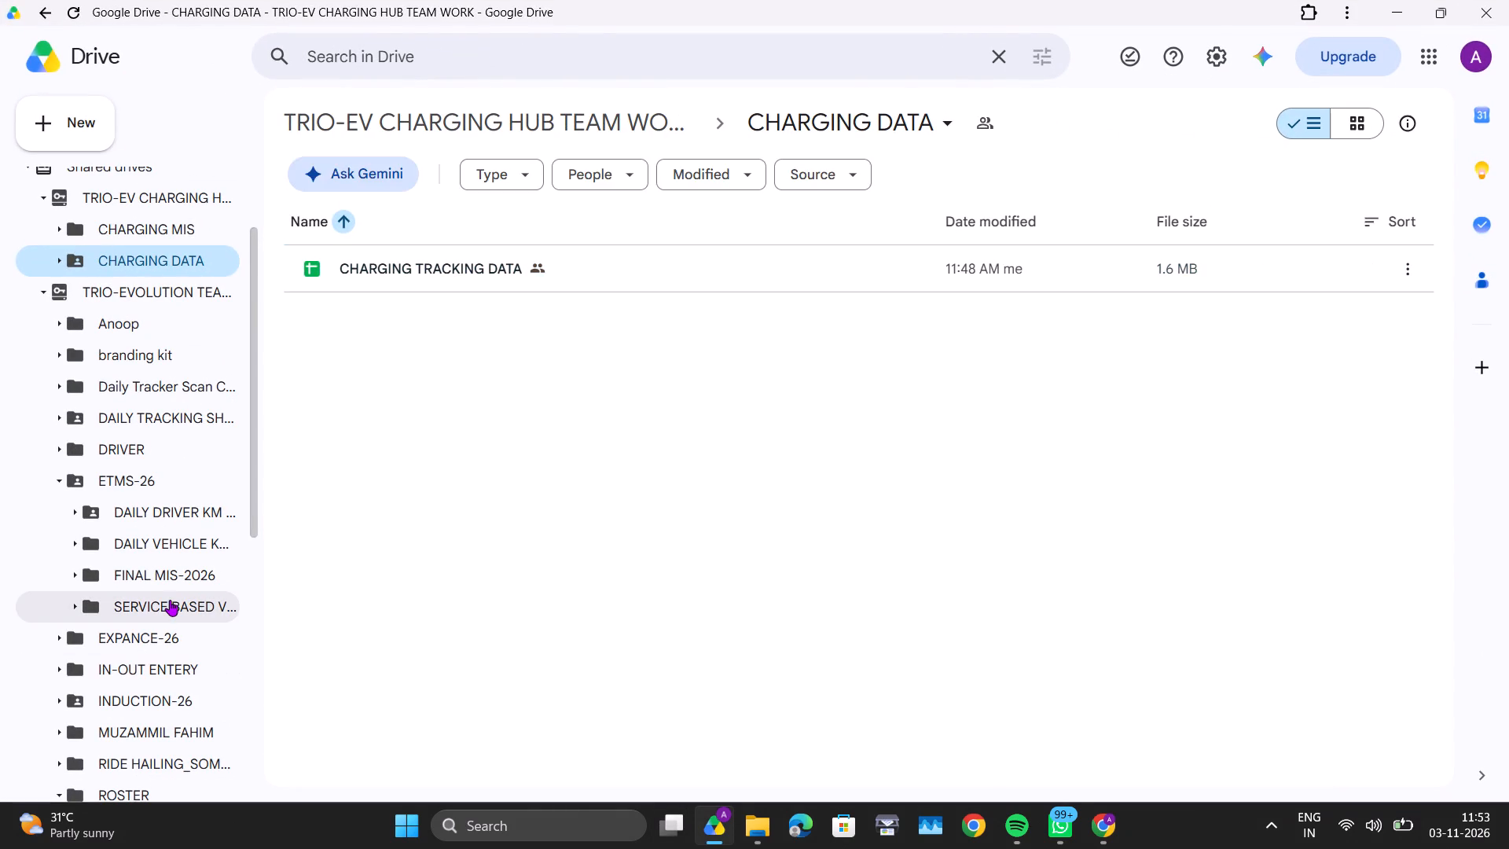
double_click(460, 318)
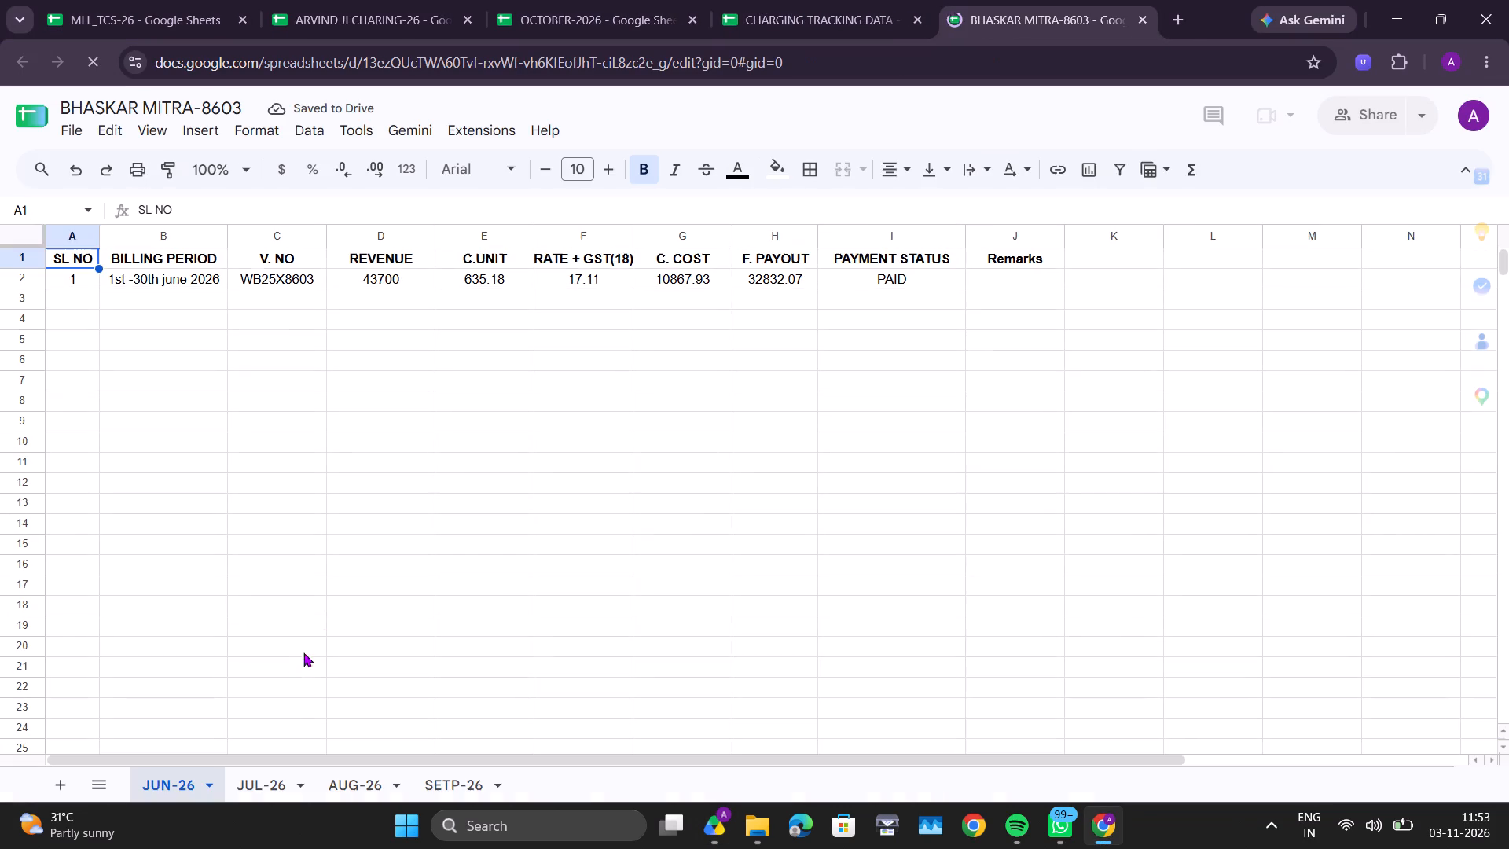
left_click(466, 781)
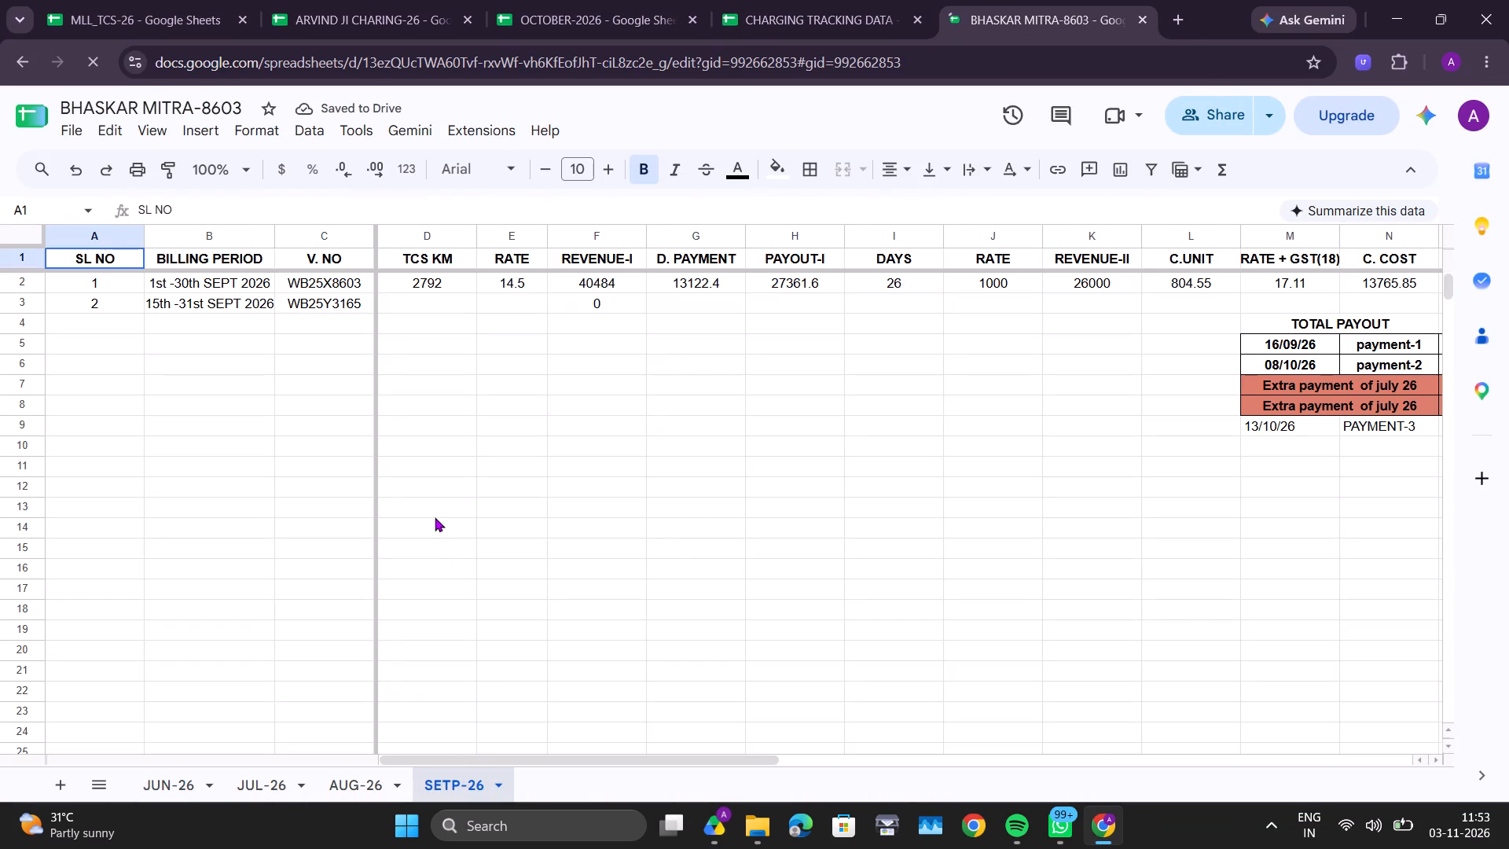
scroll(435, 517, "left", 3)
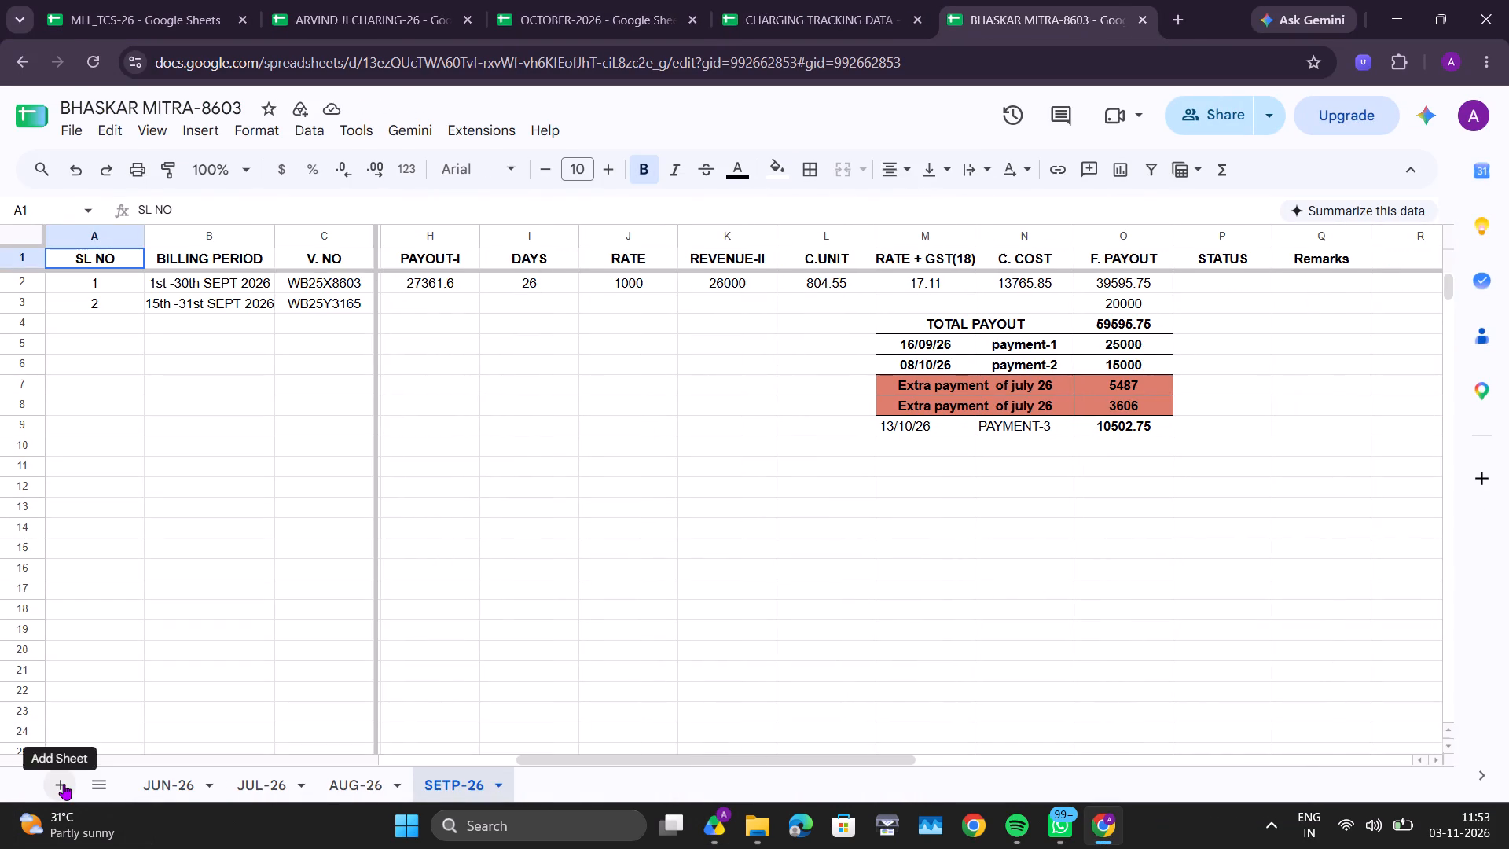
Add a new sheet to the 8603 billing spreadsheet and copy rows 1 to 3 of SETP-26 into it.
left_click(64, 784)
left_click(476, 781)
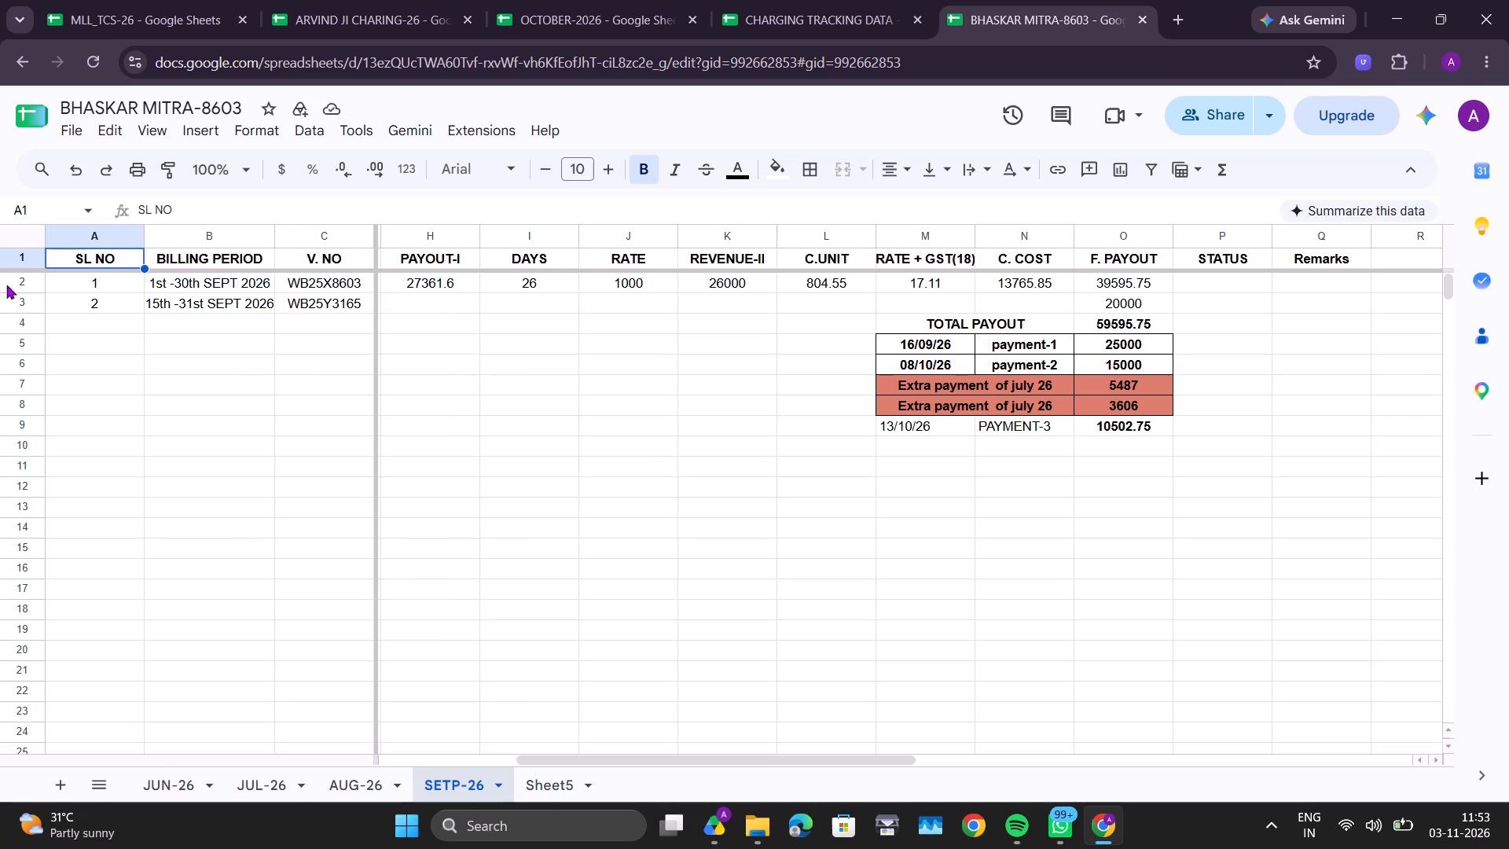
left_click_drag(24, 253, 28, 310)
key("ctrl+c")
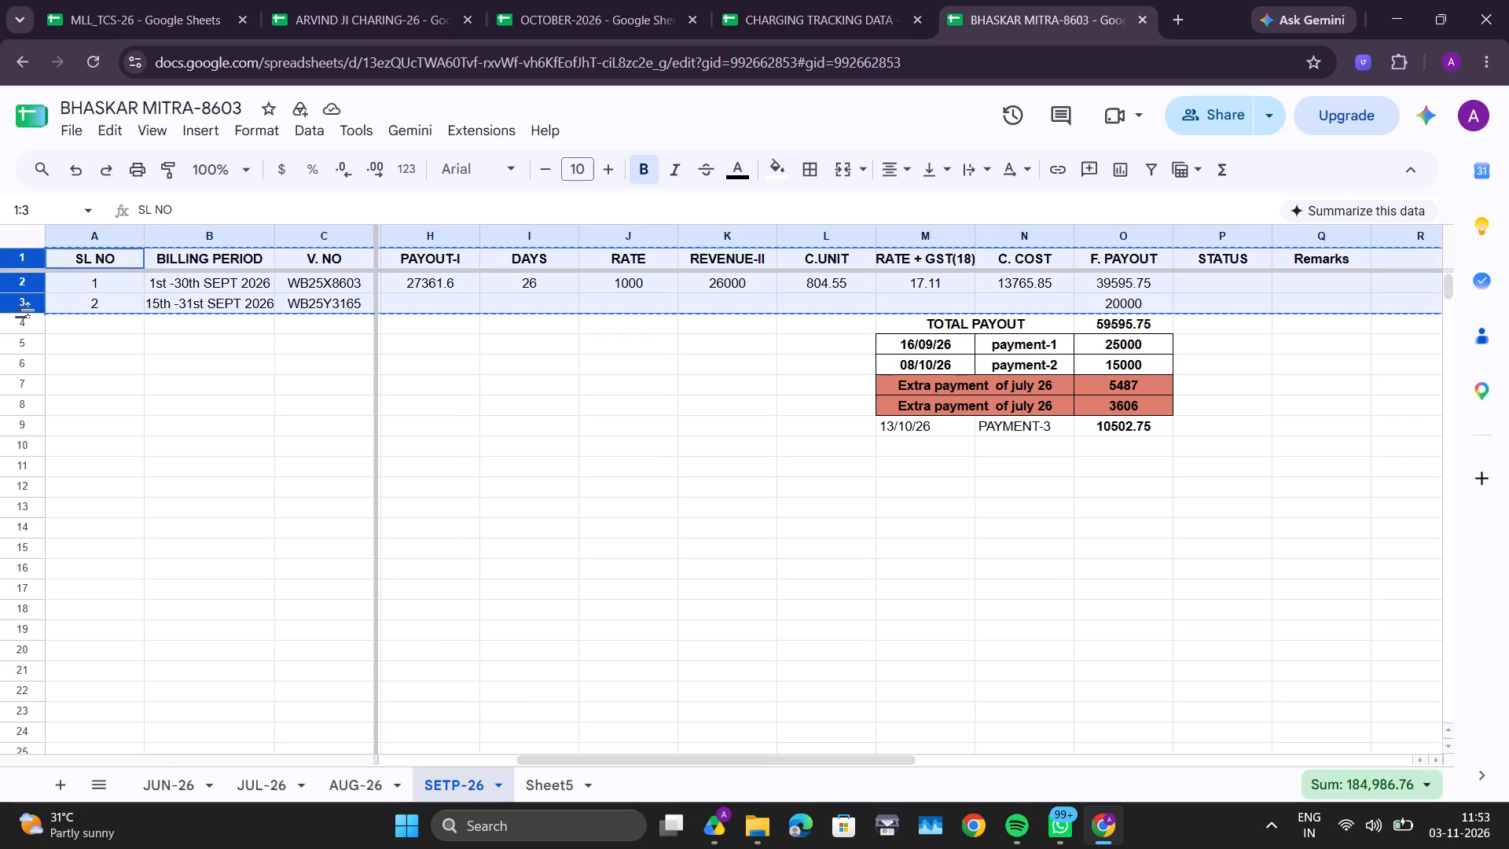
left_click(560, 788)
key("ctrl+v")
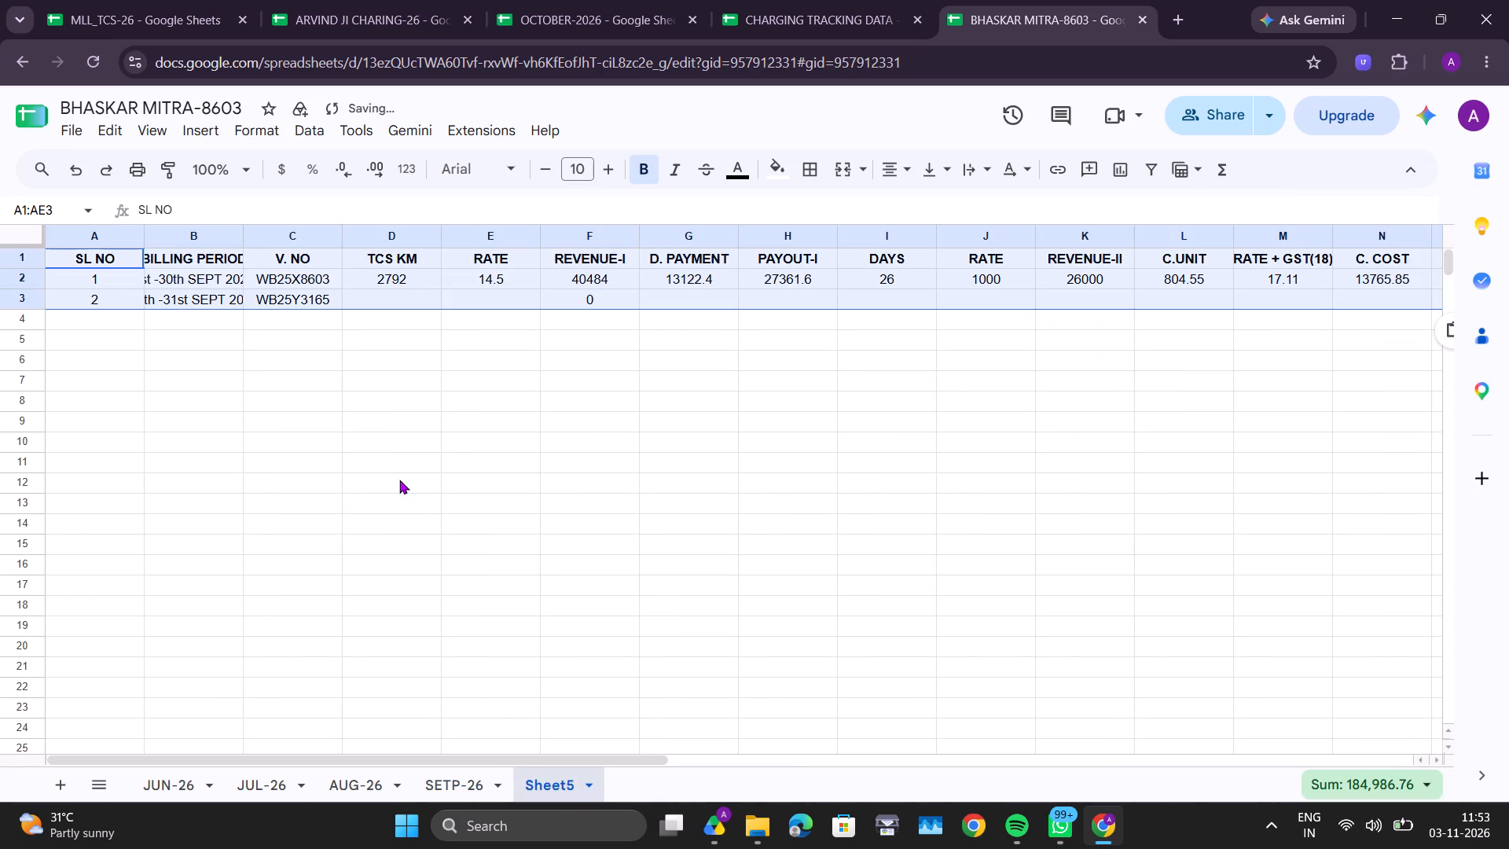
Rename the new sheet as OCT-26.
double_click(542, 785)
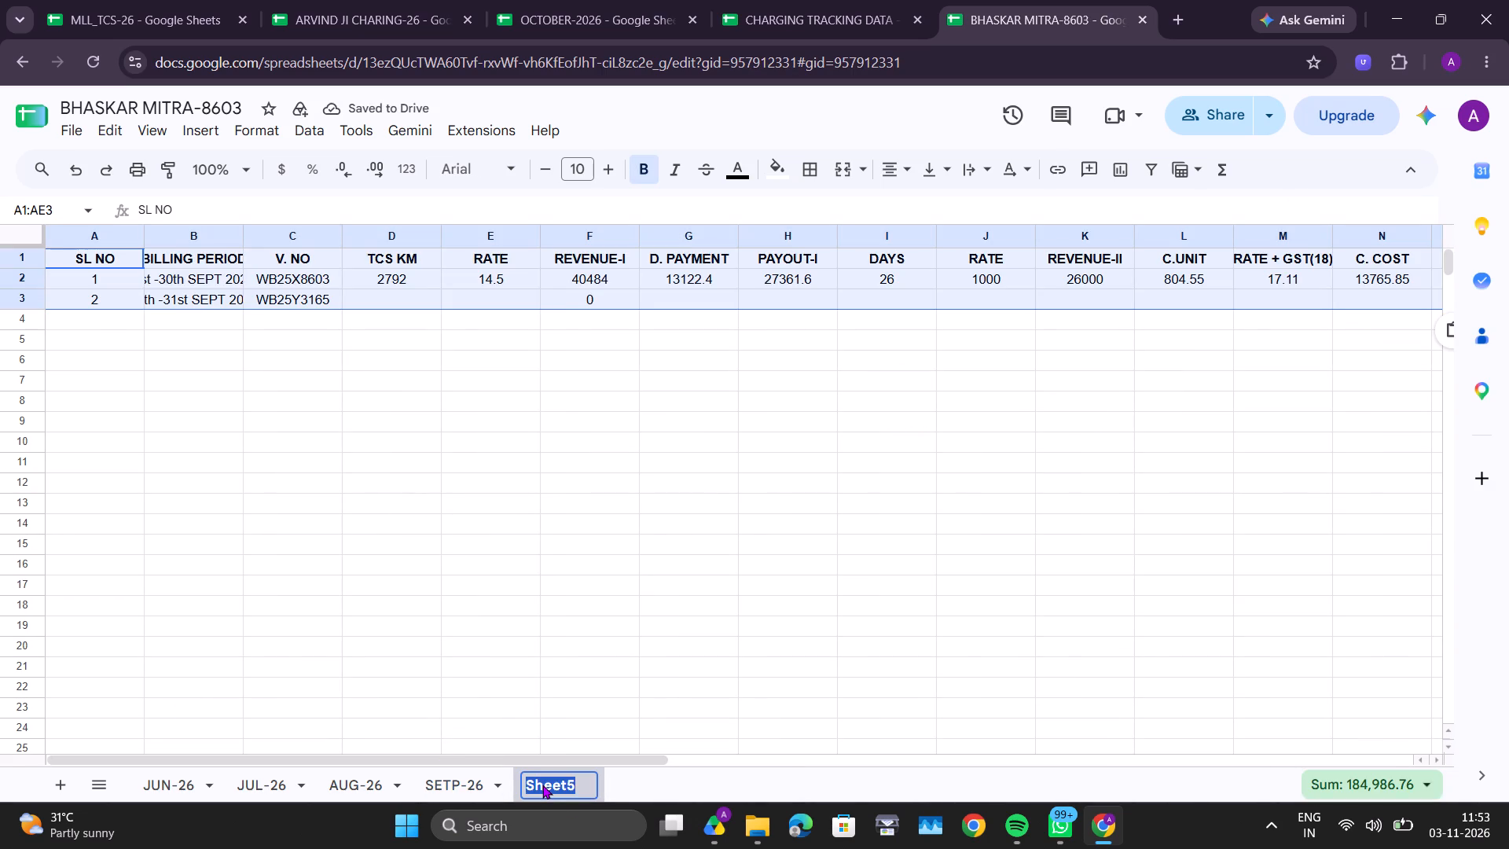
type("OCT")
key("space")
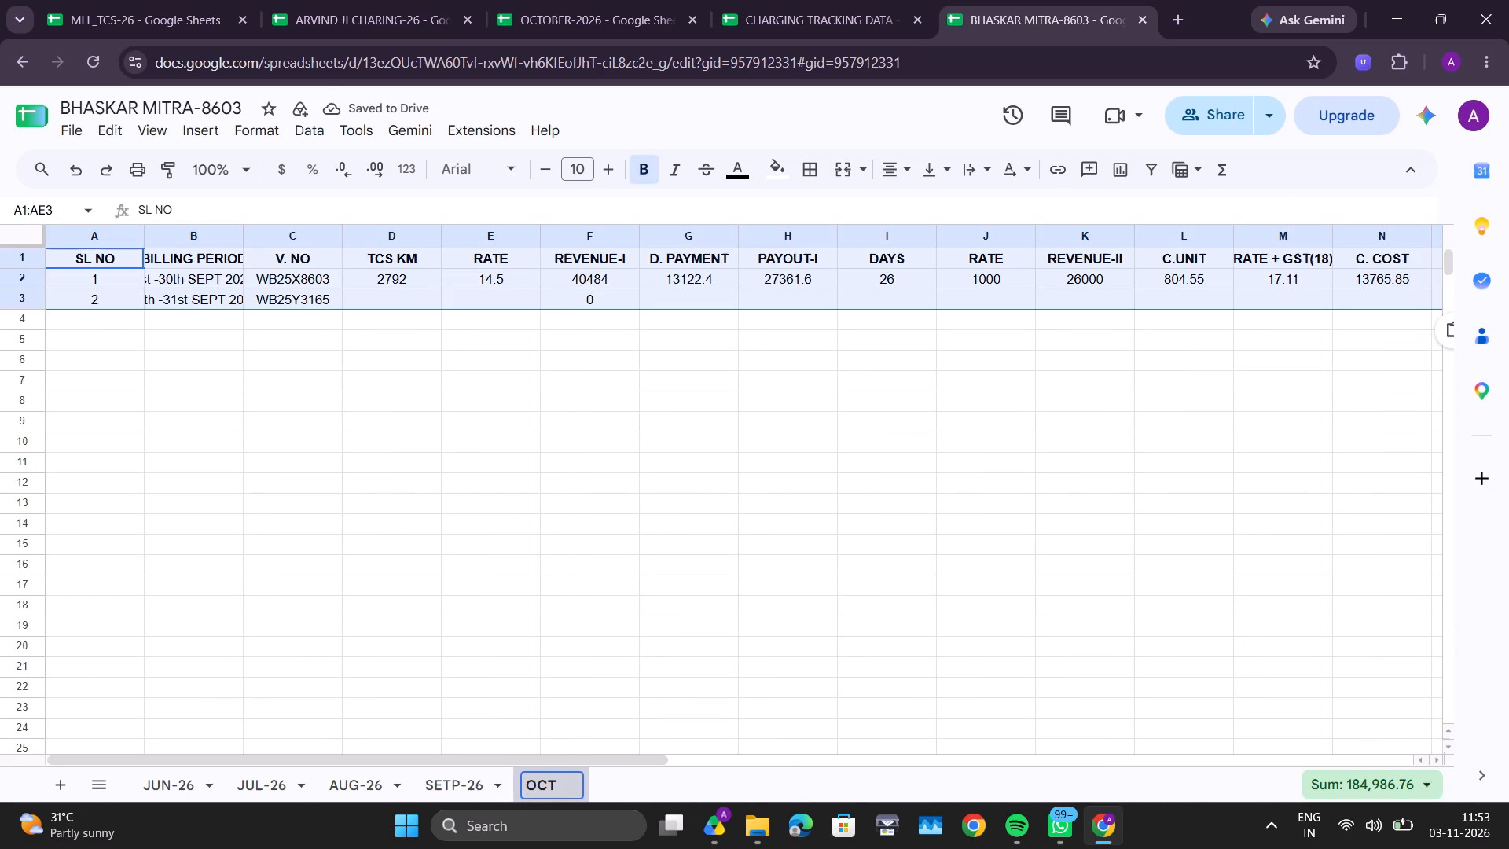
key("BackSpace")
type("-26")
key("Return")
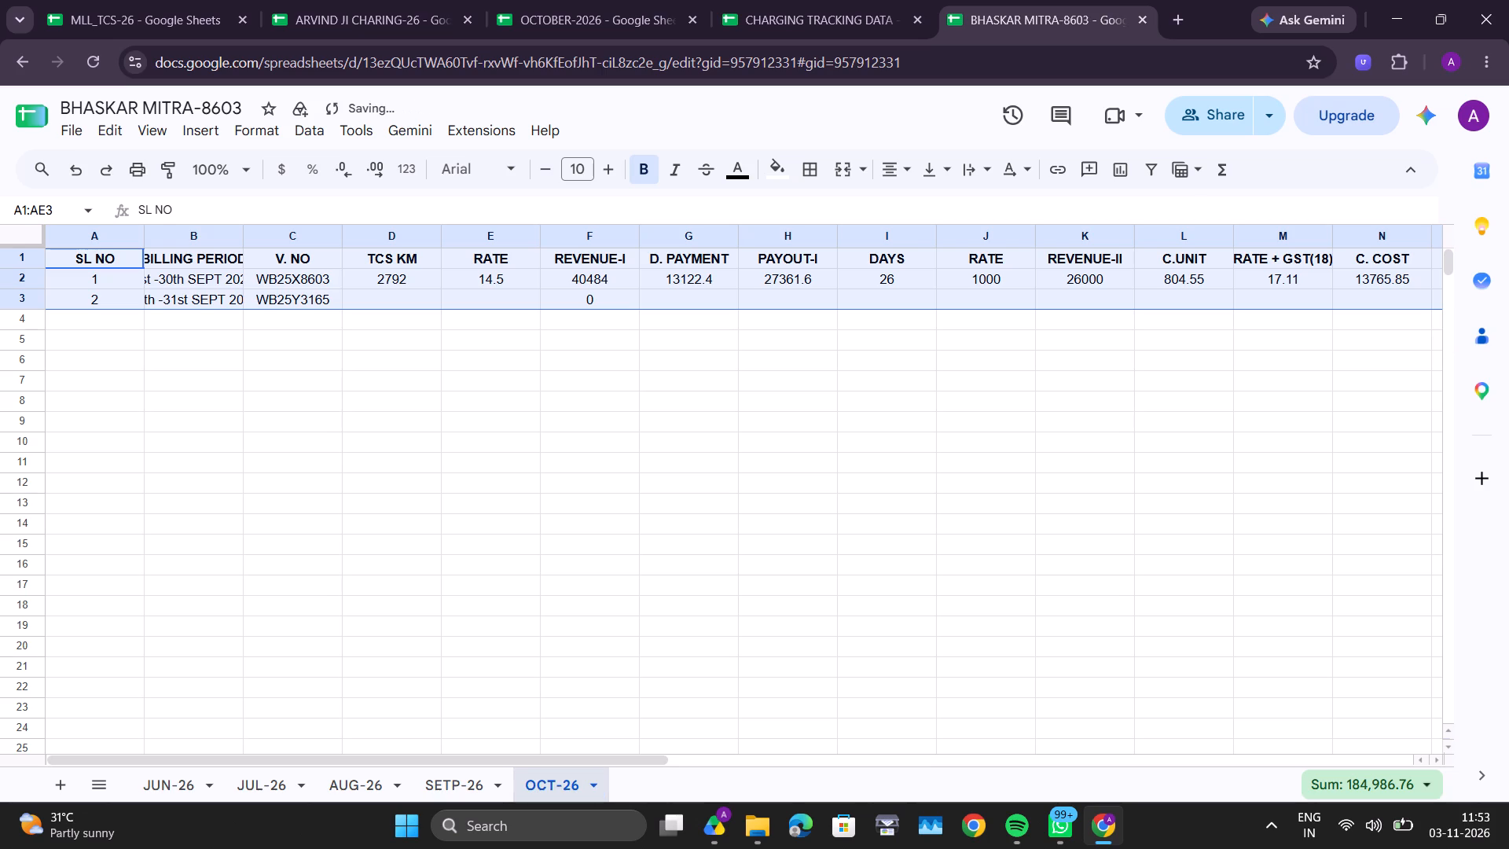
double_click(240, 237)
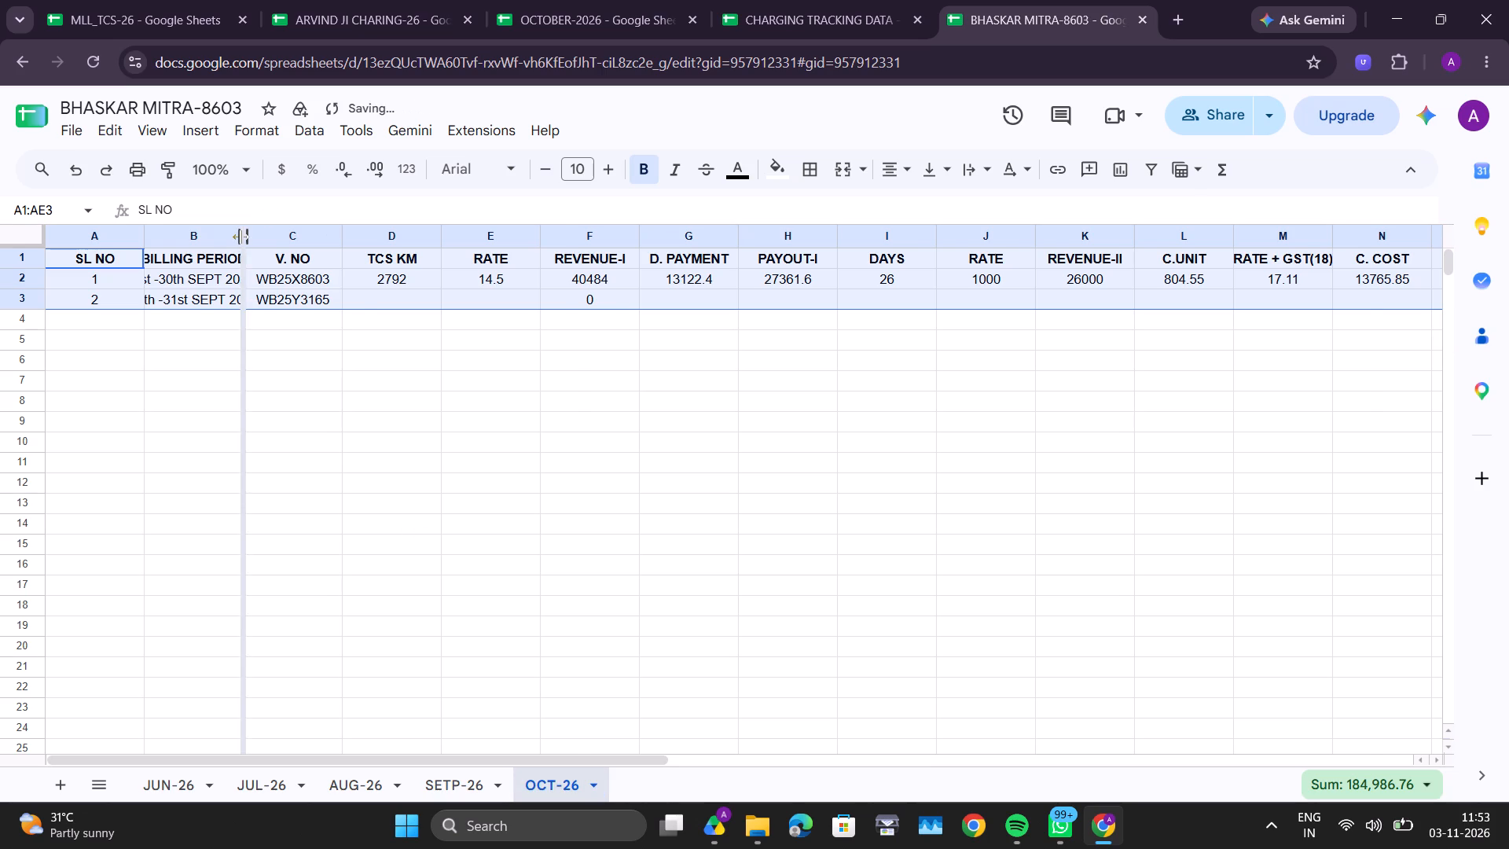
double_click(191, 284)
left_click(191, 284)
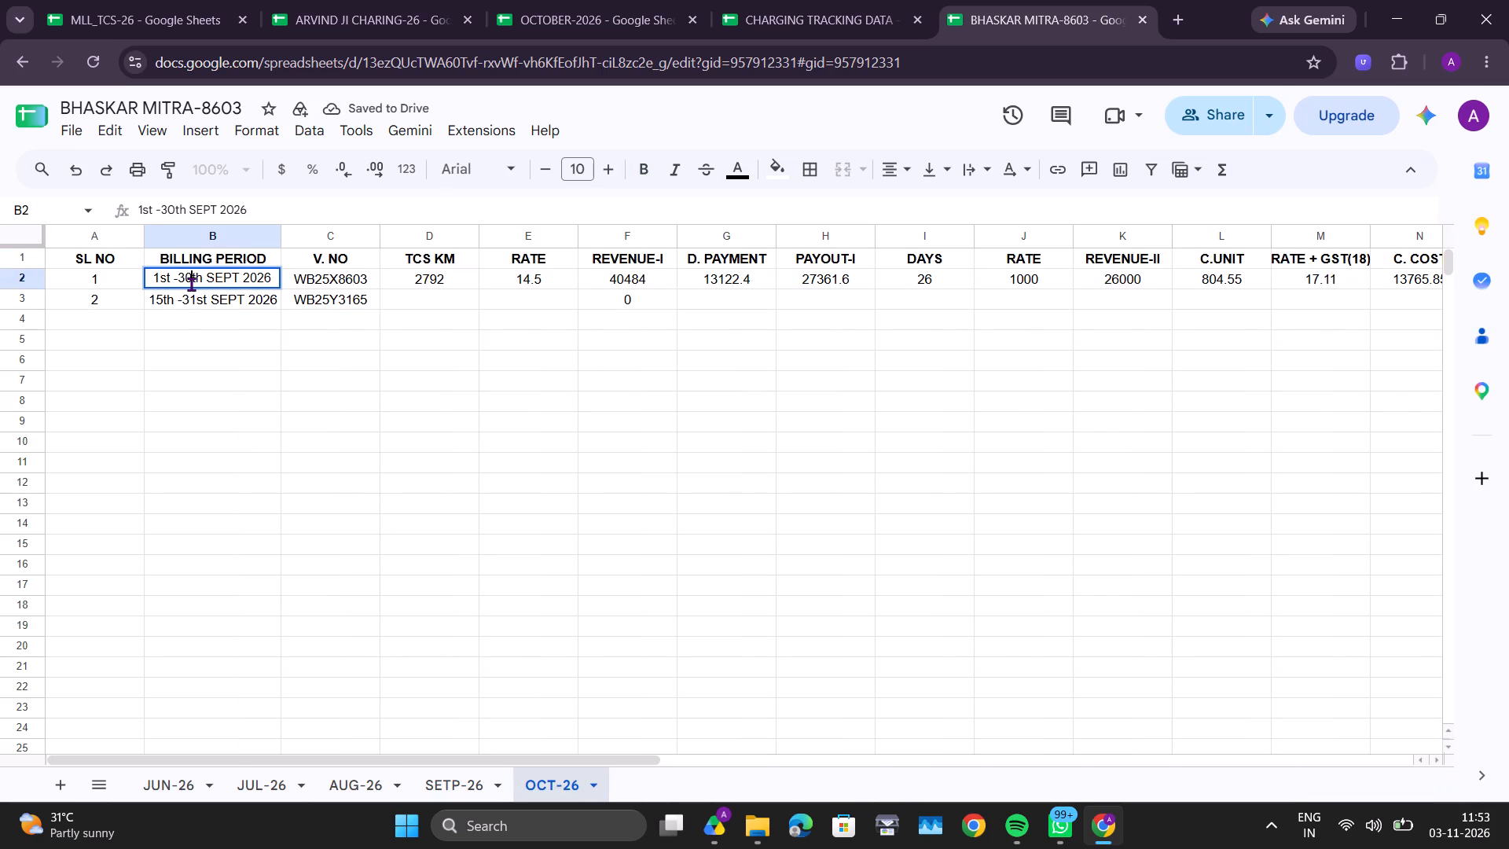
key("BackSpace")
key("1")
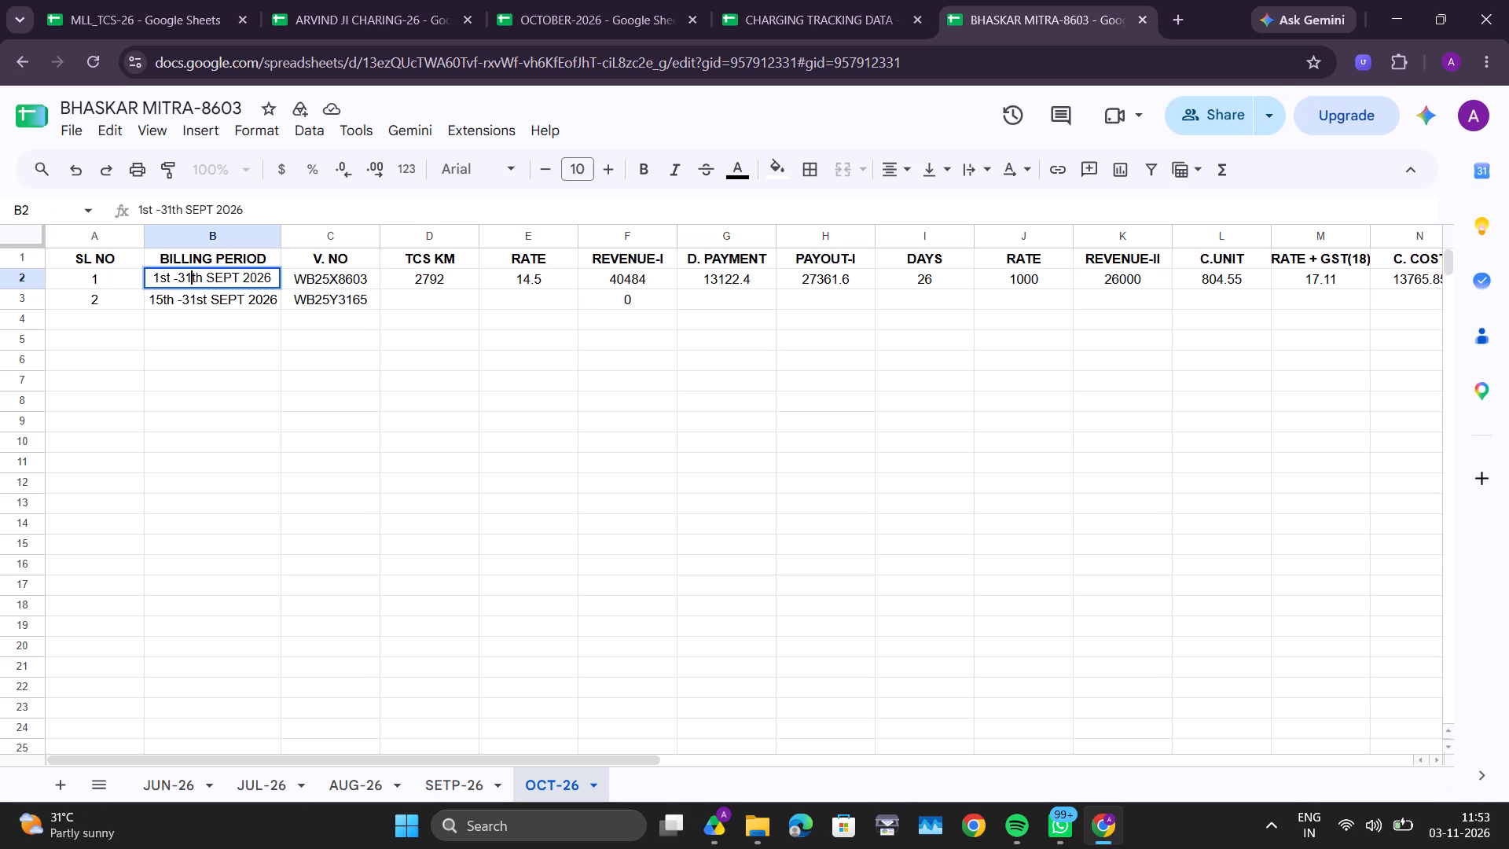
key("s")
key("Right")
key("Delete")
key("Left")
key("BackSpace")
key("shift+s")
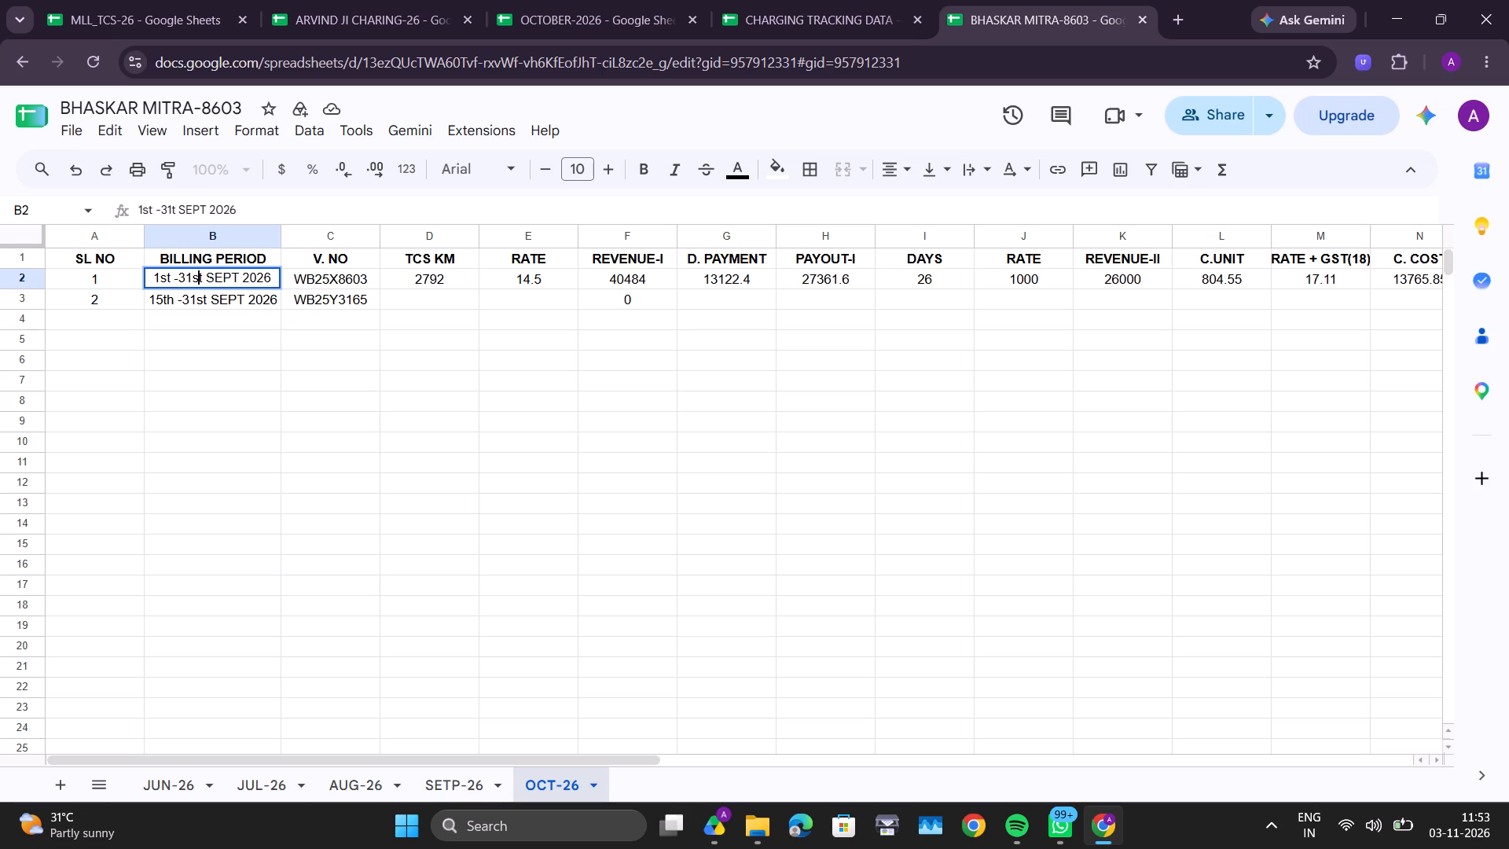
left_click(234, 279)
left_click(237, 407)
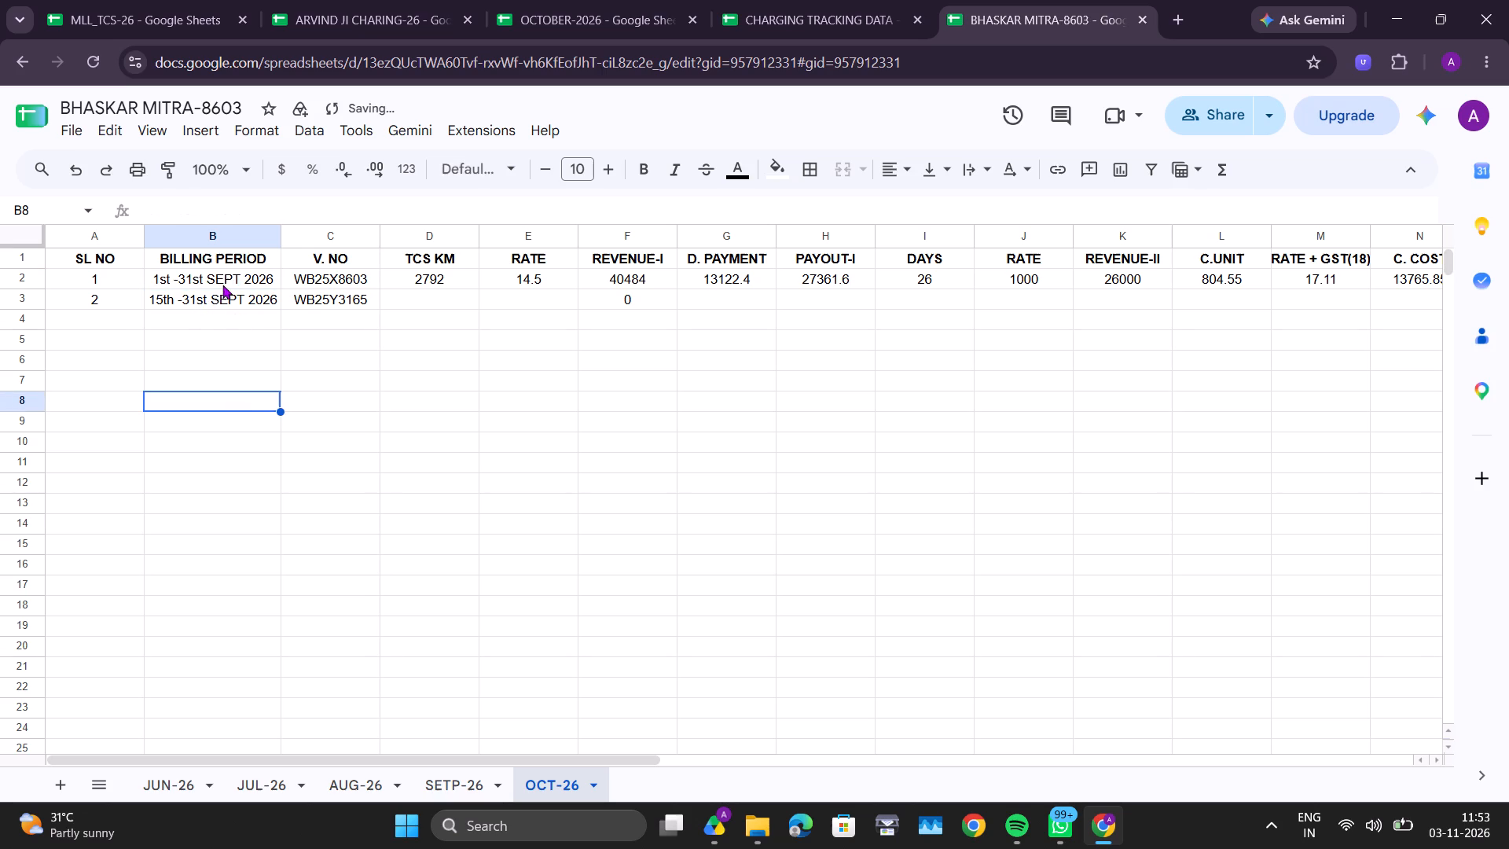
left_click(225, 277)
double_click(225, 277)
left_click(231, 277)
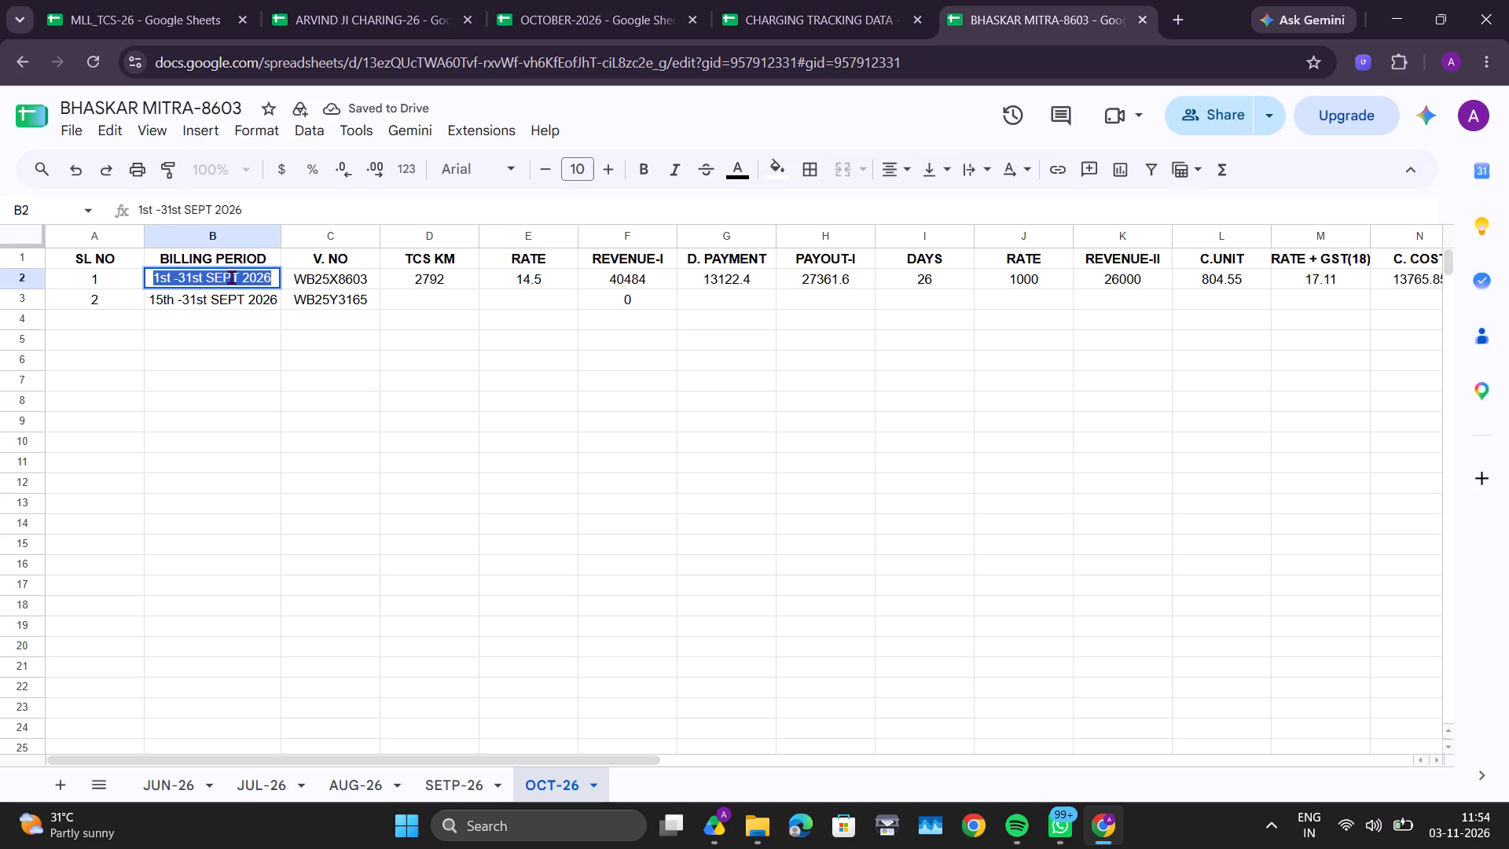
double_click(231, 277)
key("BackSpace")
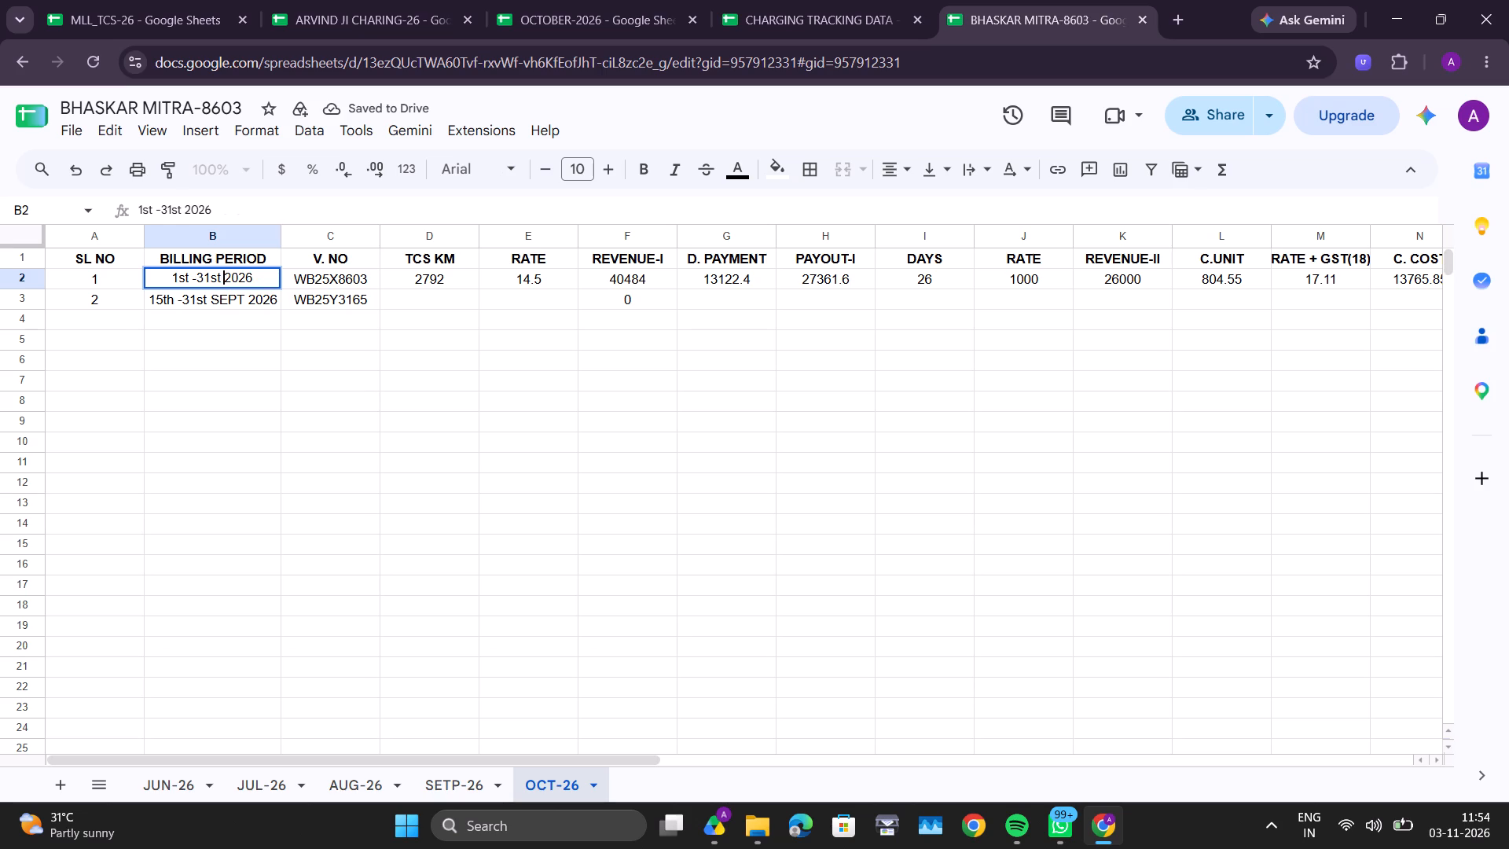
type("OCT")
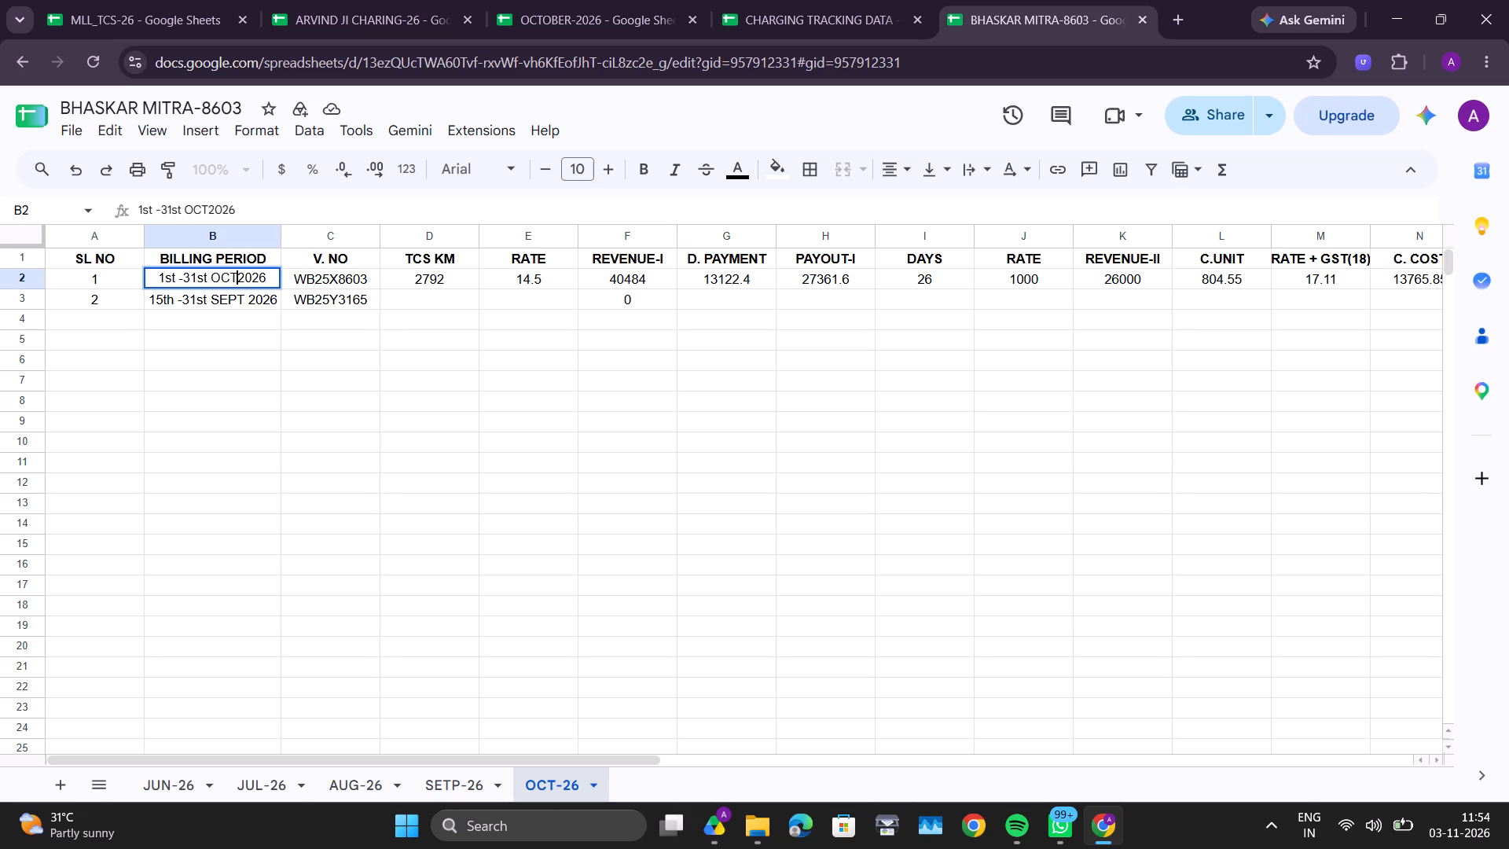
key("Return")
left_click(247, 282)
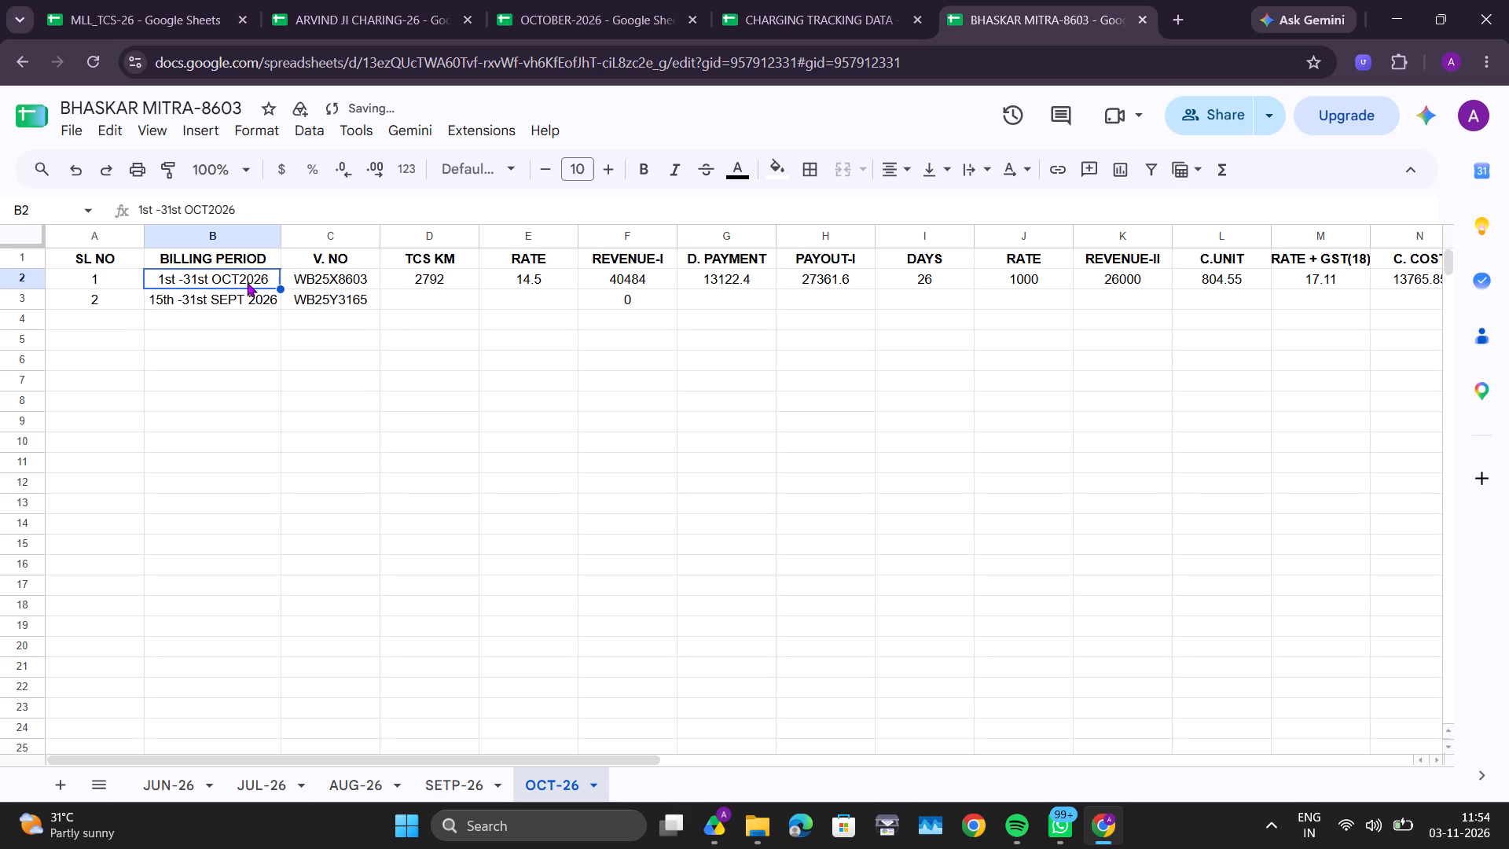
key("ctrl+c")
left_click_drag(247, 282, 224, 302)
left_click(224, 302)
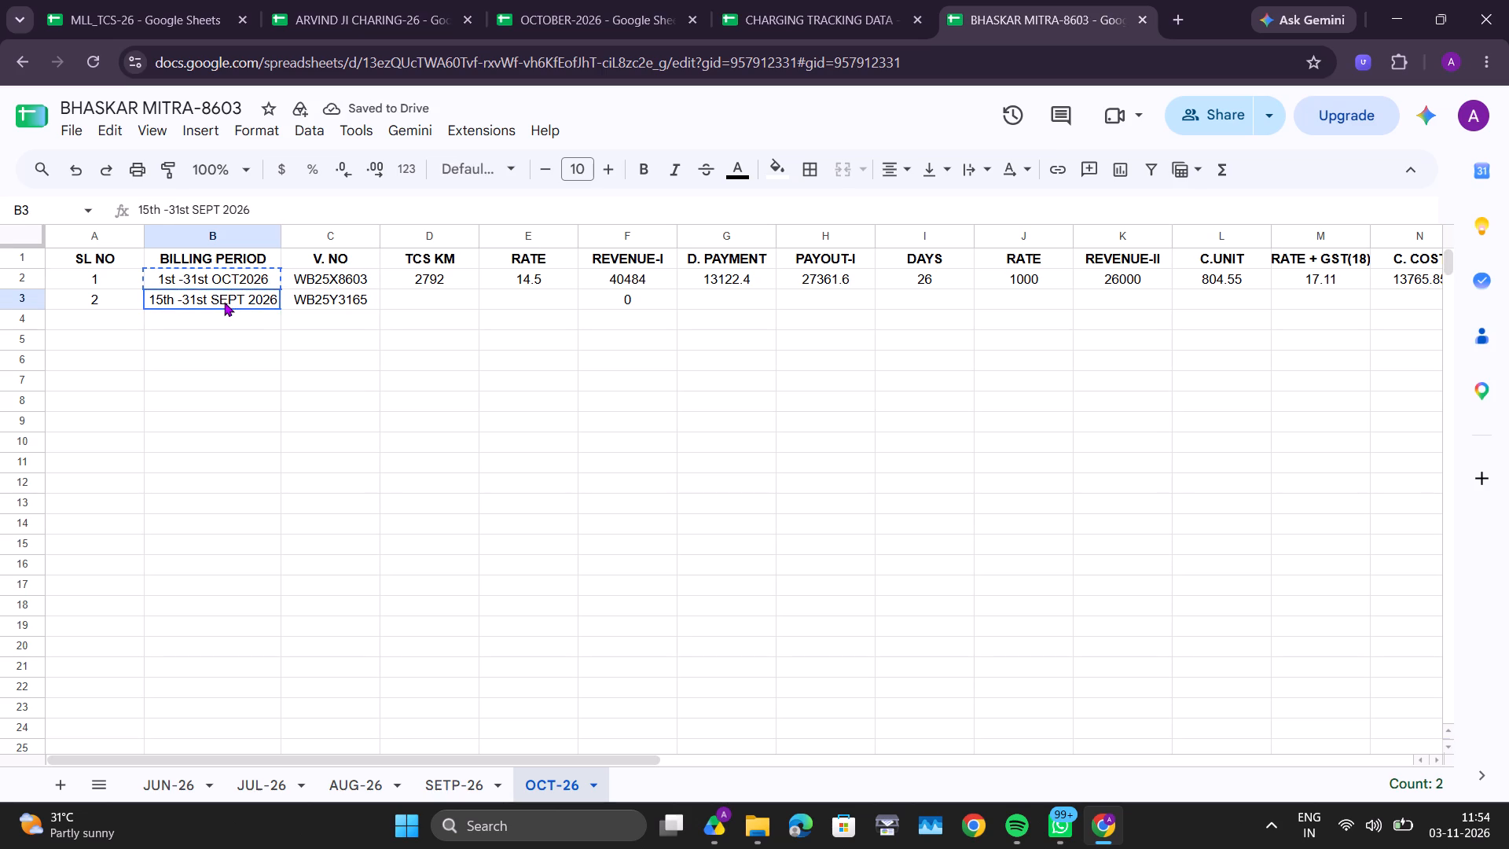
key("ctrl+v")
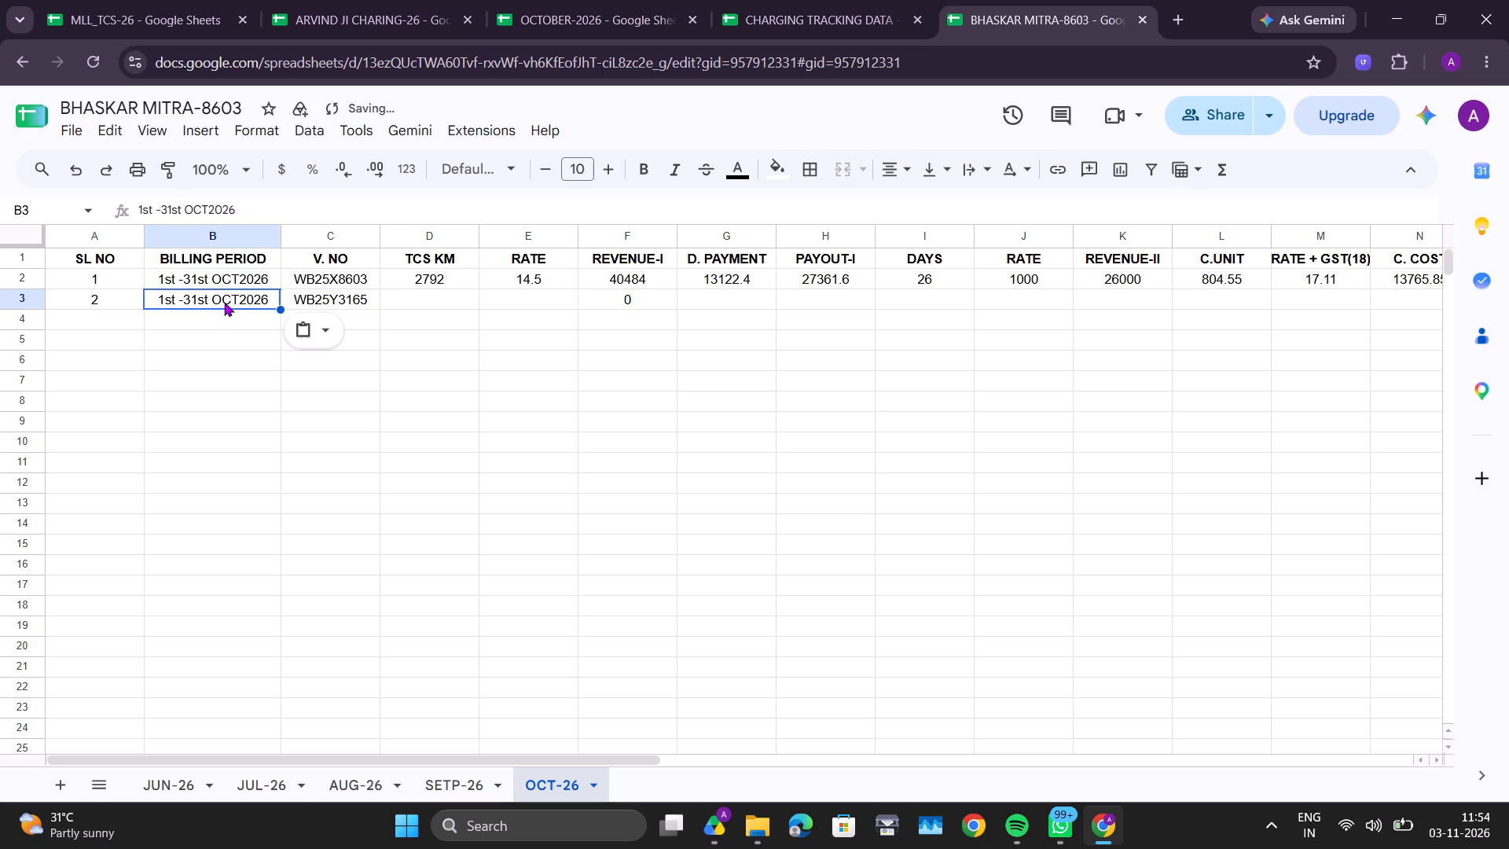
left_click(376, 332)
left_click(430, 281)
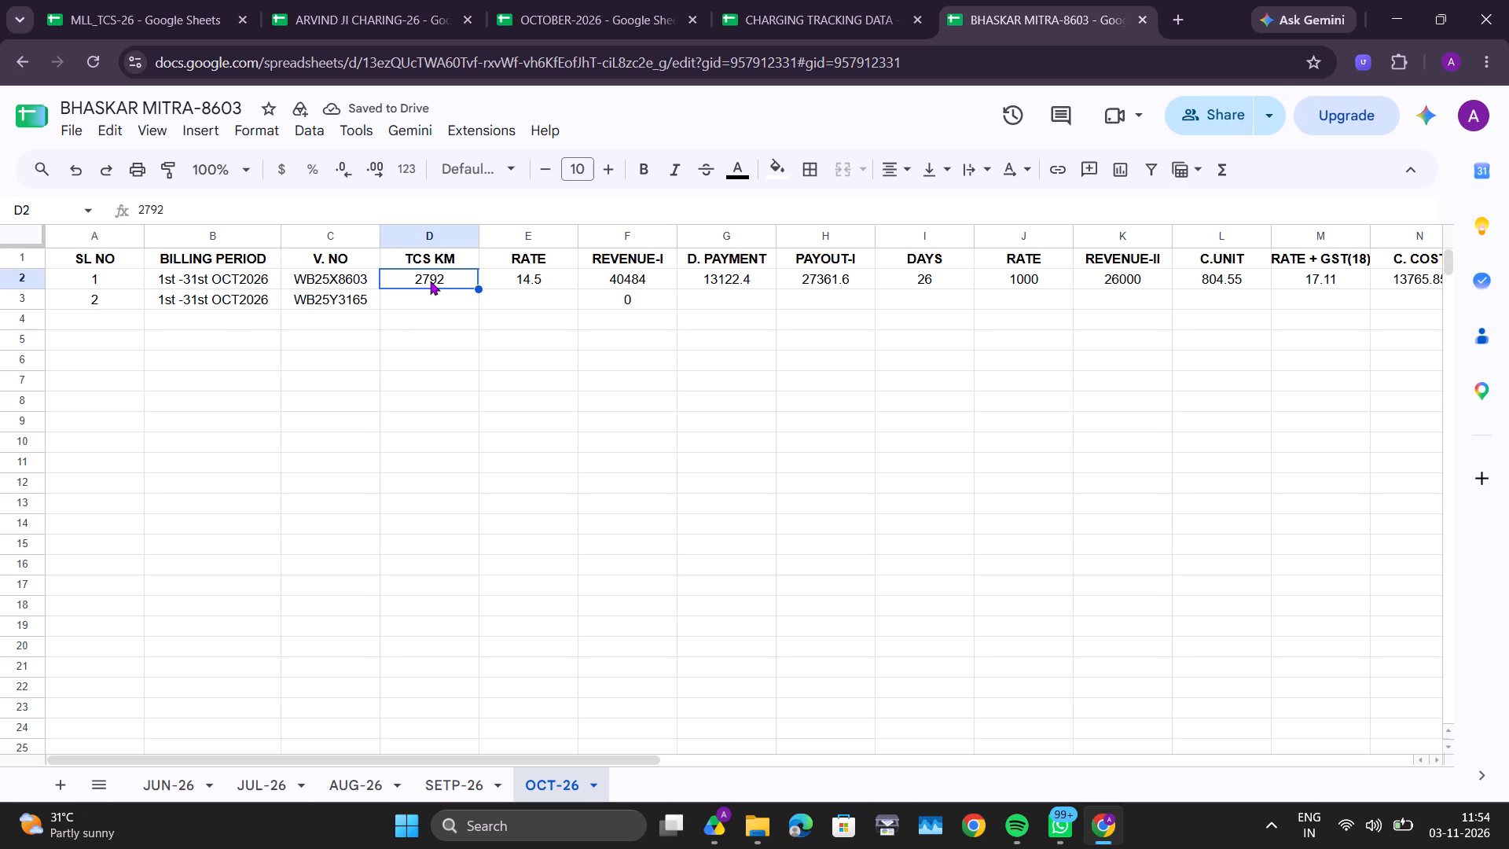
key("BackSpace")
scroll(697, 436, "left", 4)
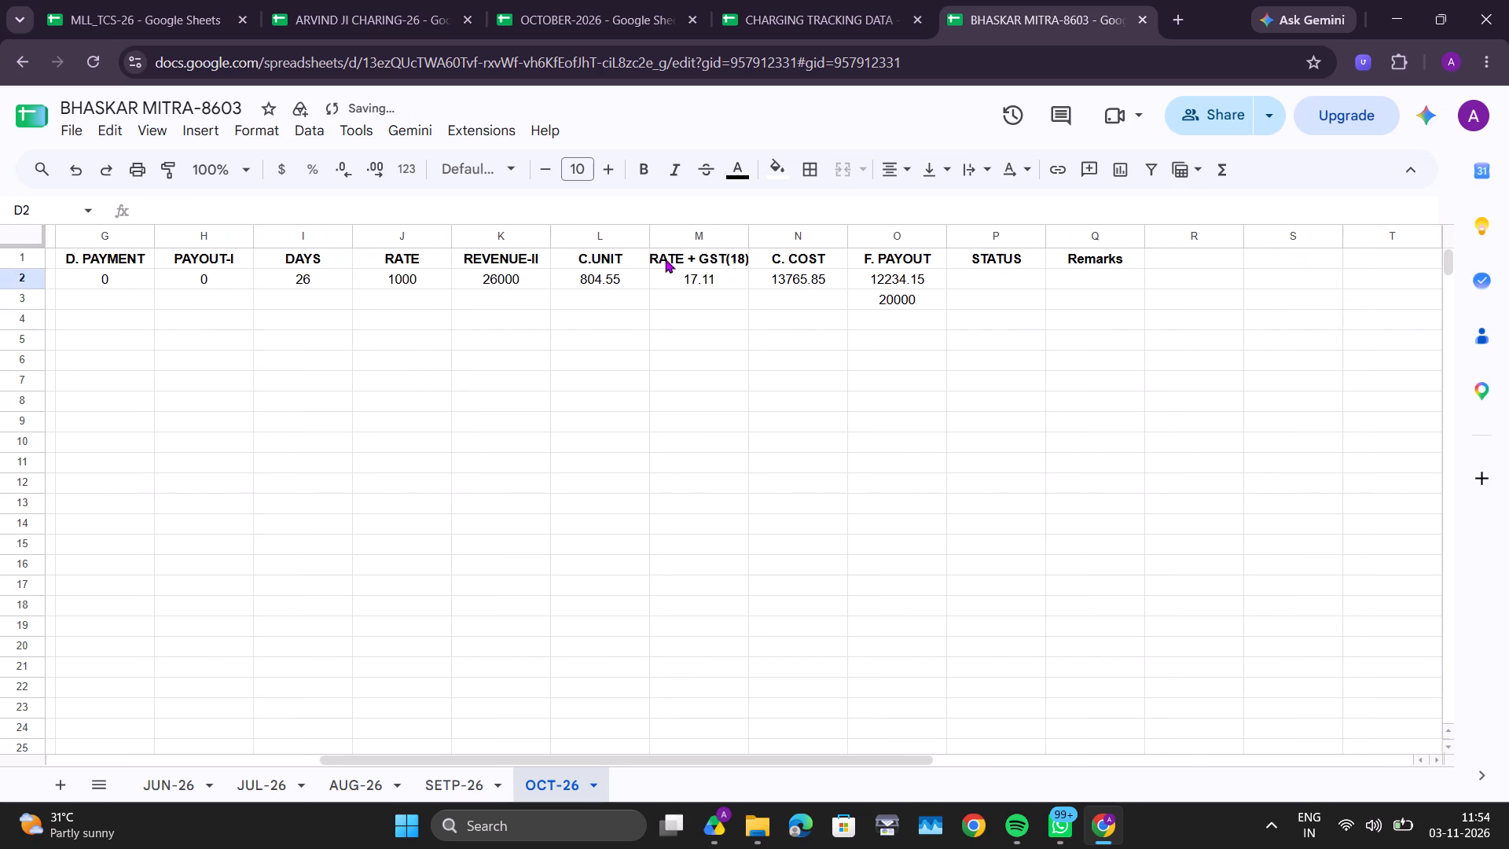
left_click(582, 283)
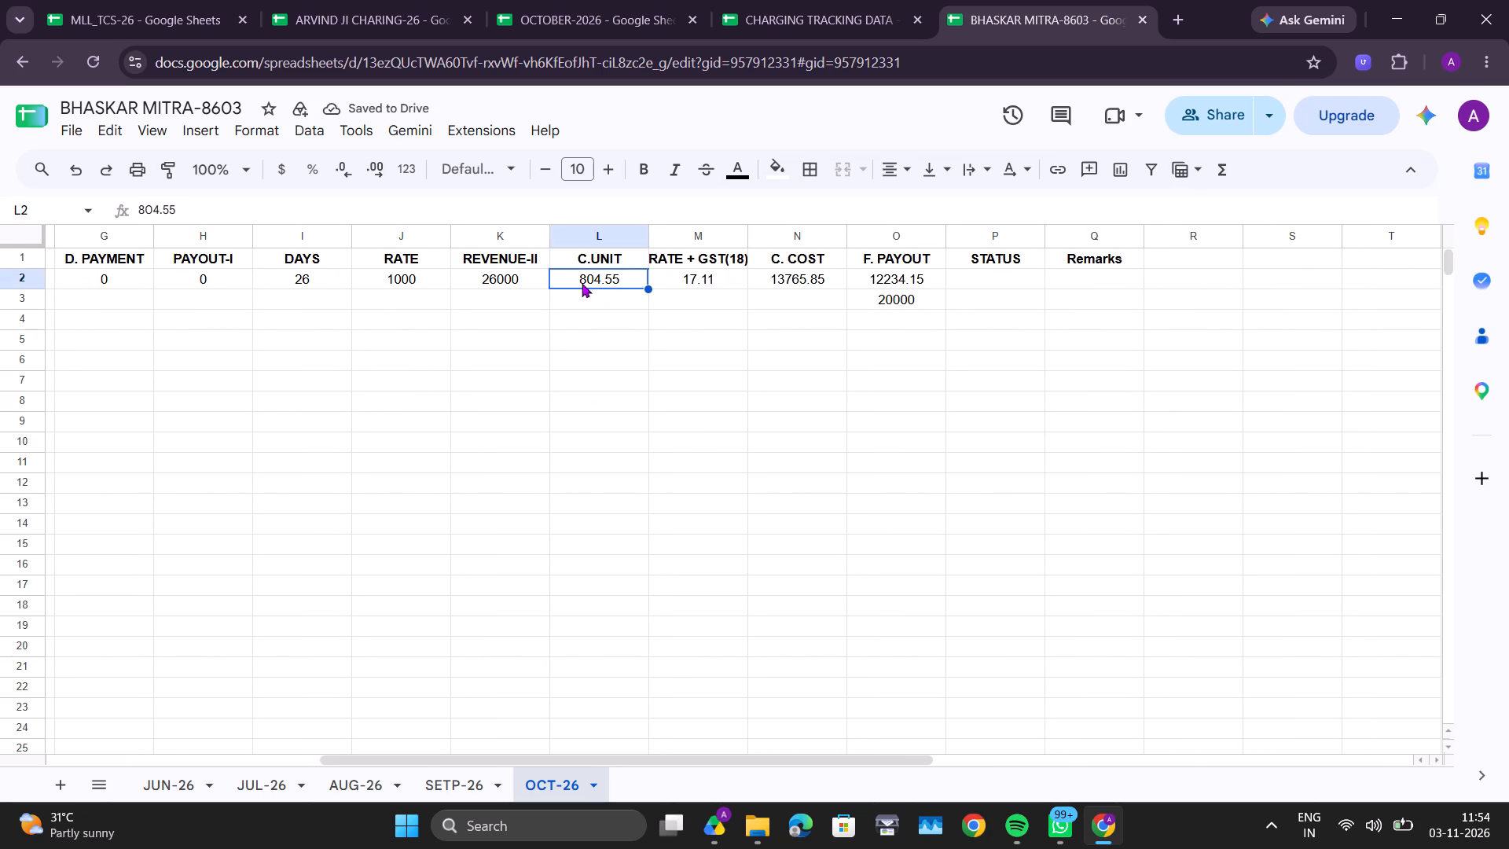
key("BackSpace")
scroll(582, 283, "up", 1)
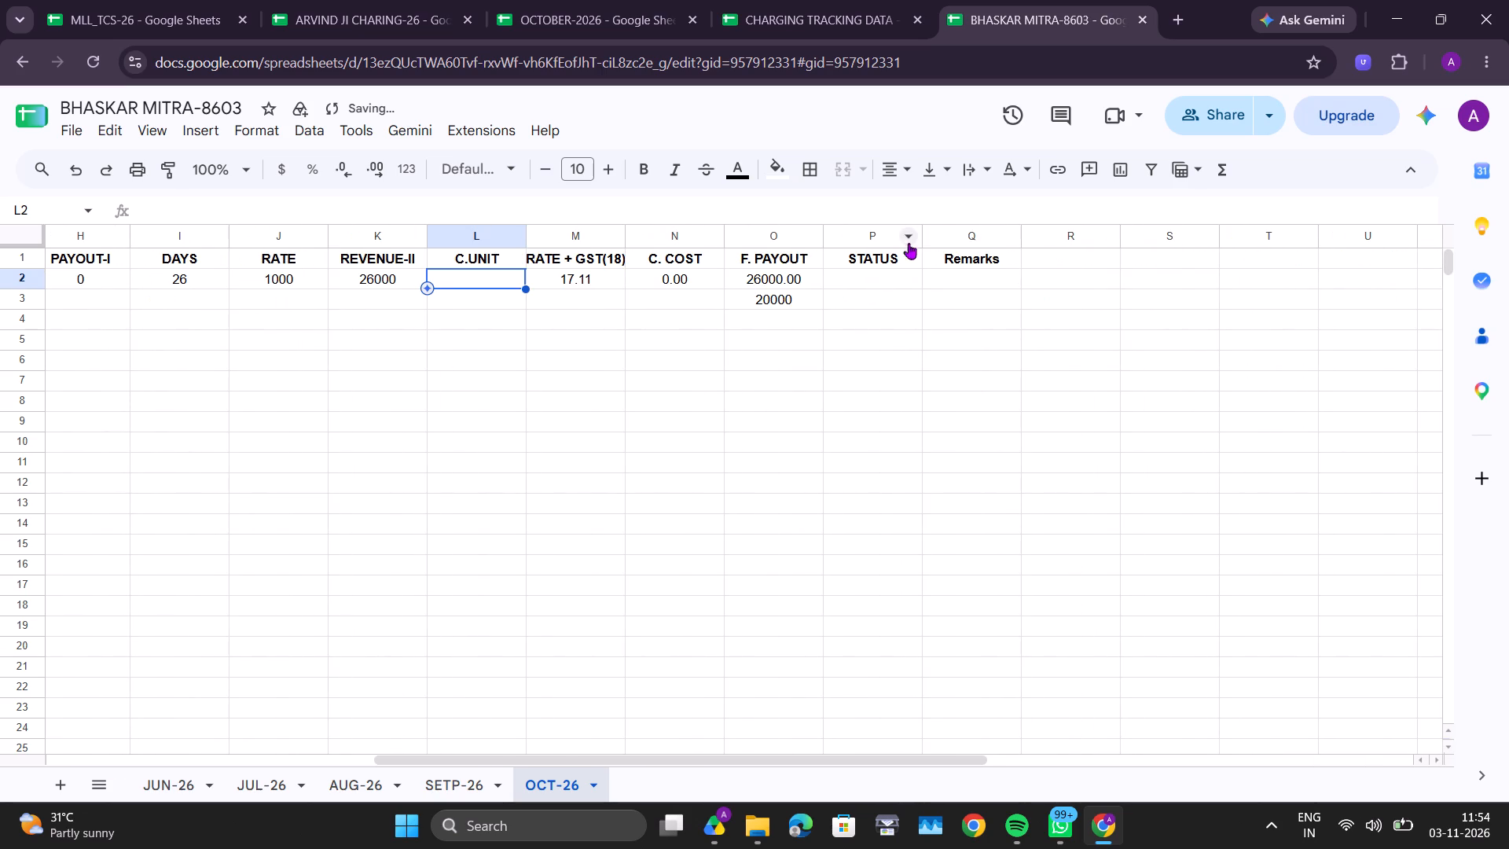
double_click(776, 278)
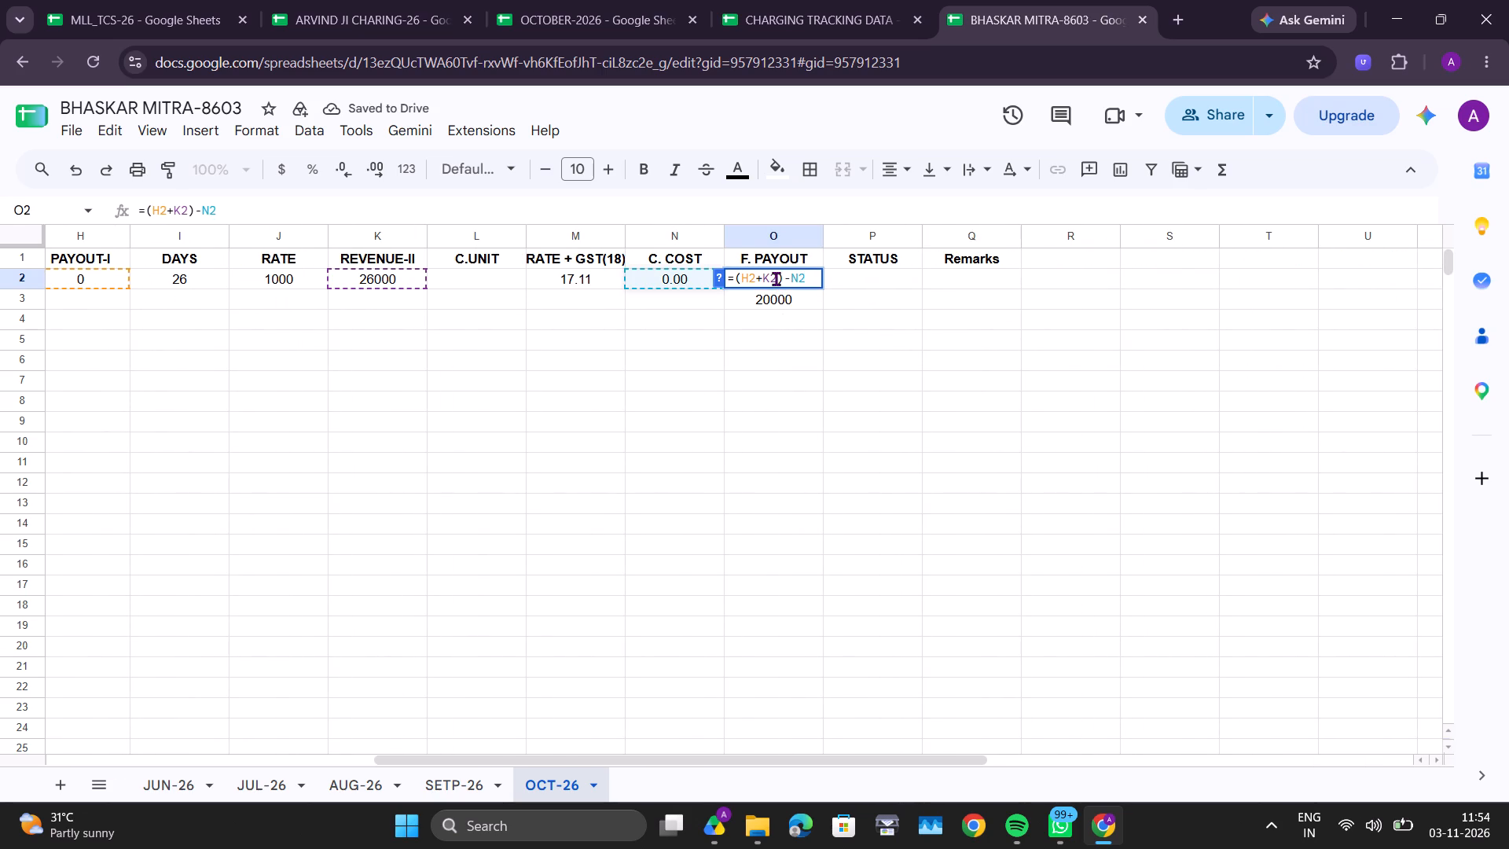
scroll(617, 361, "right", 1)
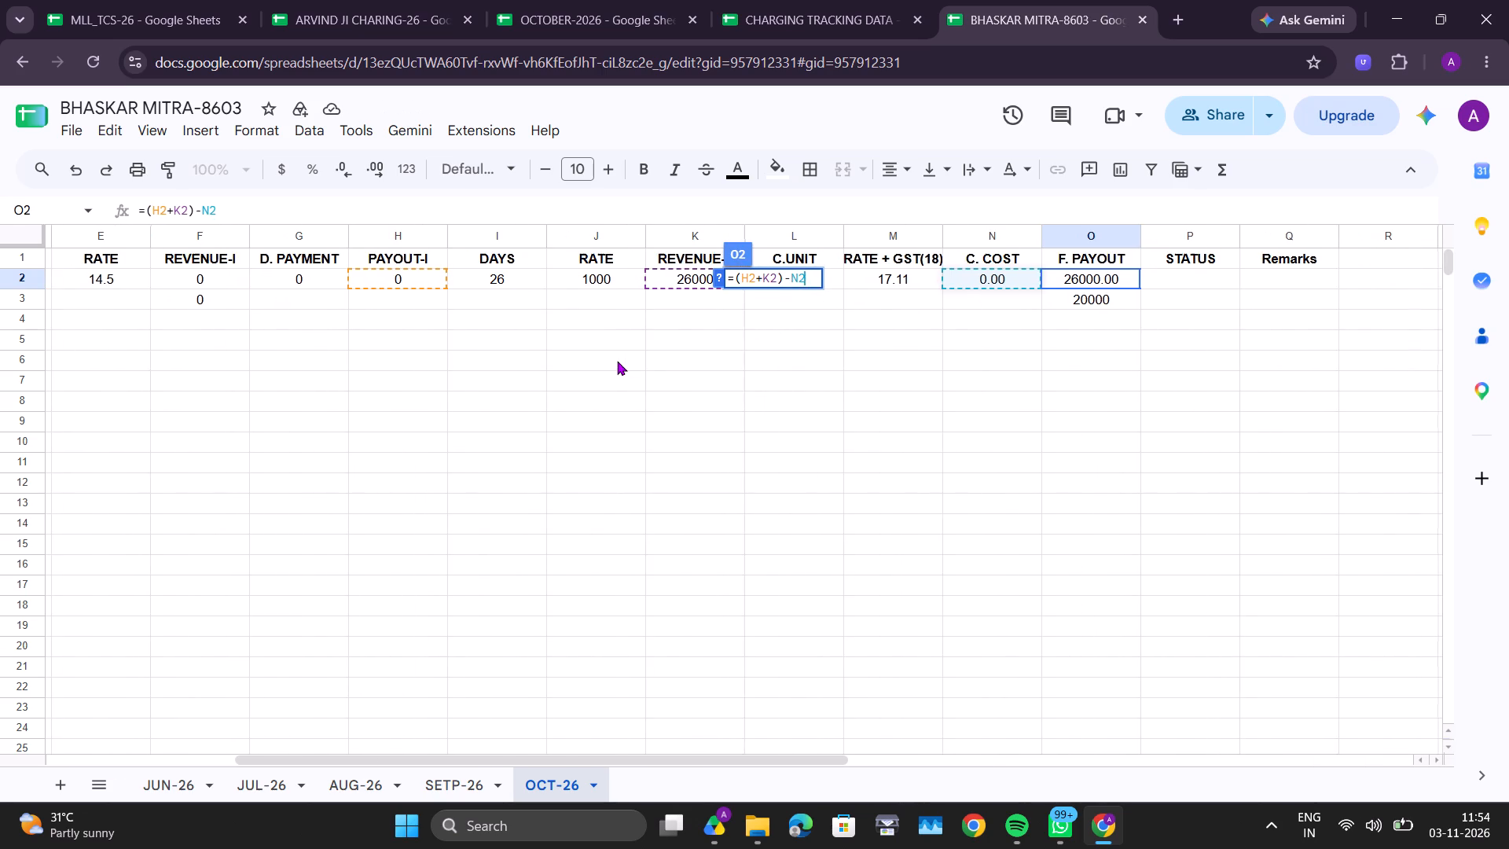
scroll(617, 361, "right", 1)
left_click(615, 346)
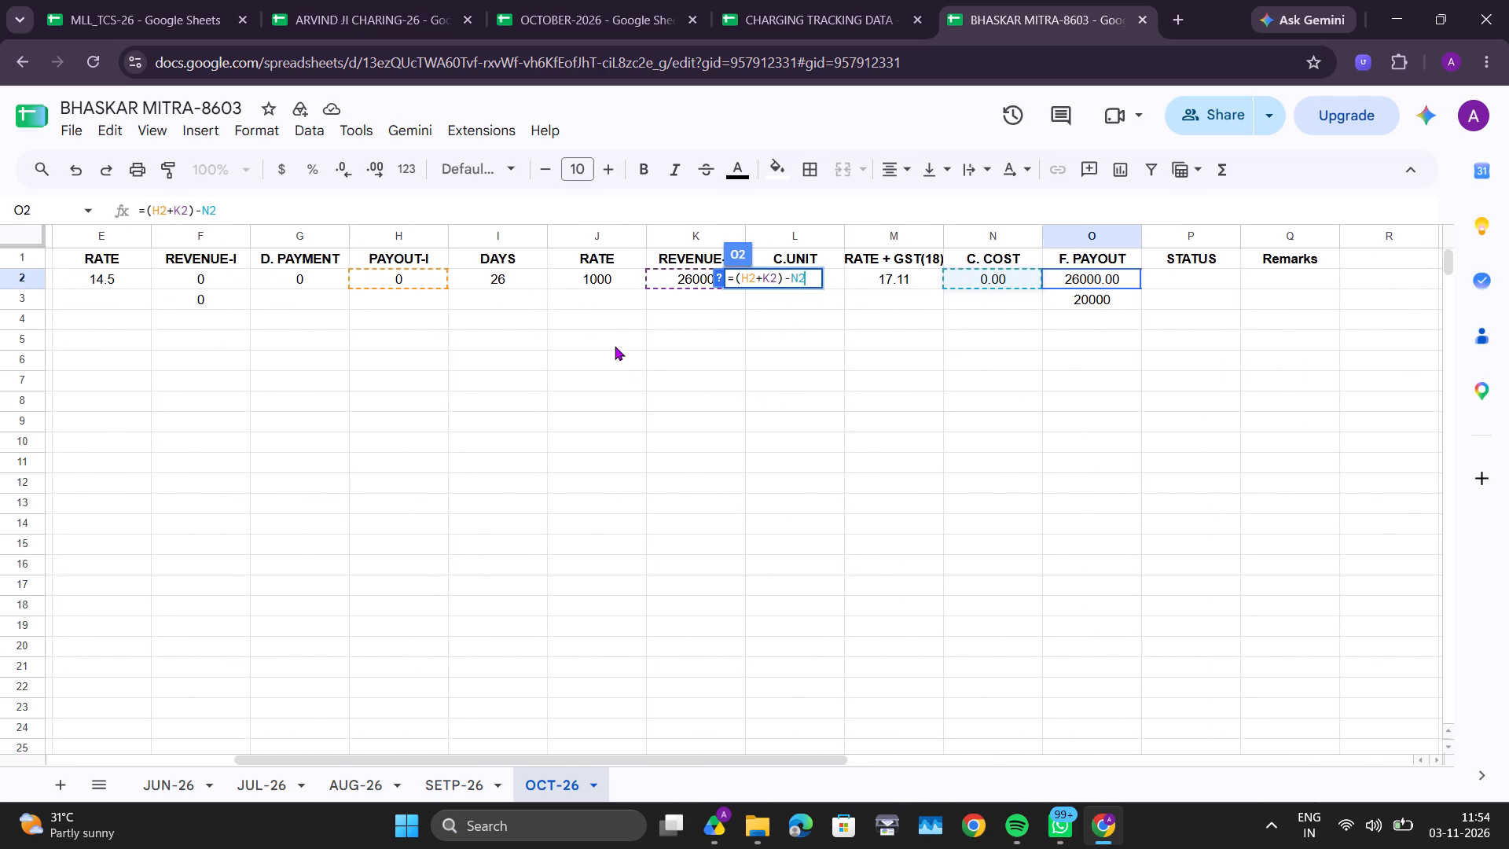
scroll(615, 346, "right", 1)
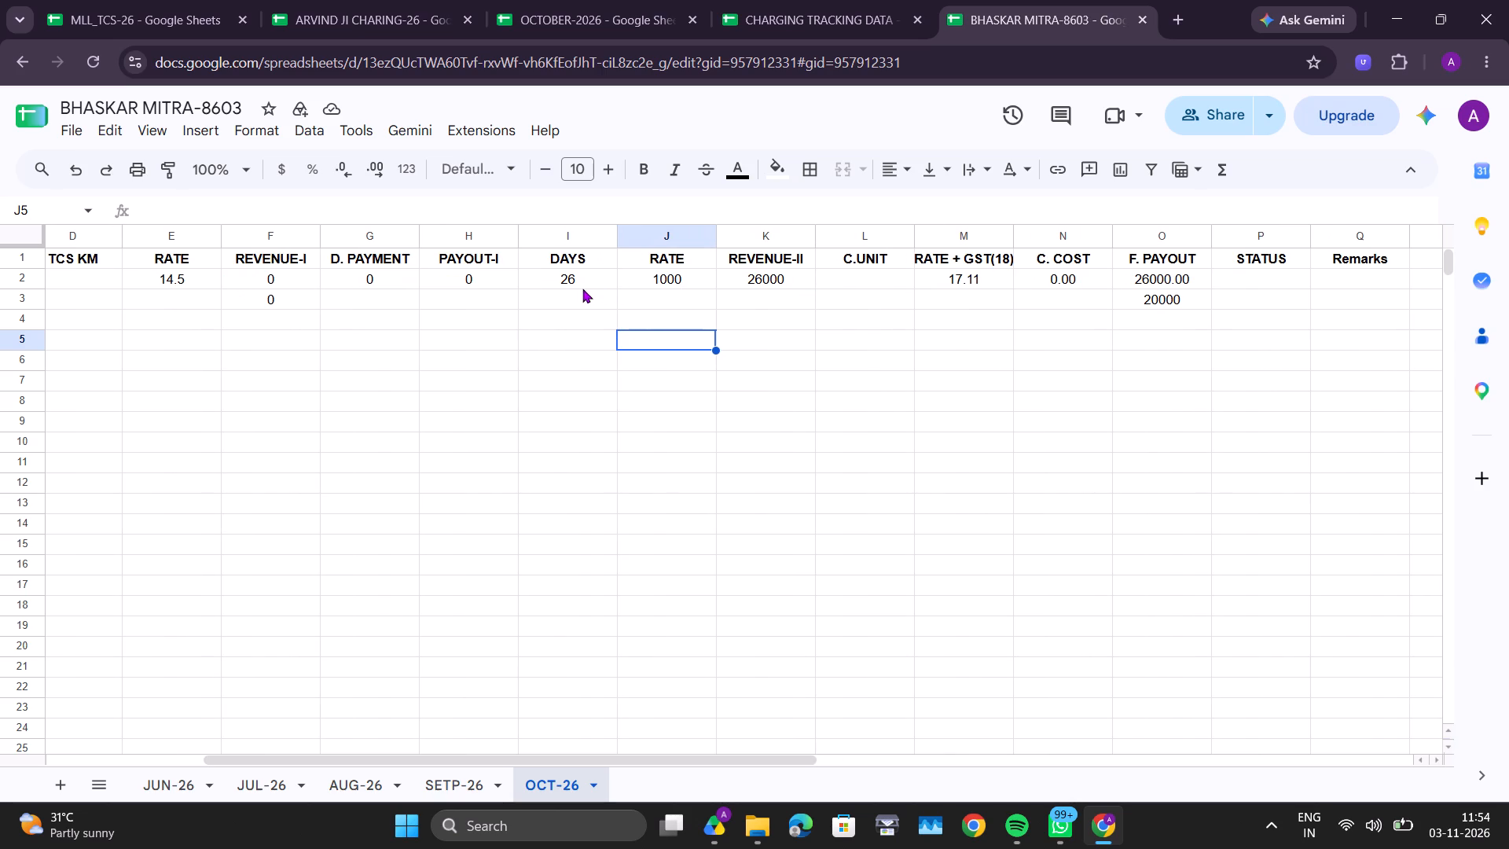
double_click(582, 288)
double_click(742, 283)
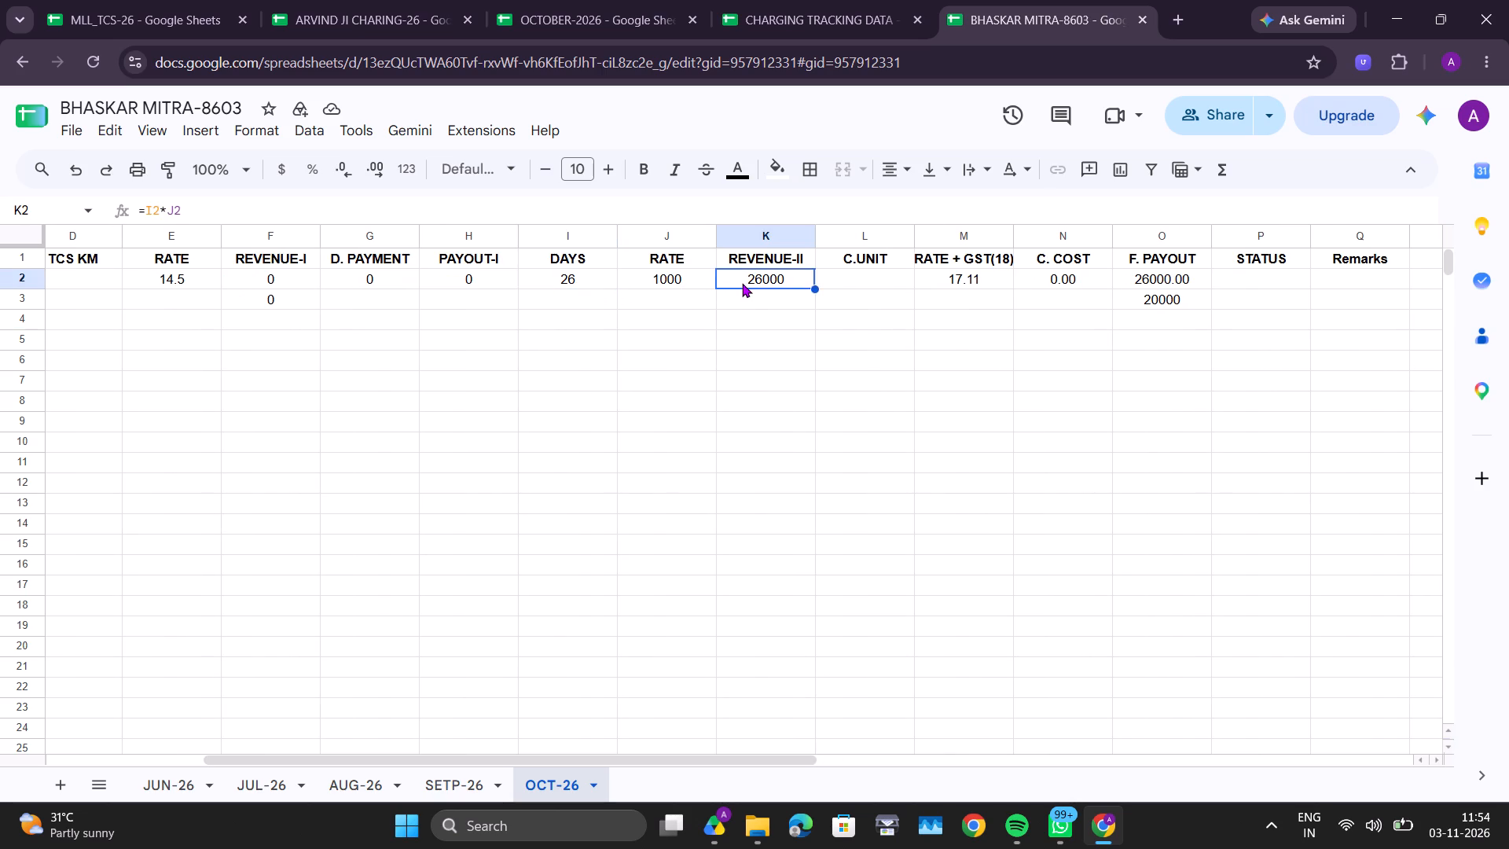
left_click(562, 413)
left_click(571, 277)
key("BackSpace")
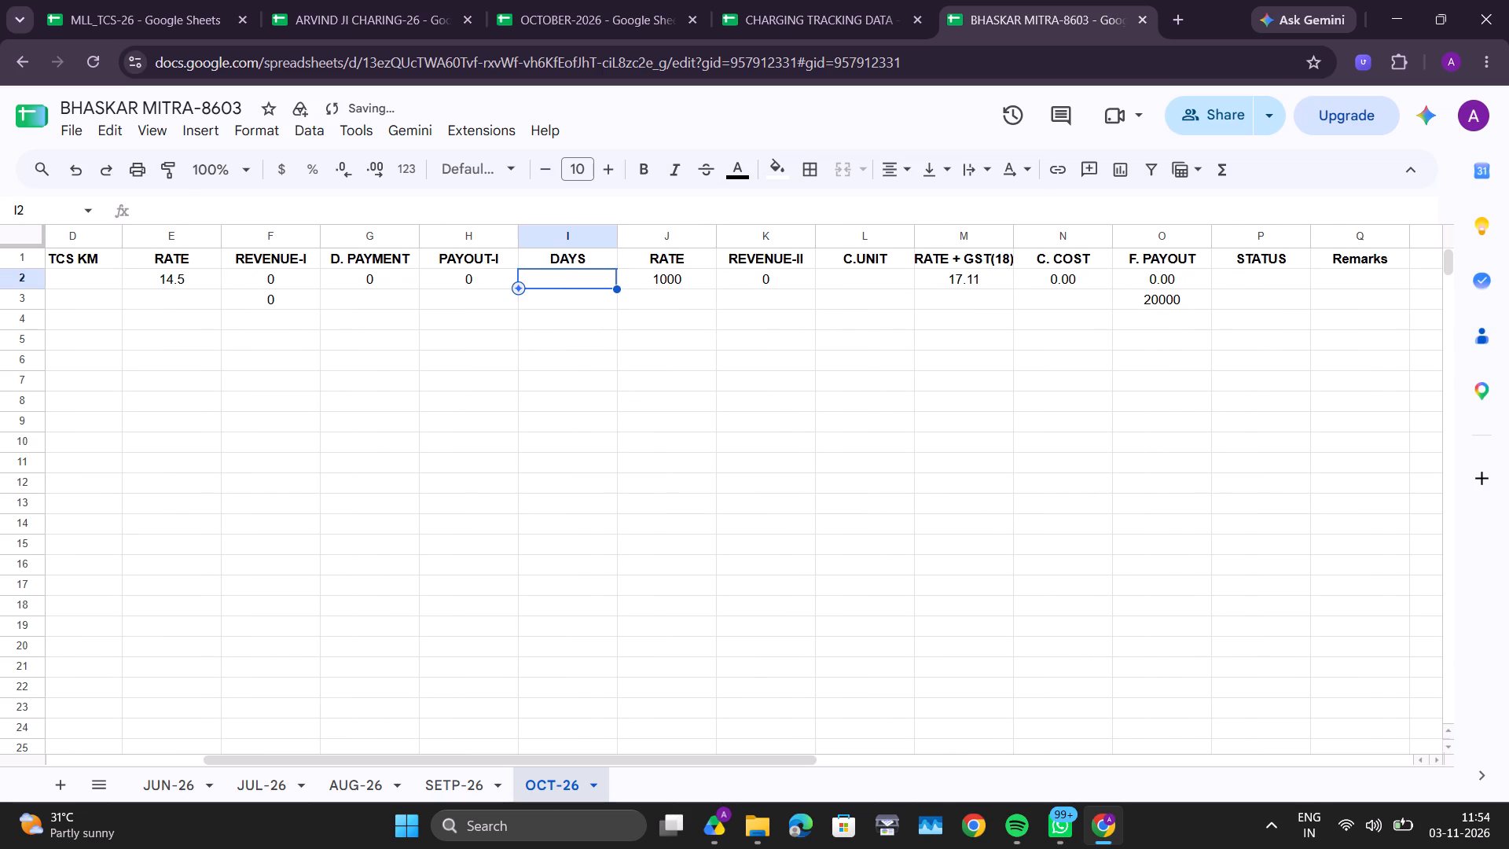
Freeze the header row and the first four columns, from SL NO through TCS KM.
scroll(560, 480, "right", 8)
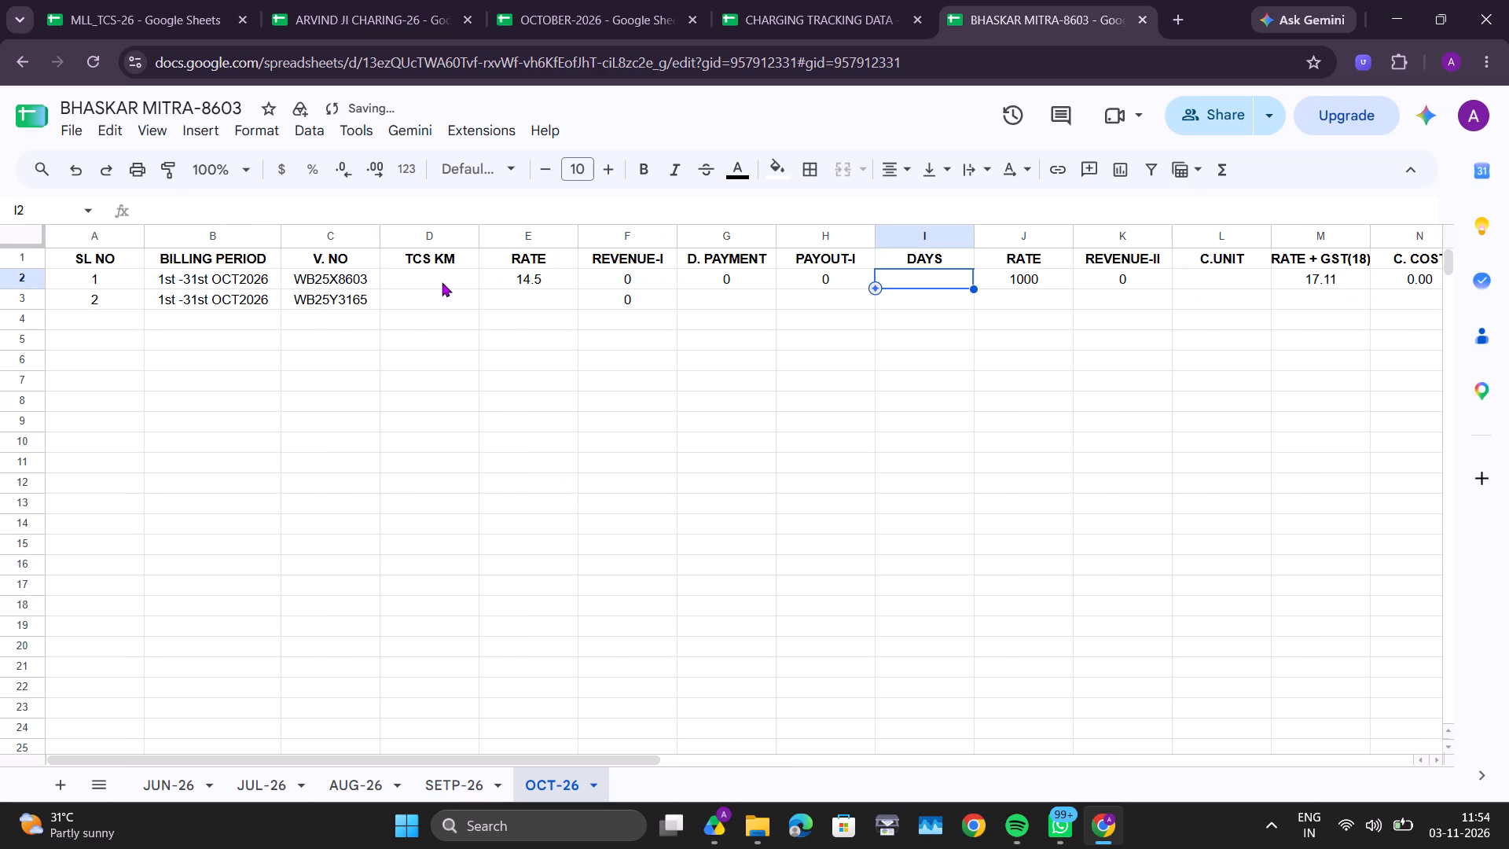
left_click(442, 282)
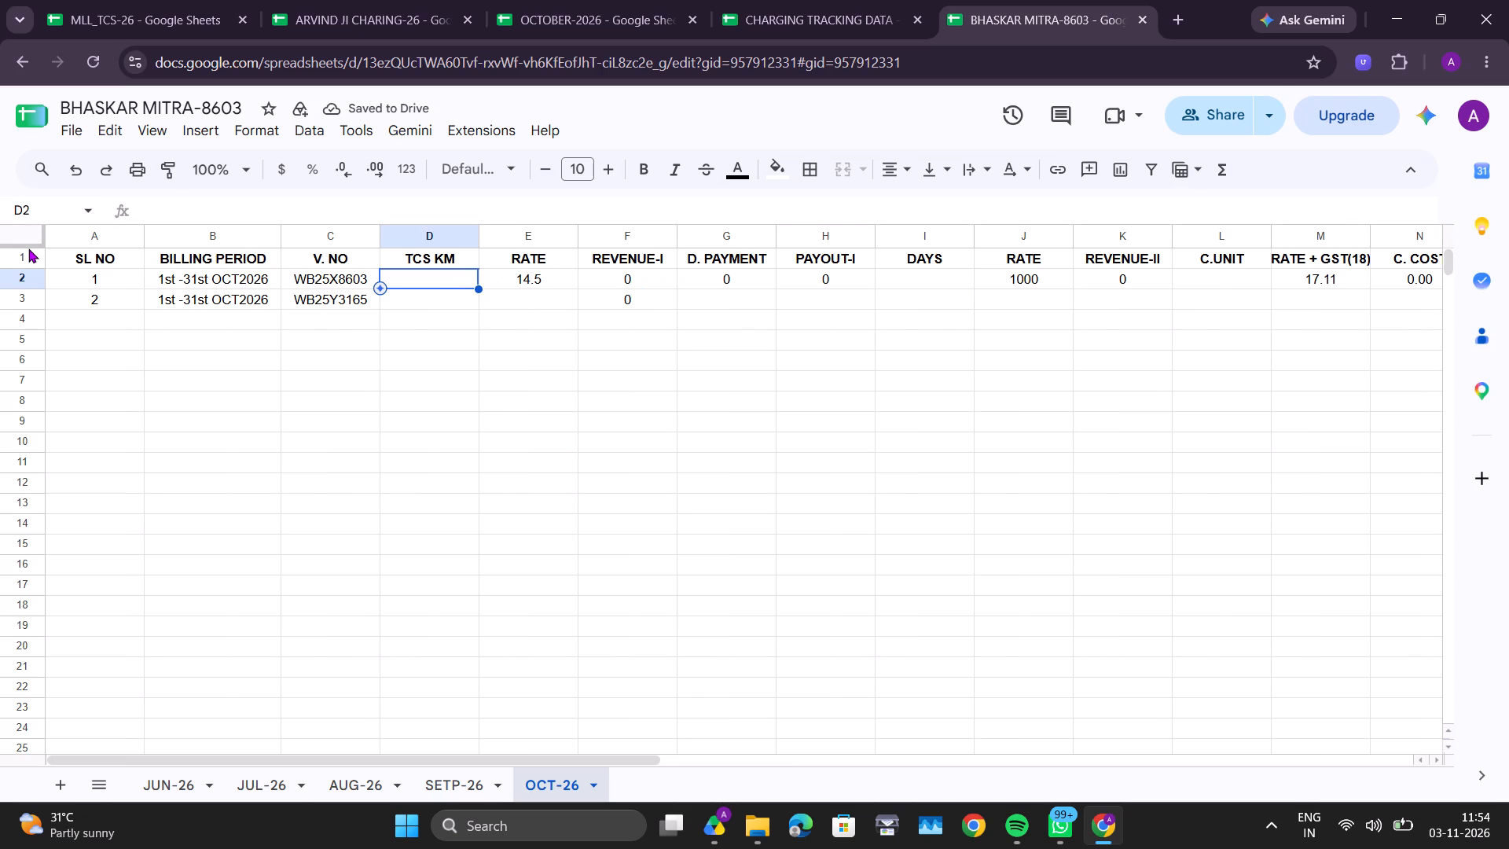
left_click_drag(27, 244, 31, 271)
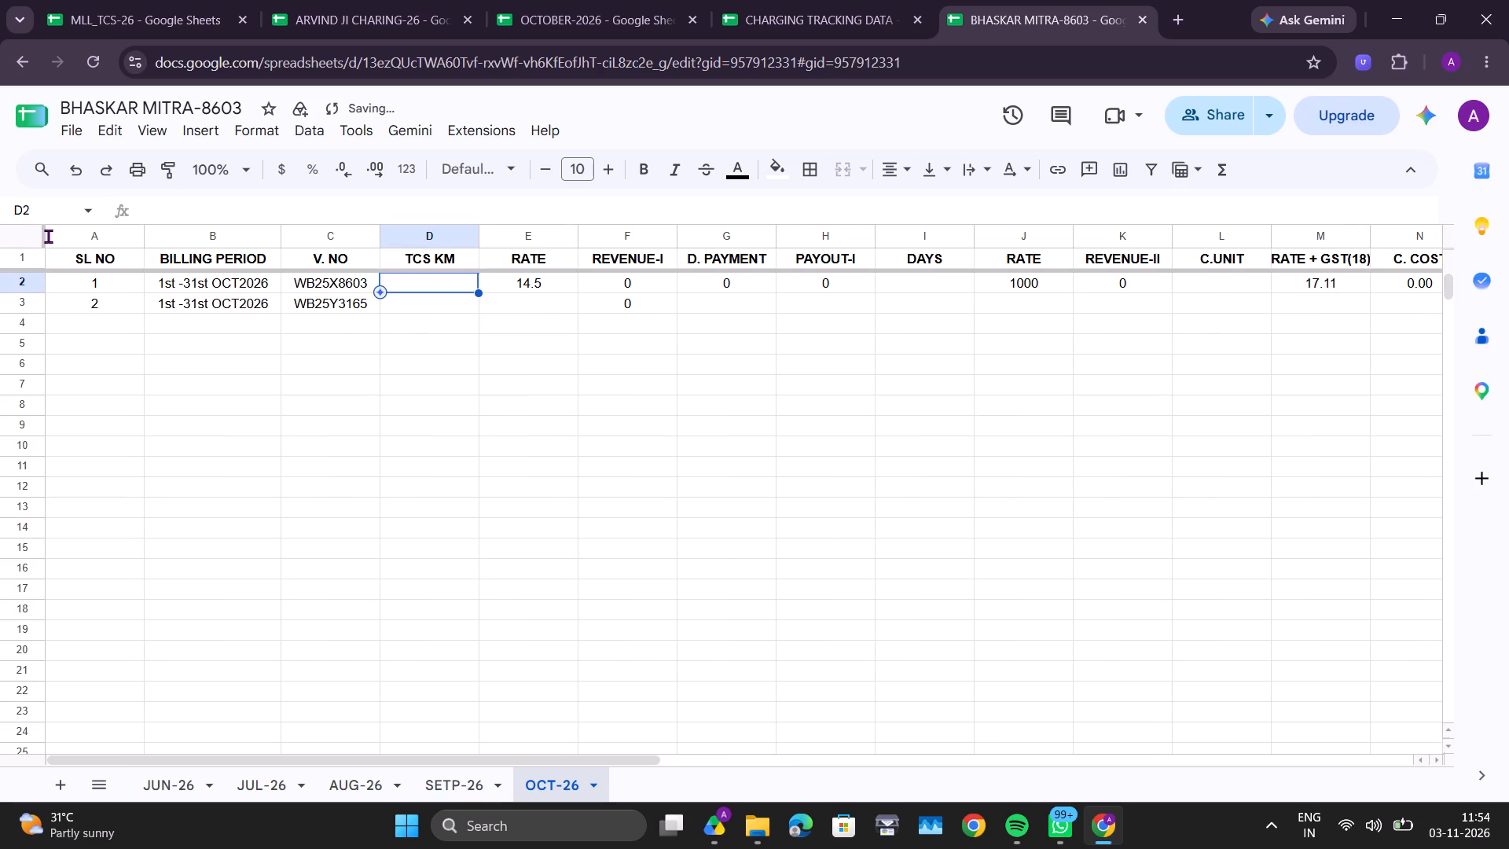
left_click_drag(44, 236, 473, 220)
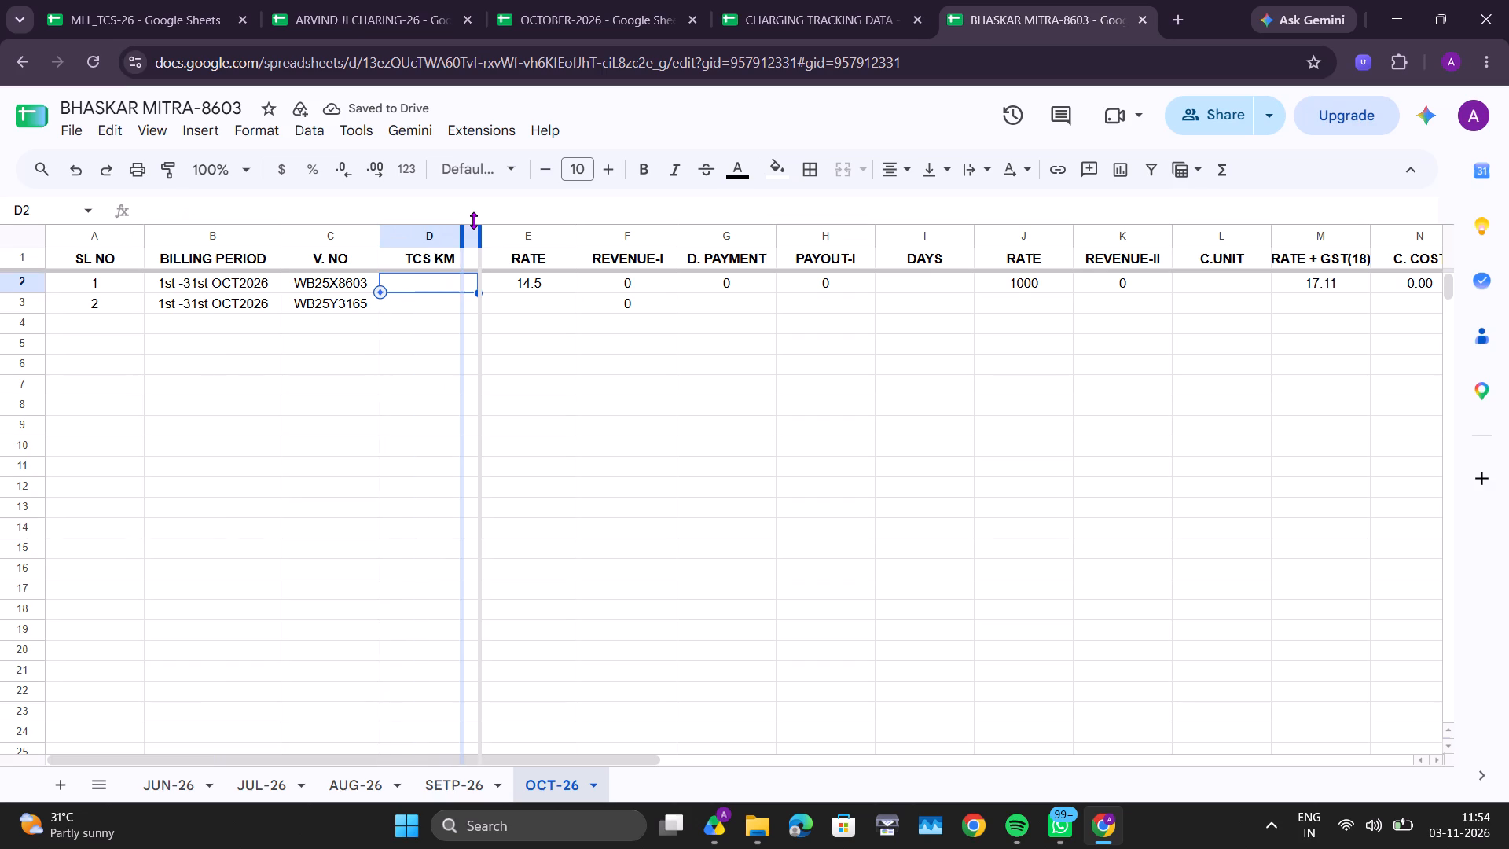
left_click_drag(473, 220, 474, 220)
left_click(597, 439)
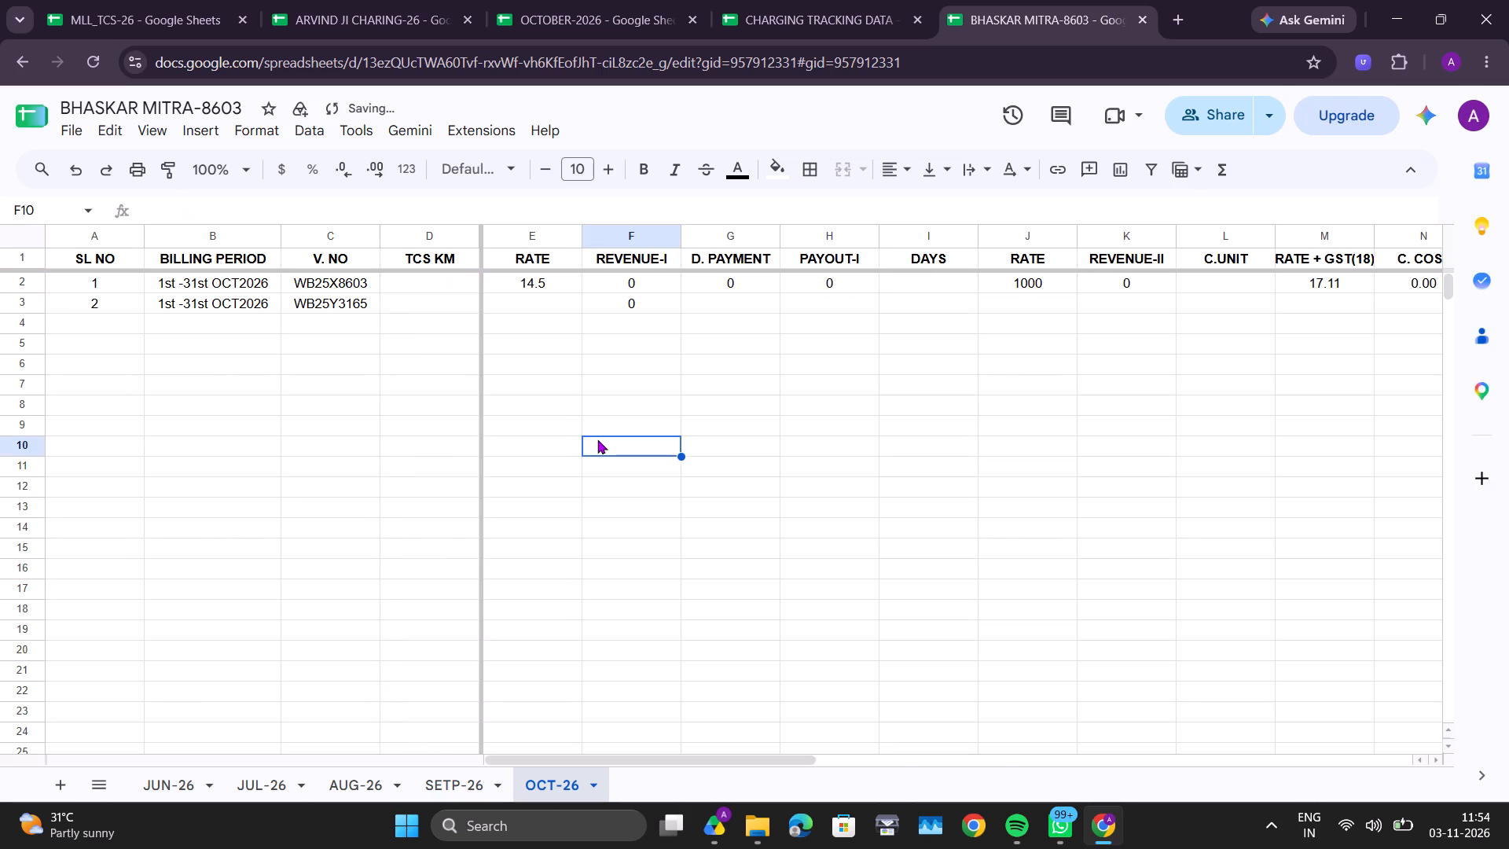
left_click(363, 288)
key("ctrl+c")
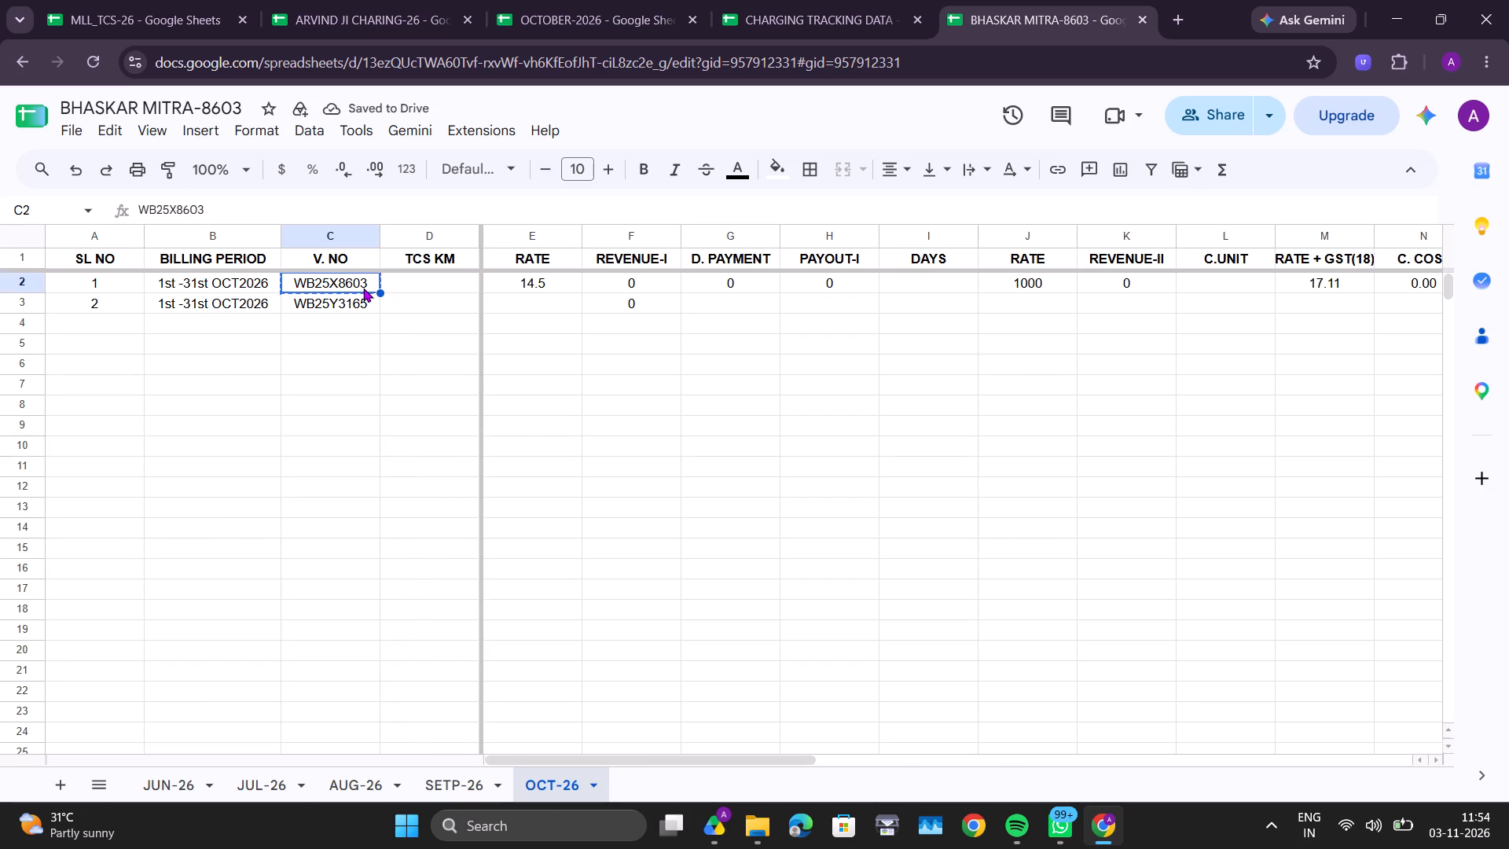
left_click(97, 0)
left_click(754, 780)
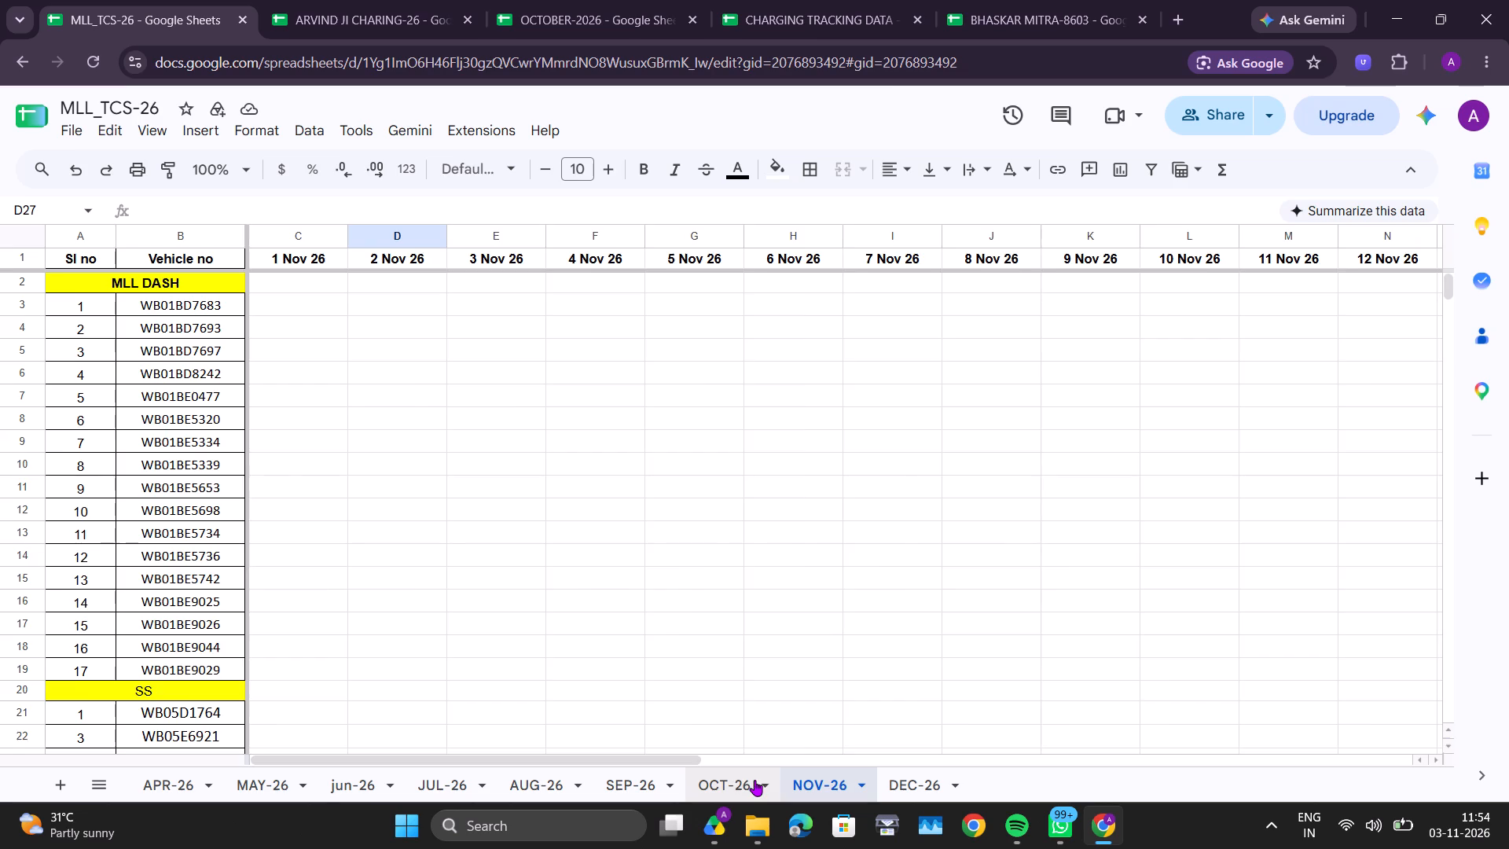
key("ctrl+f")
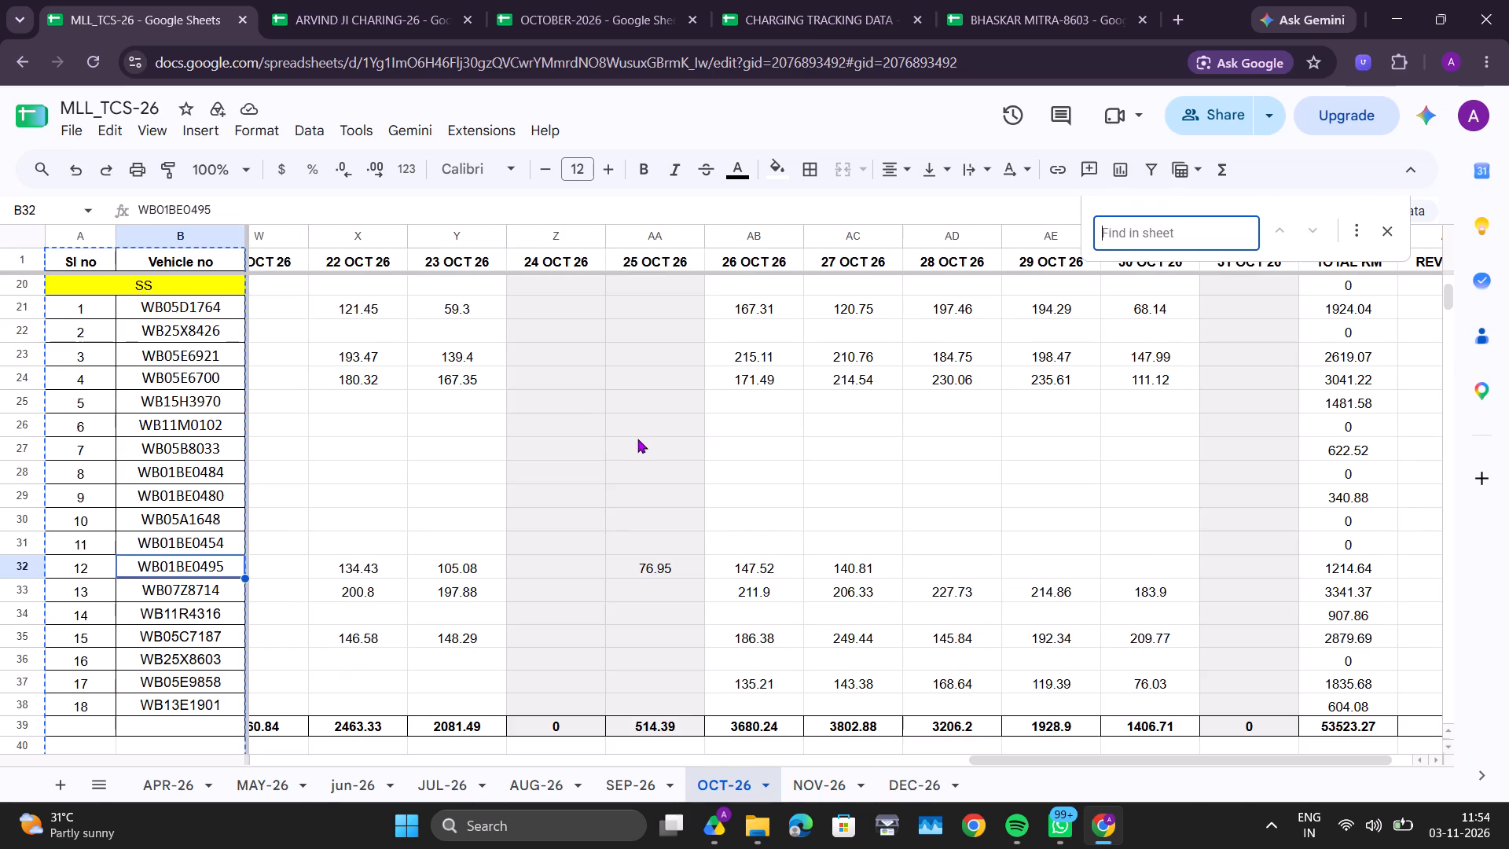
type("8603")
scroll(637, 439, "down", 2)
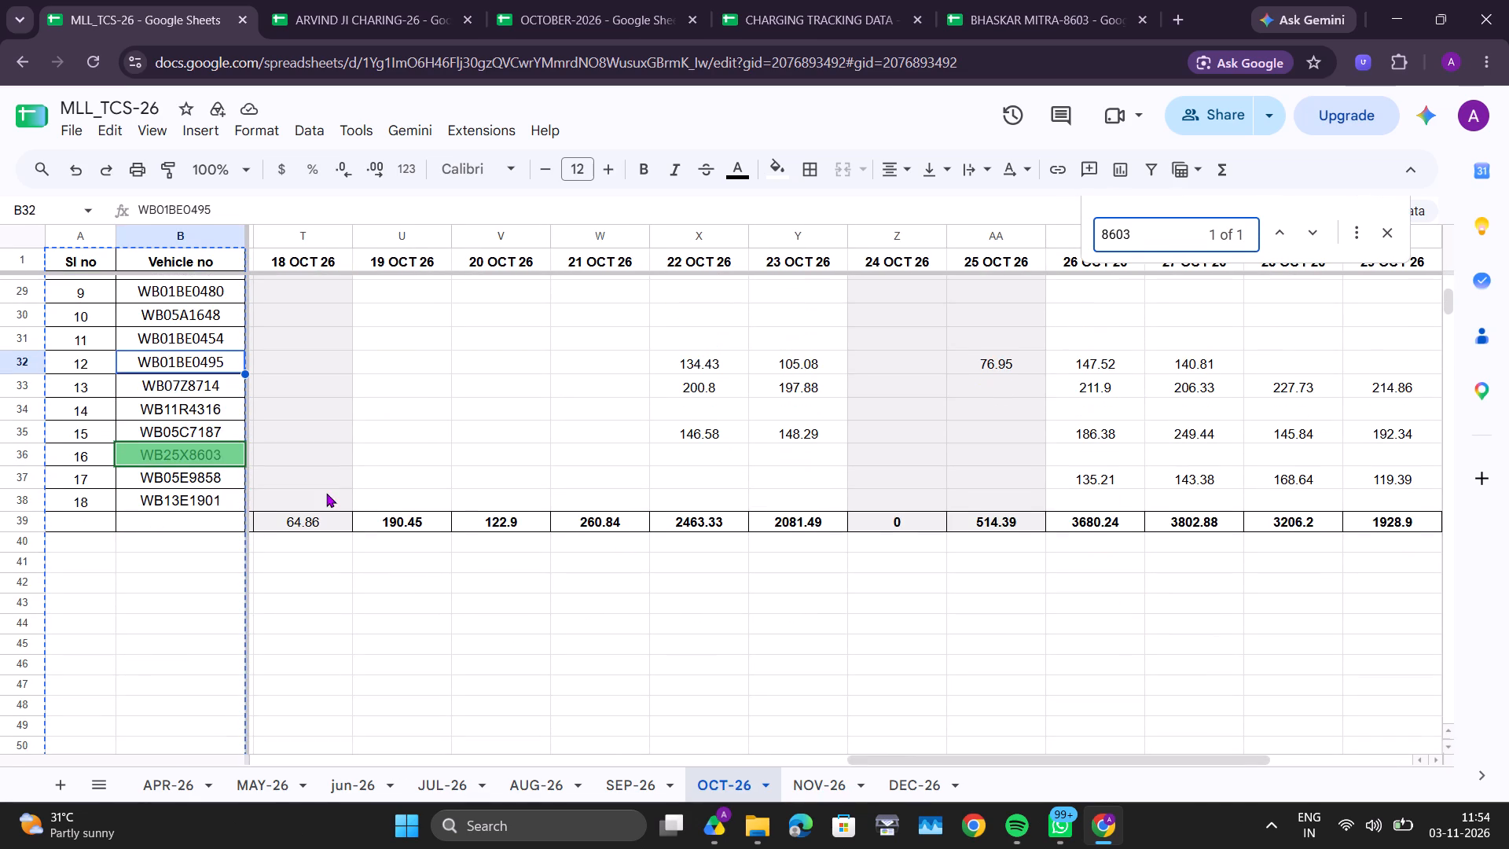
left_click(12, 445)
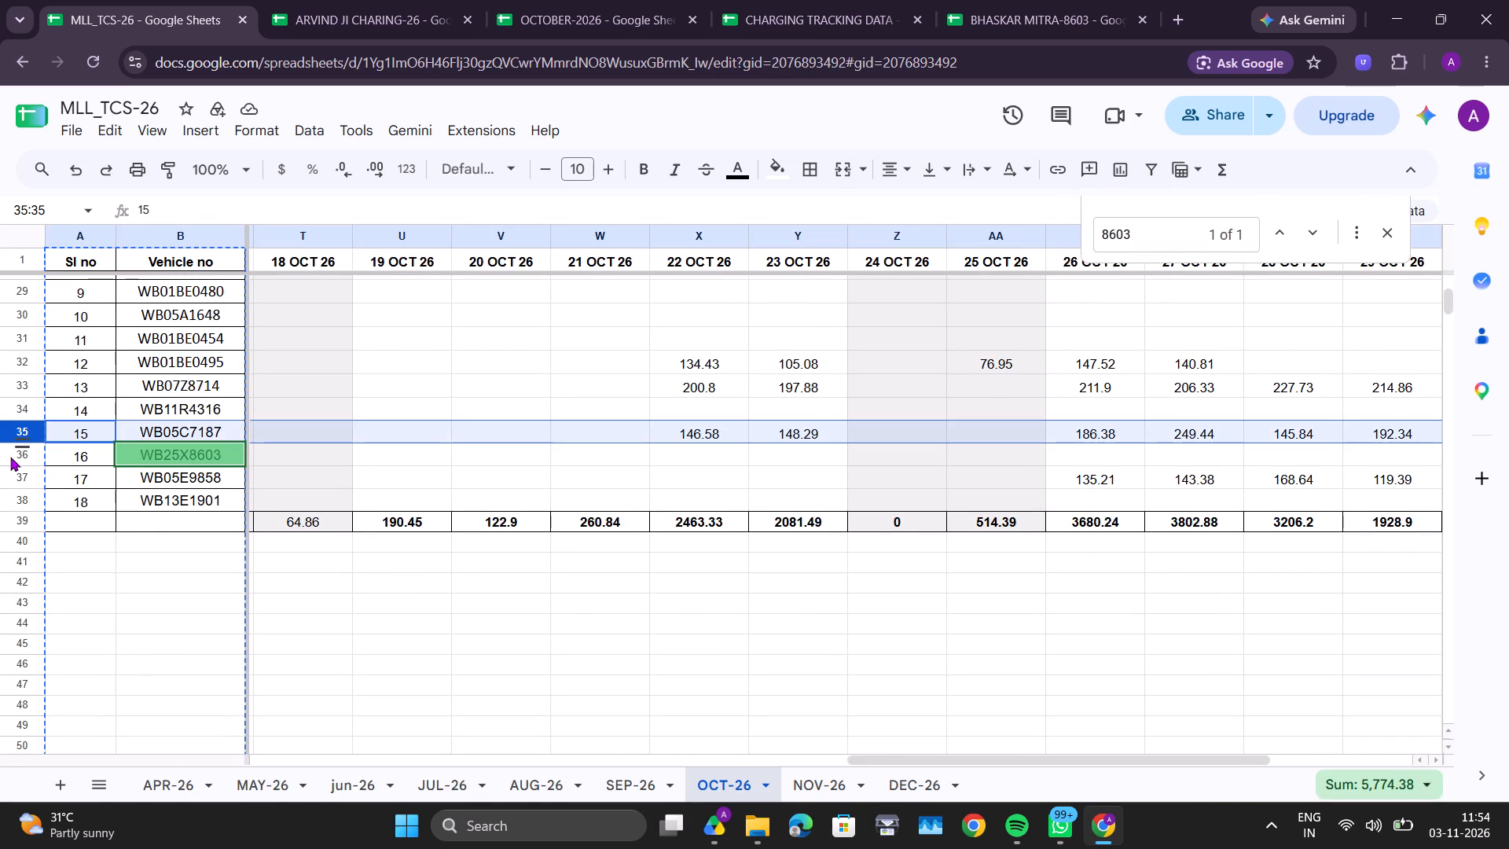
left_click(10, 457)
scroll(486, 415, "left", 10)
scroll(486, 415, "right", 5)
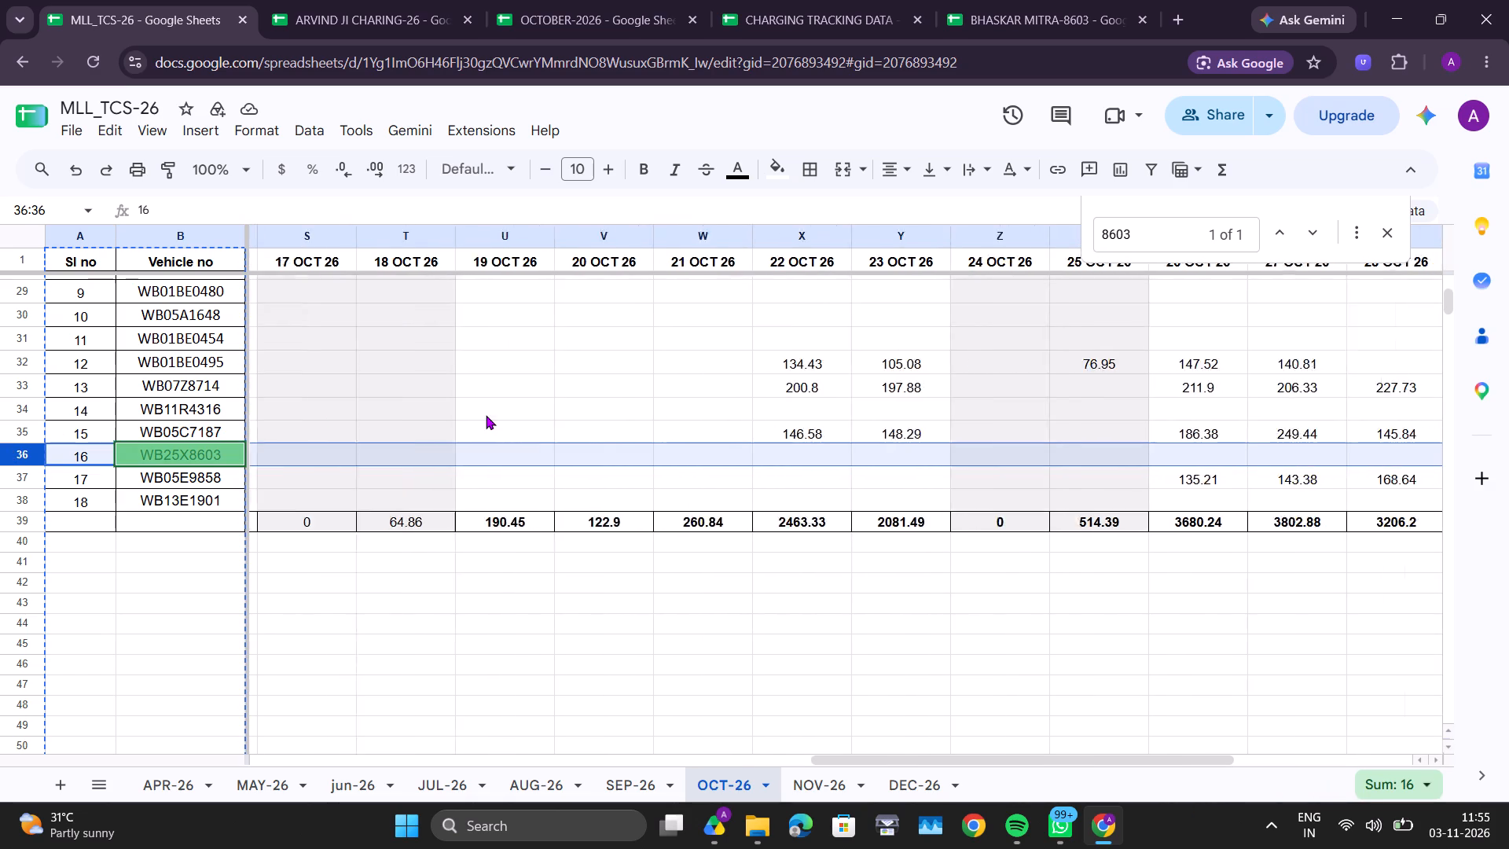
scroll(486, 415, "right", 11)
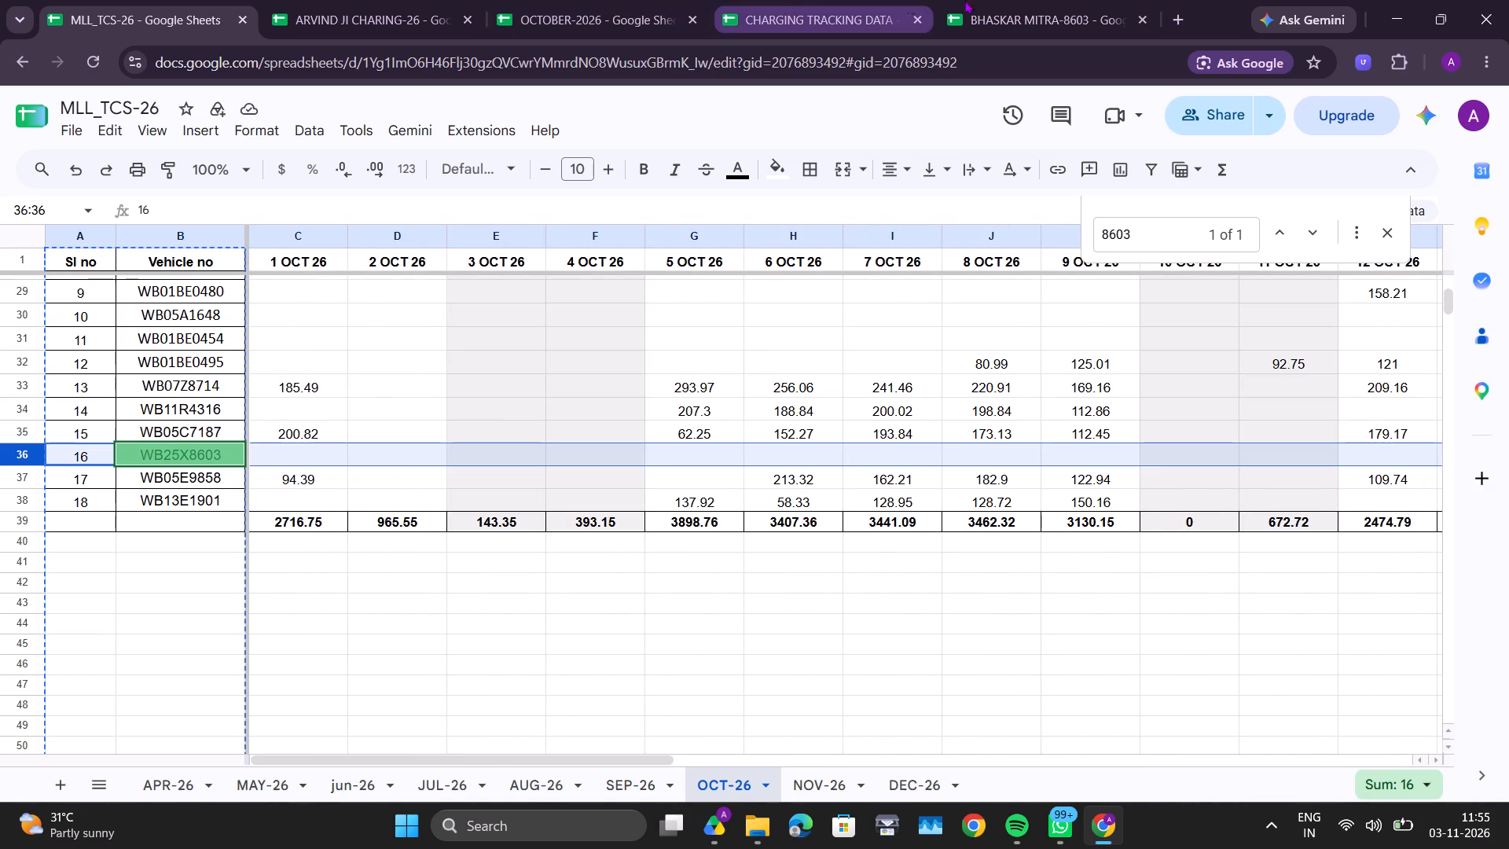
Switch to the OCTOBER-2026 spreadsheet and rename Sheet30 as 7798.
left_click(840, 17)
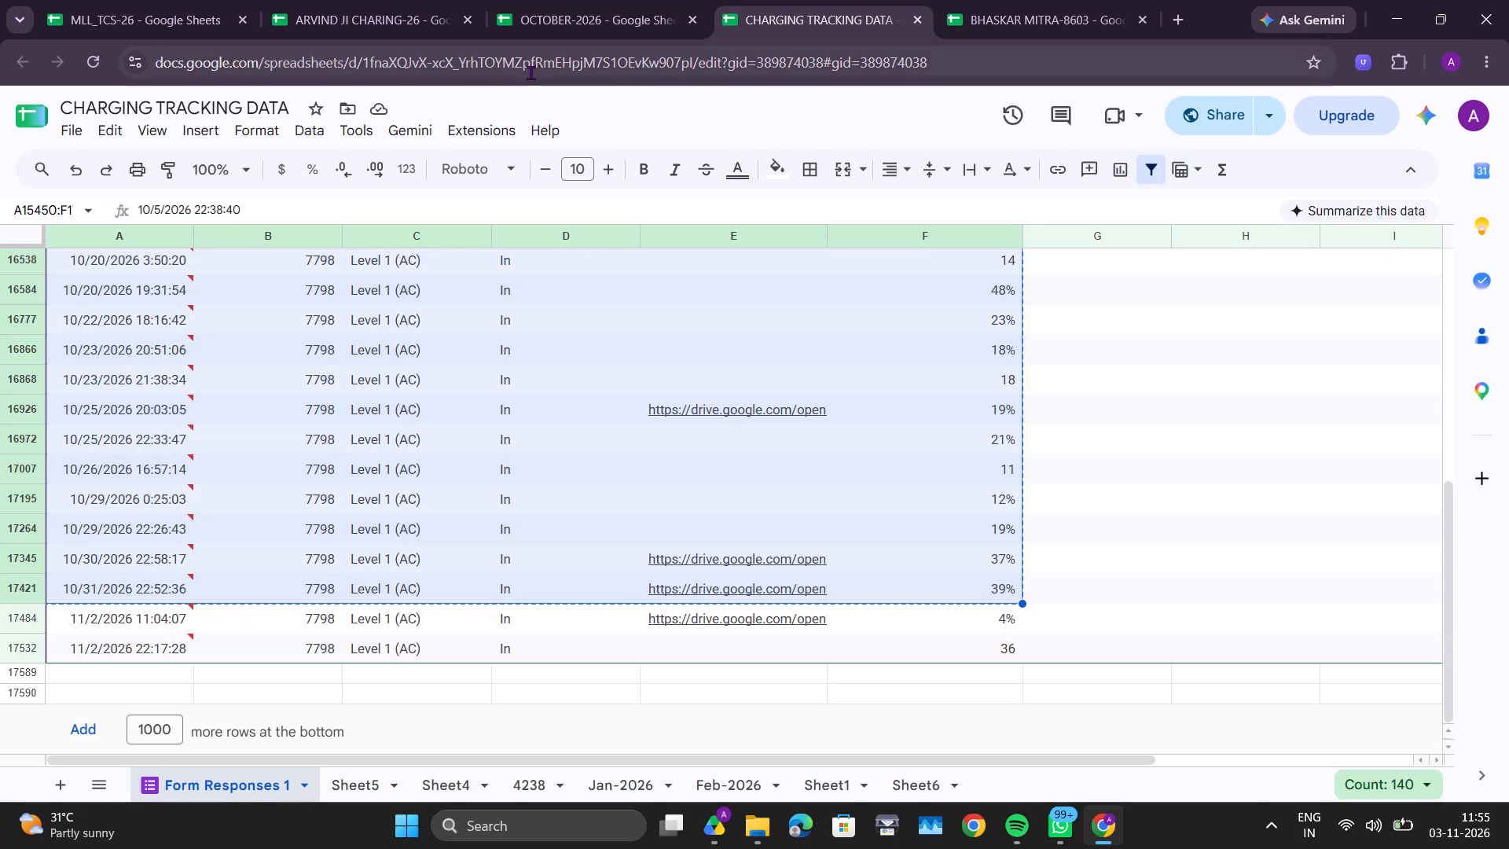
left_click(641, 13)
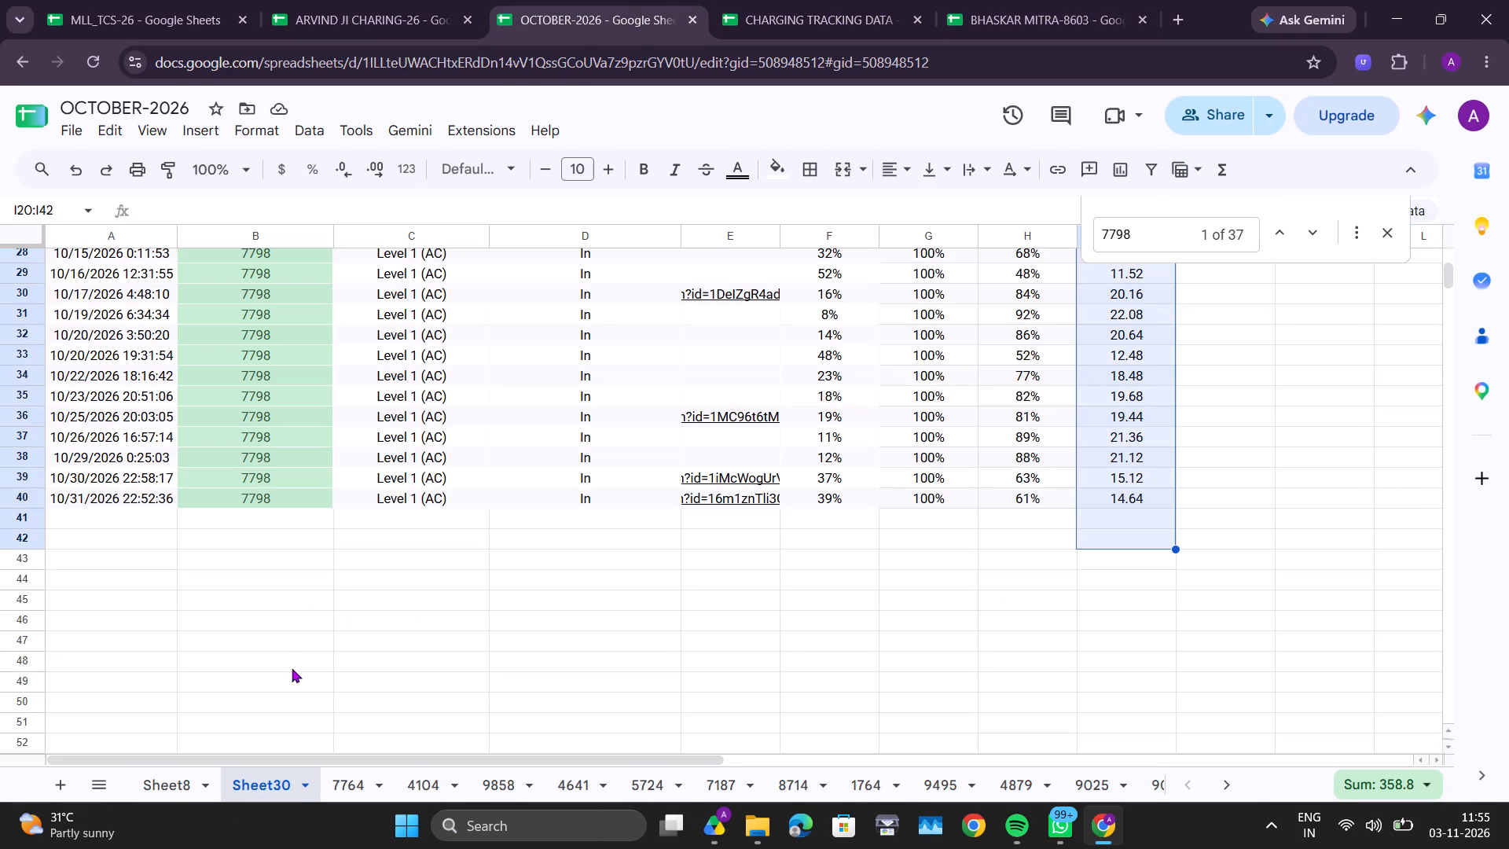
double_click(266, 782)
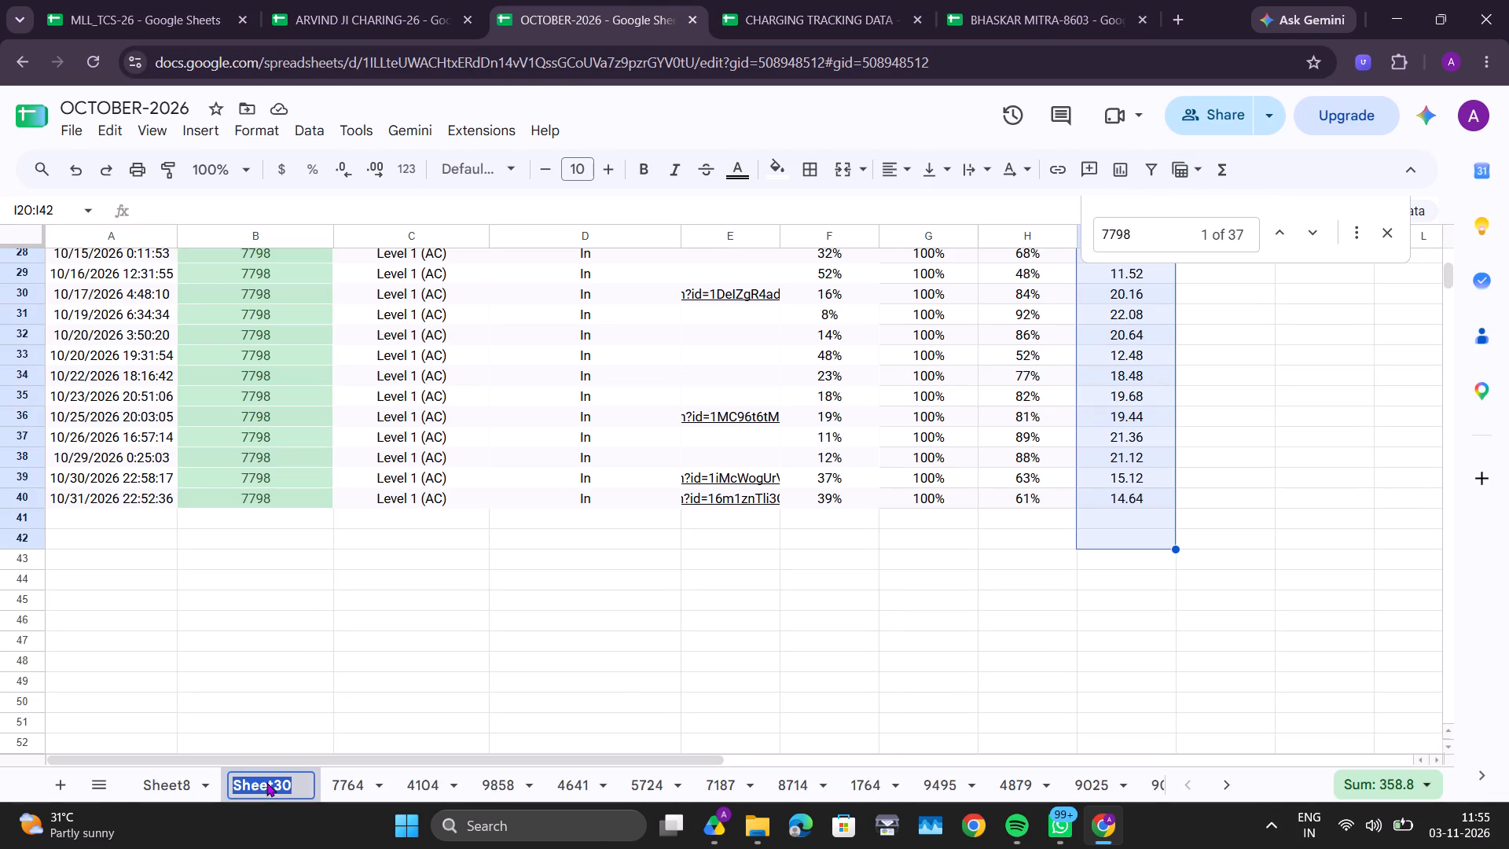
type("77")
type("98")
key("Return")
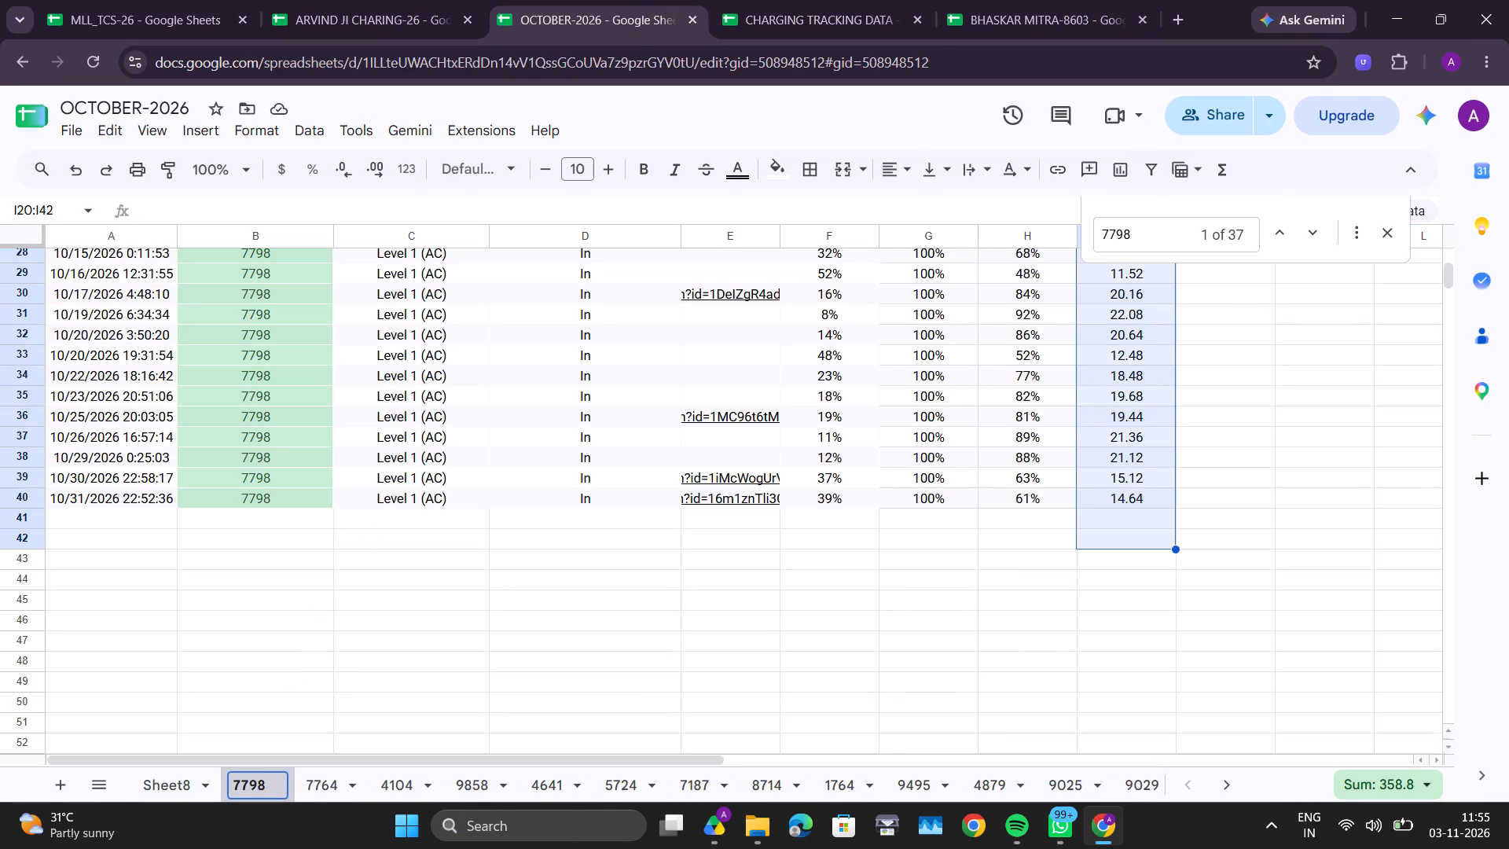
left_click(174, 790)
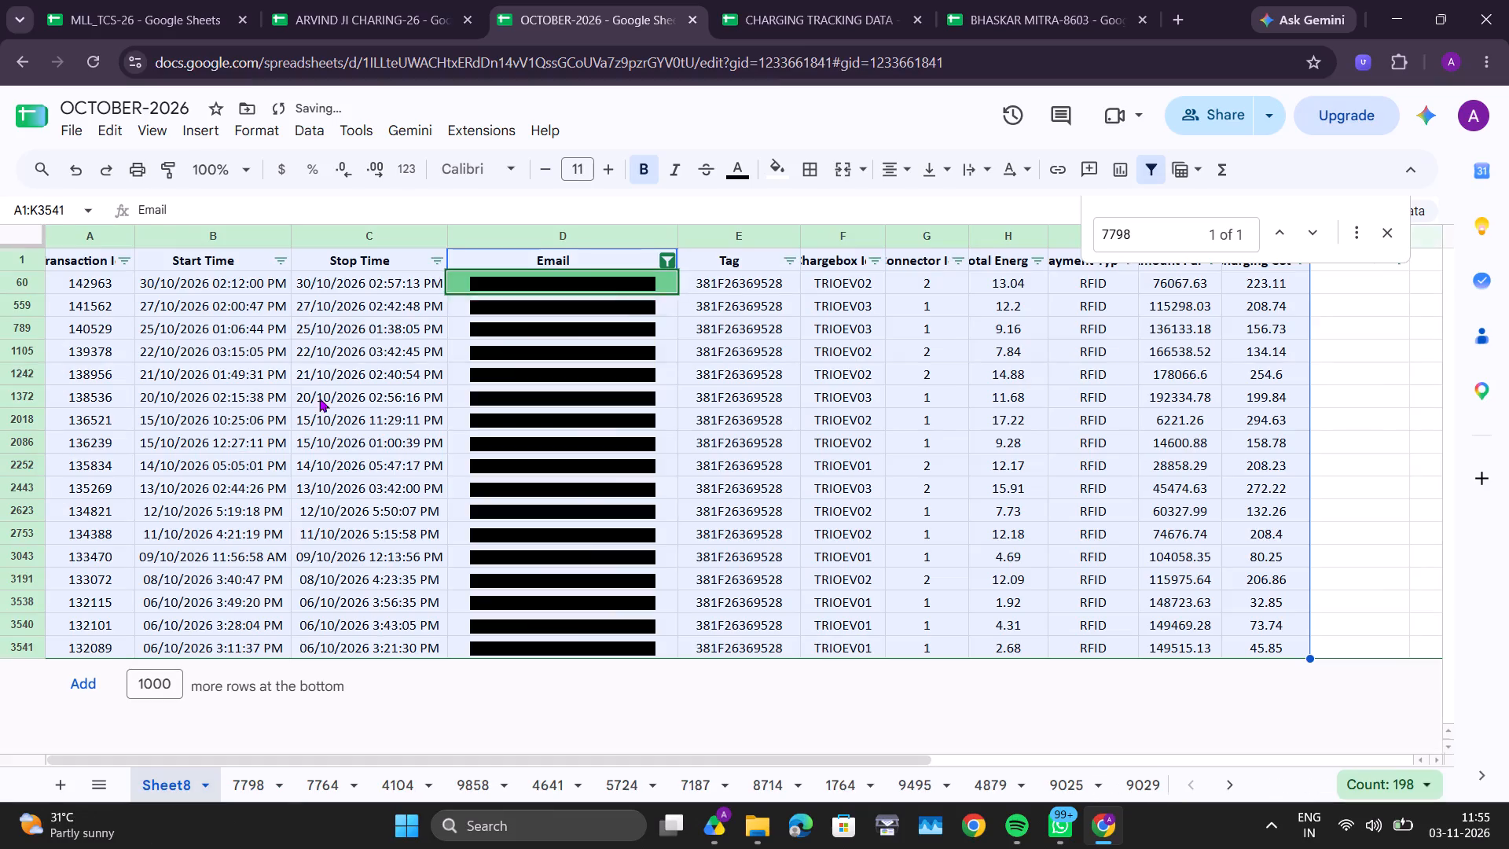
scroll(514, 305, "up", 4)
left_click(674, 259)
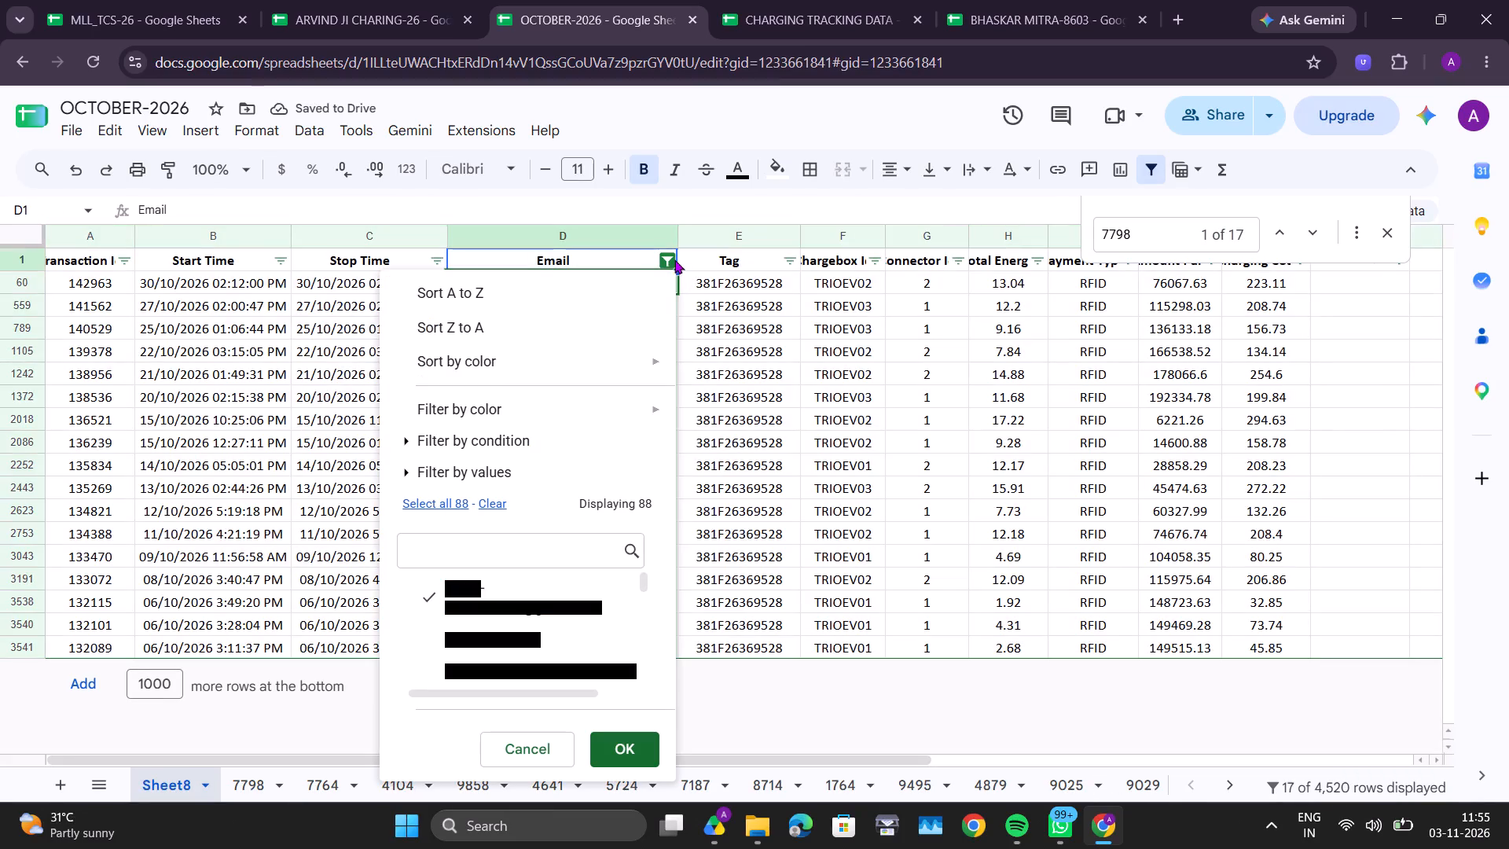
left_click(520, 541)
left_click(493, 590)
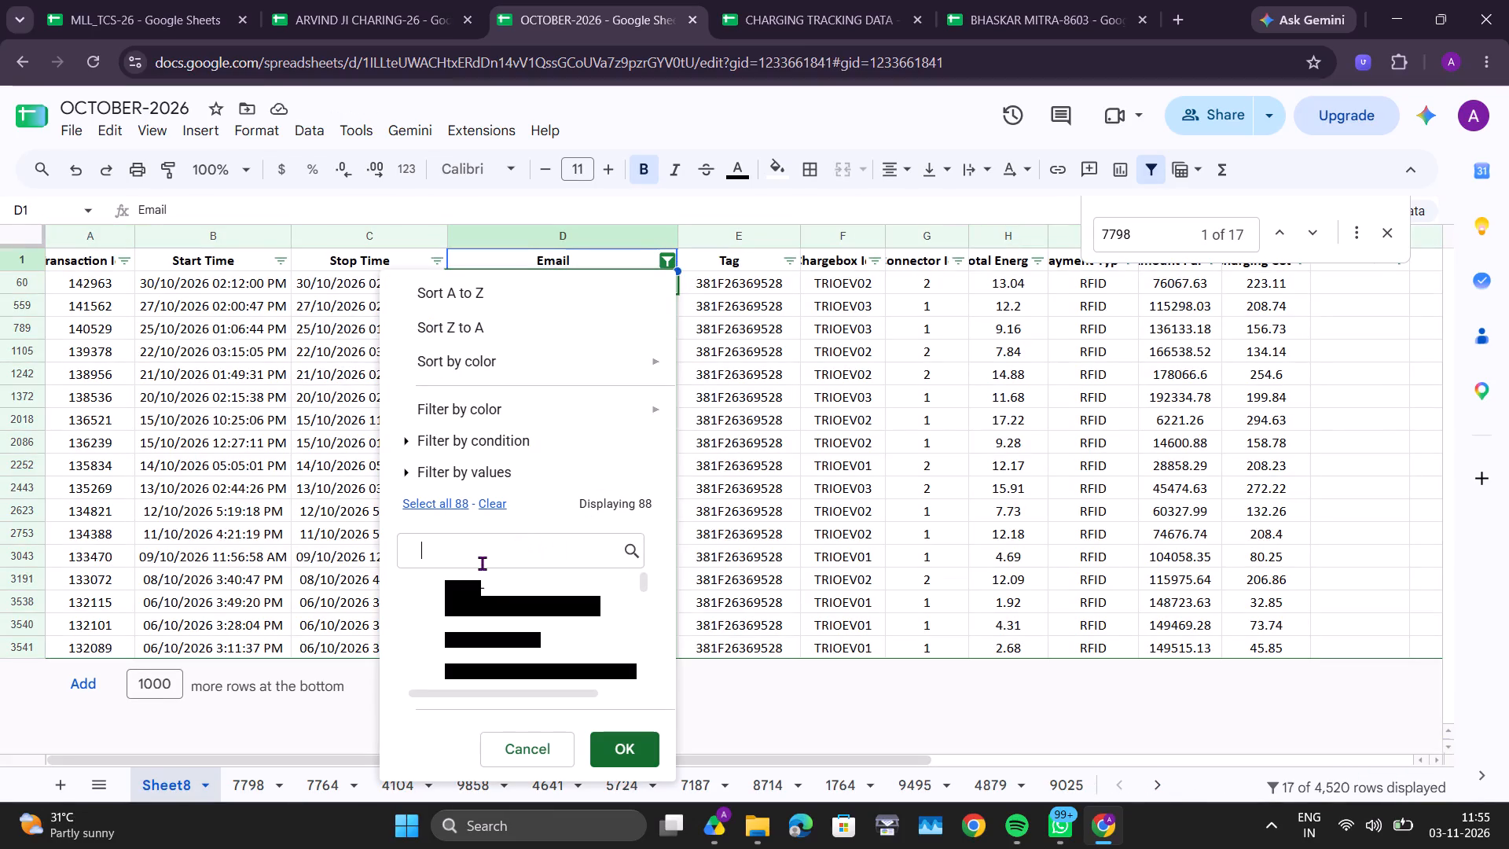
left_click(482, 563)
key("ctrl+v")
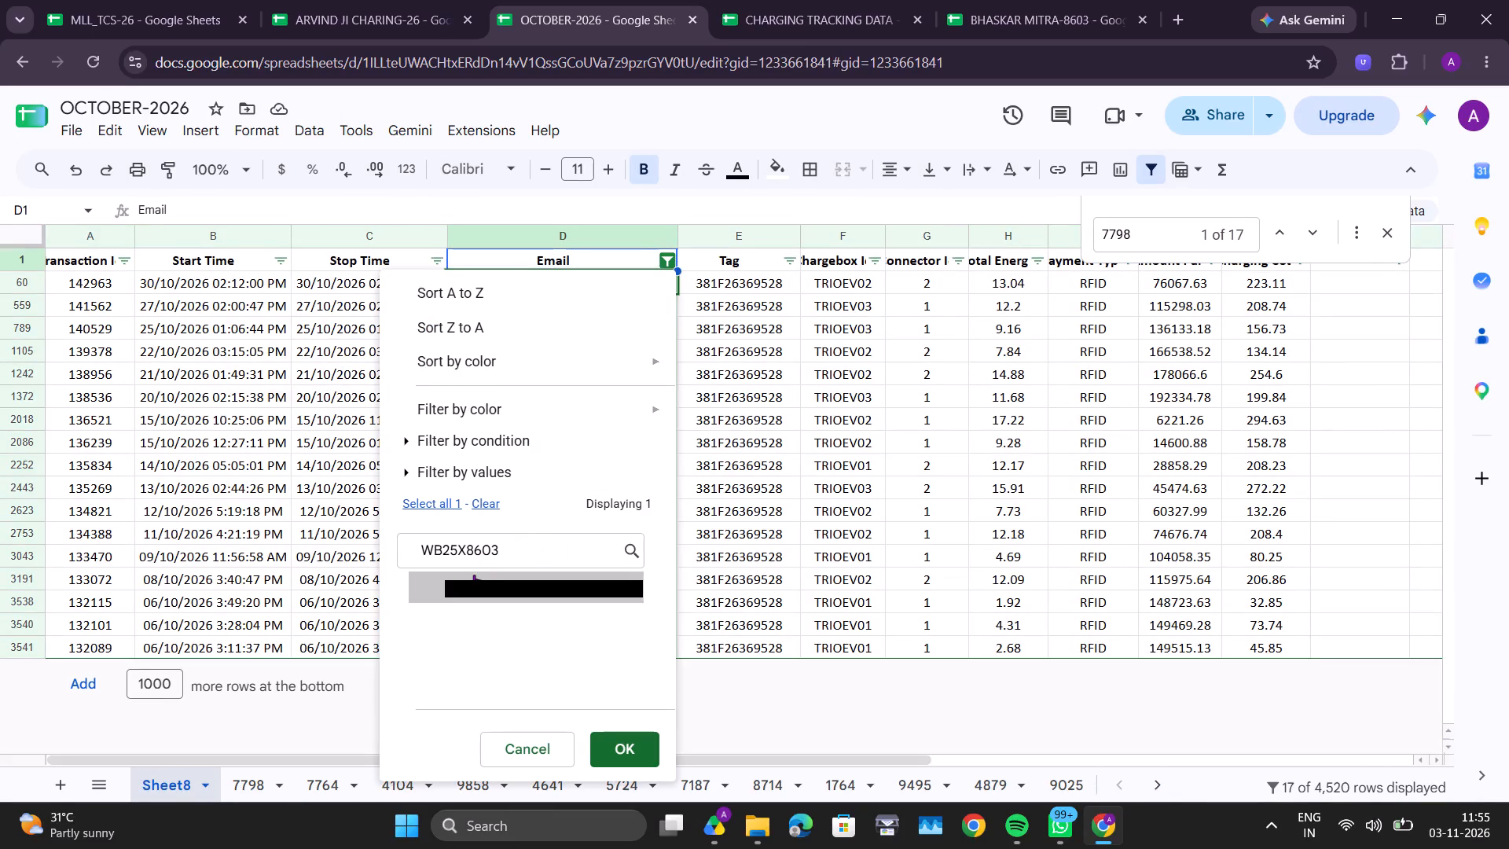
left_click(474, 575)
left_click(635, 744)
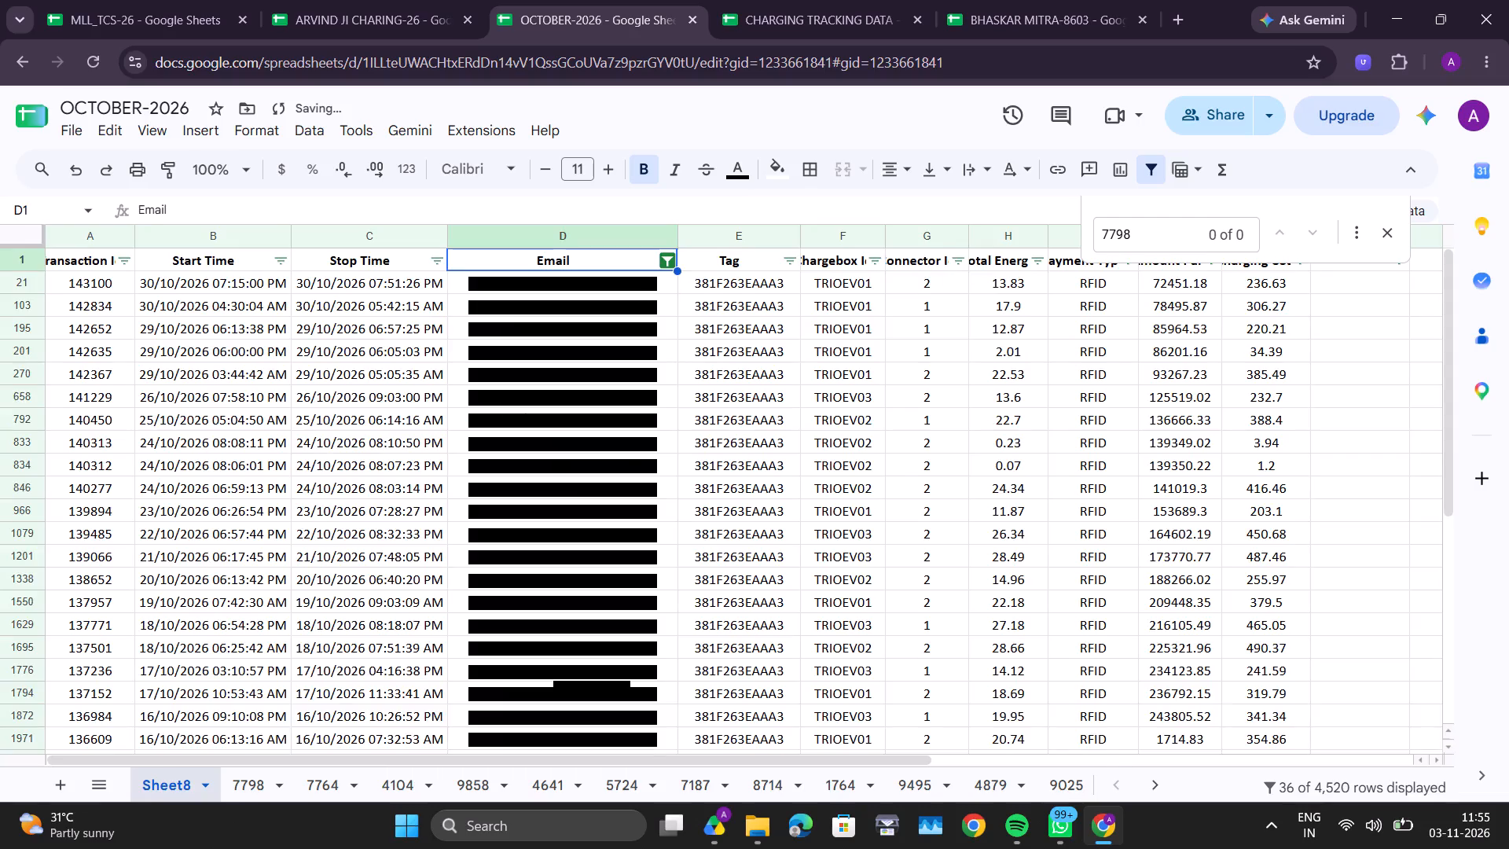
scroll(525, 413, "down", 6)
scroll(525, 413, "up", 7)
key("ctrl+a")
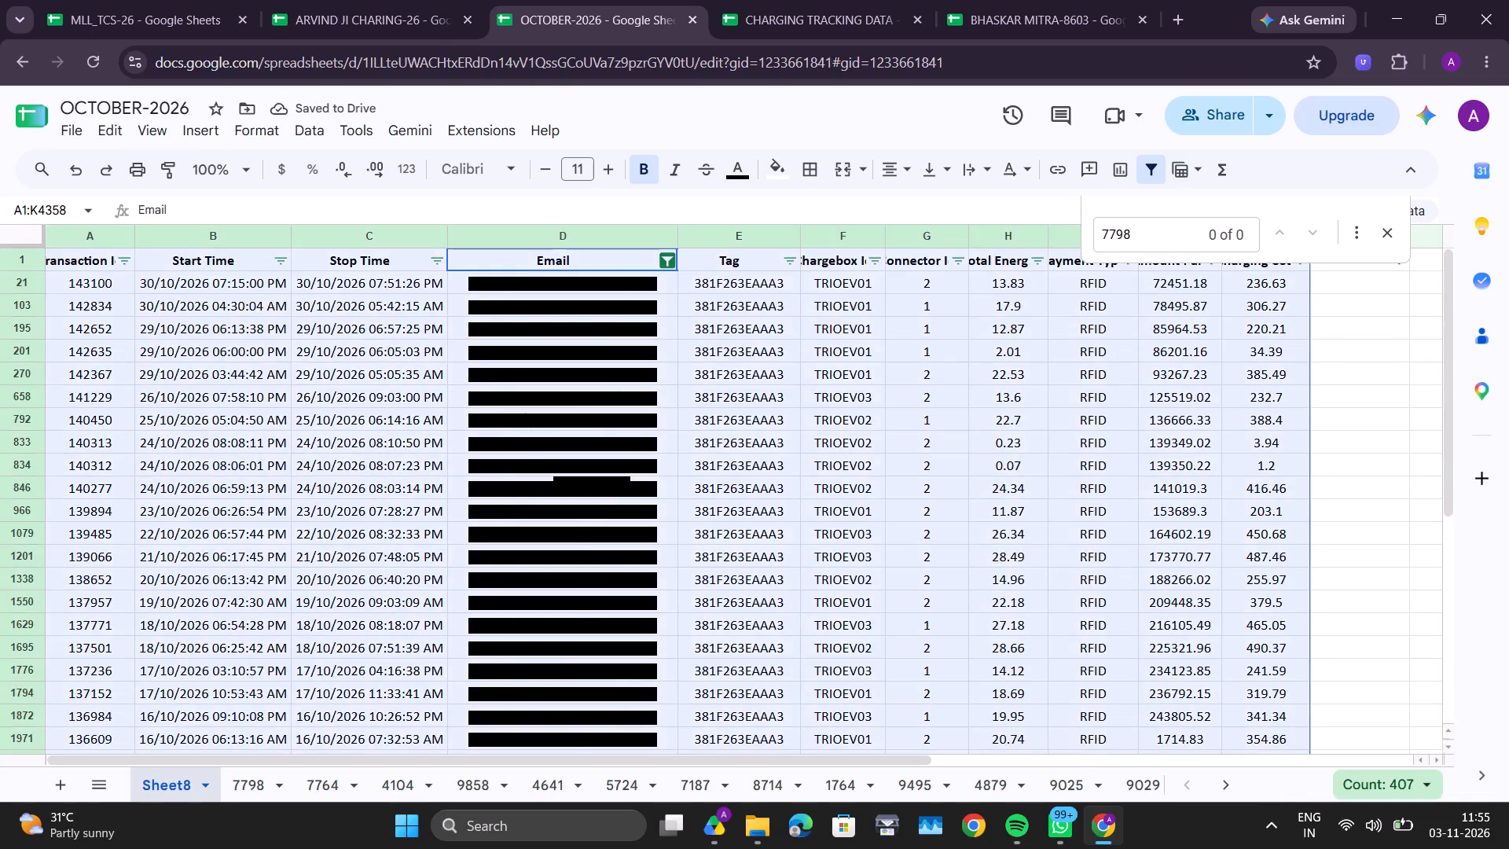
key("ctrl+c")
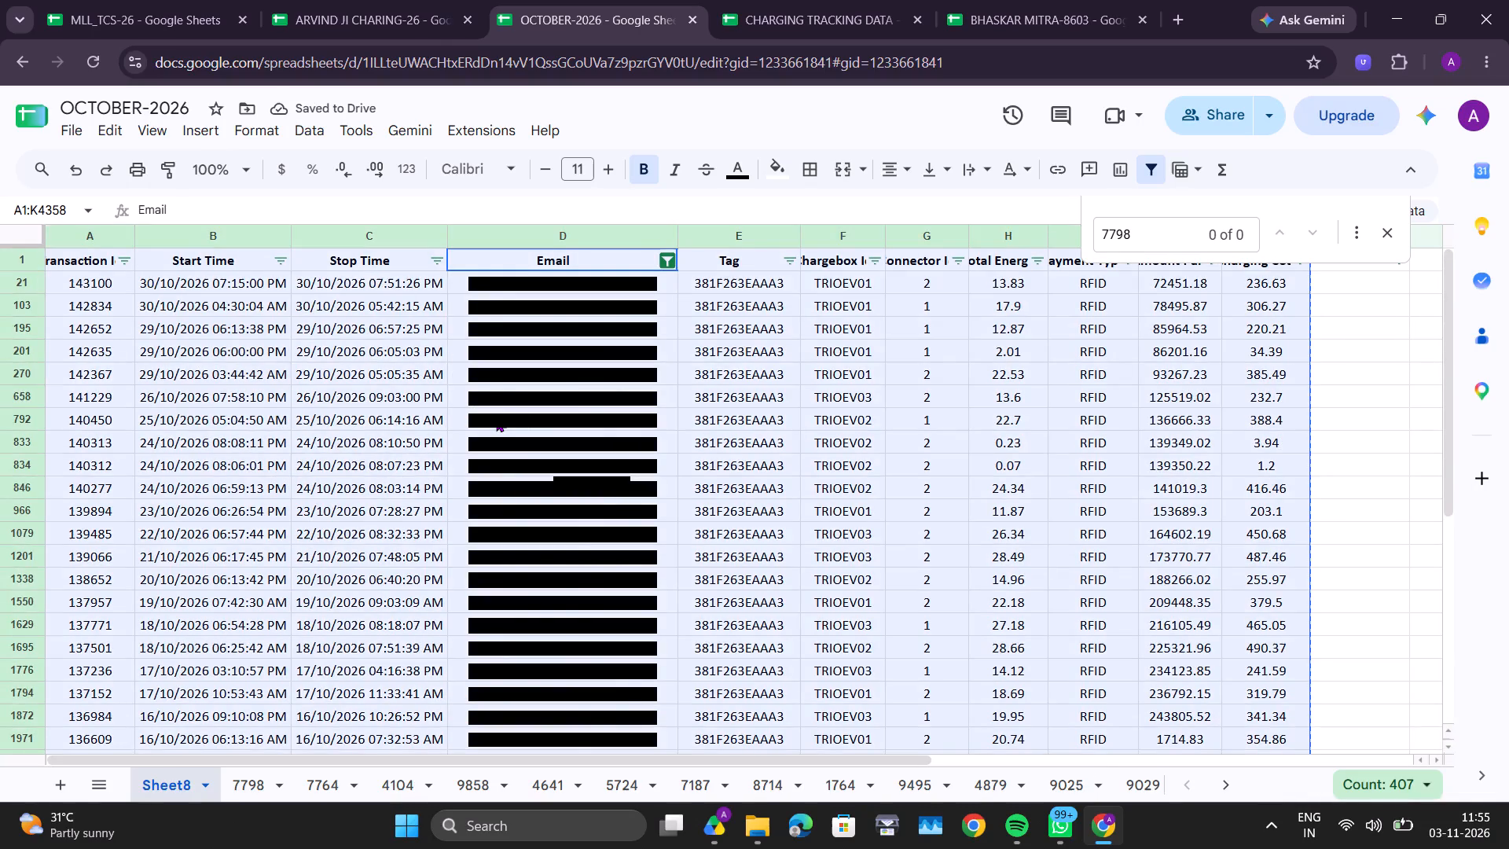
Close the ARVIND JI CHARING-26 spreadsheet.
left_click(466, 13)
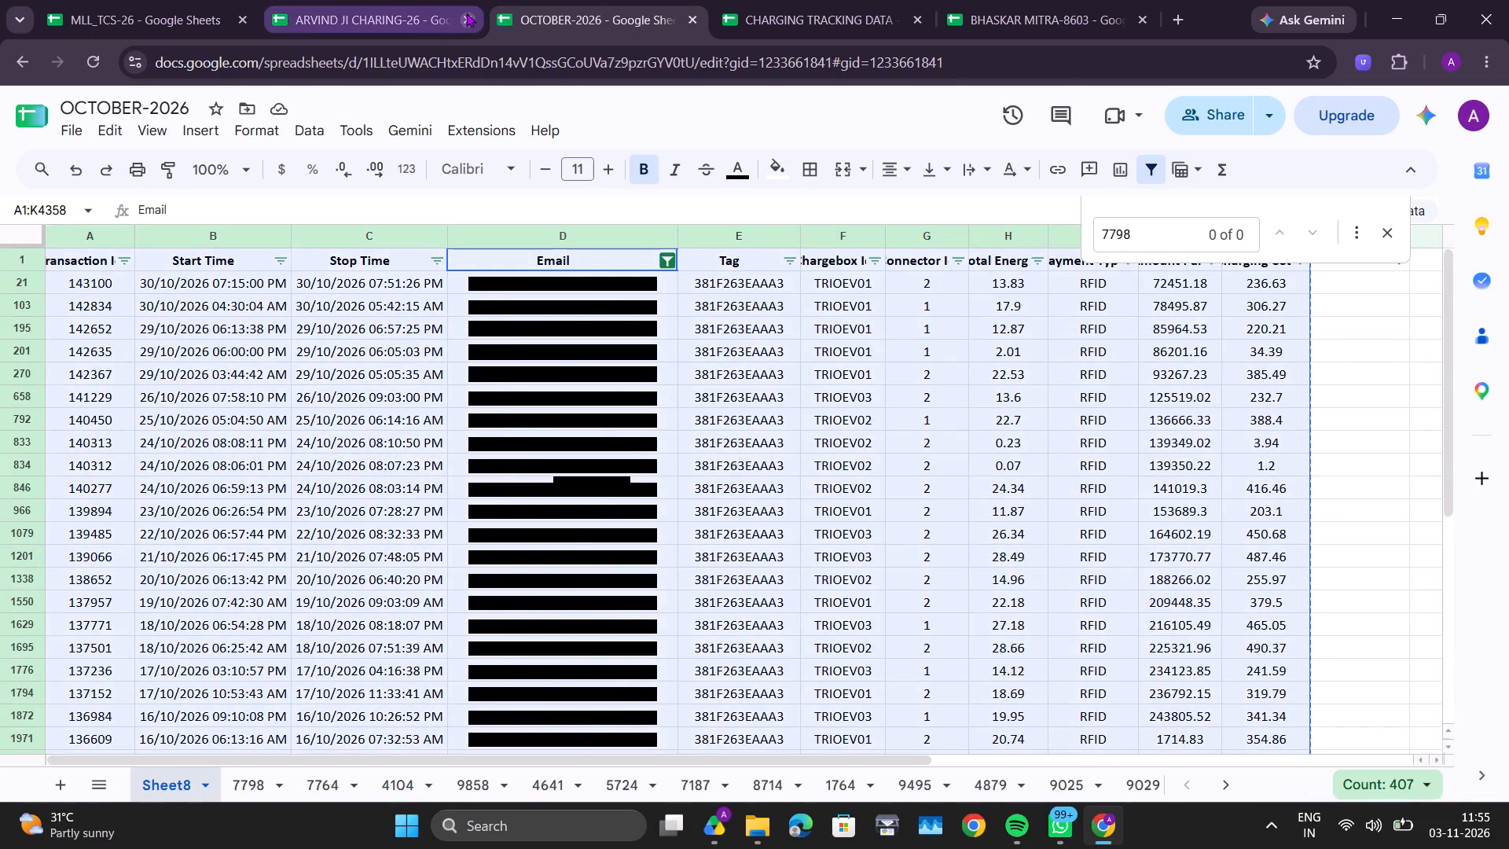
Switch to Google Drive and look through the CHARGING MIS folder for the 8603 owner's charging spreadsheet.
left_click(719, 255)
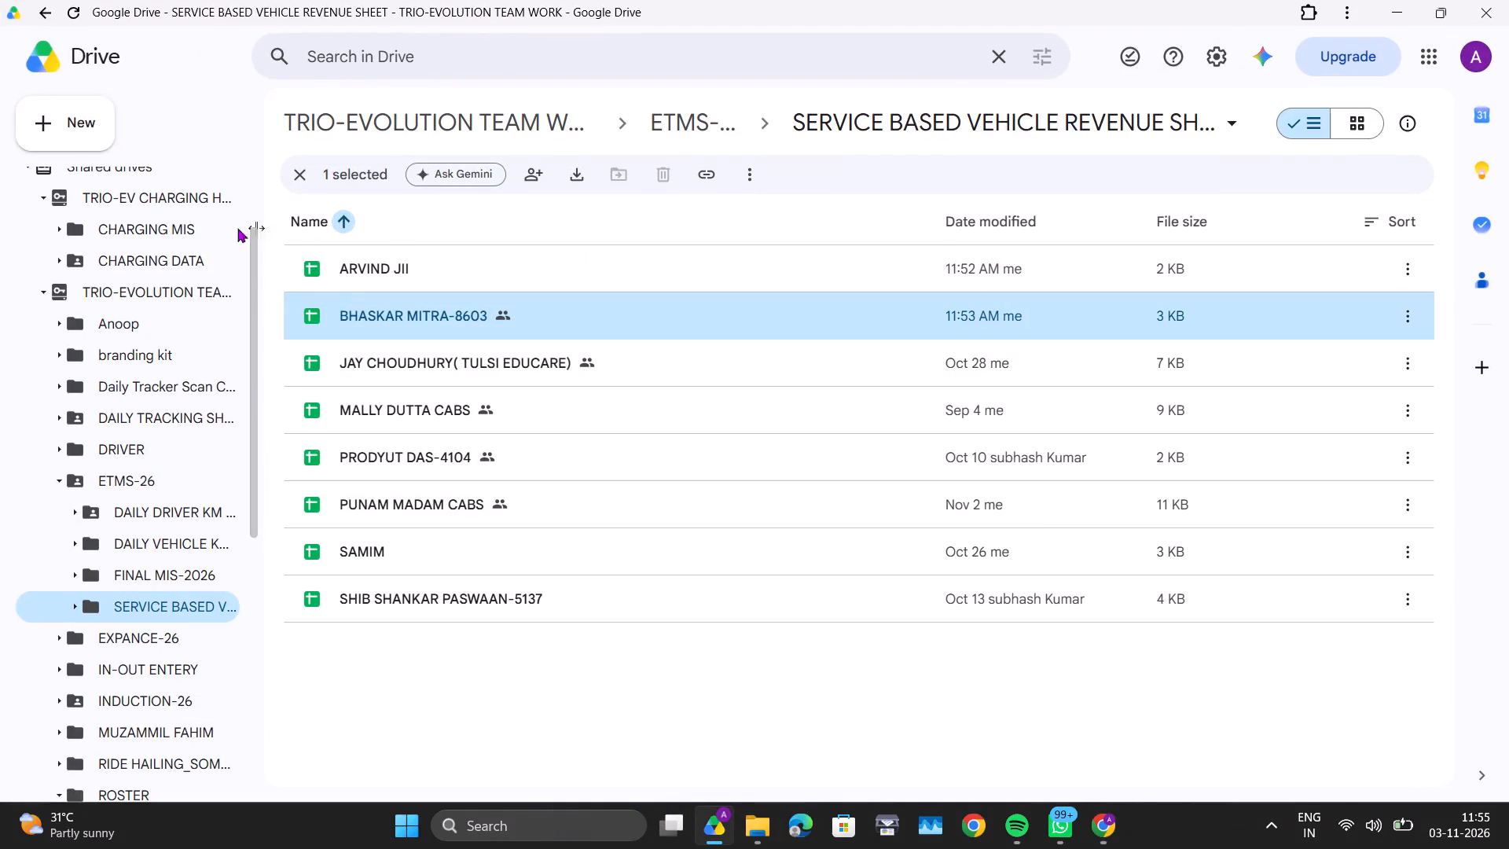
left_click(180, 219)
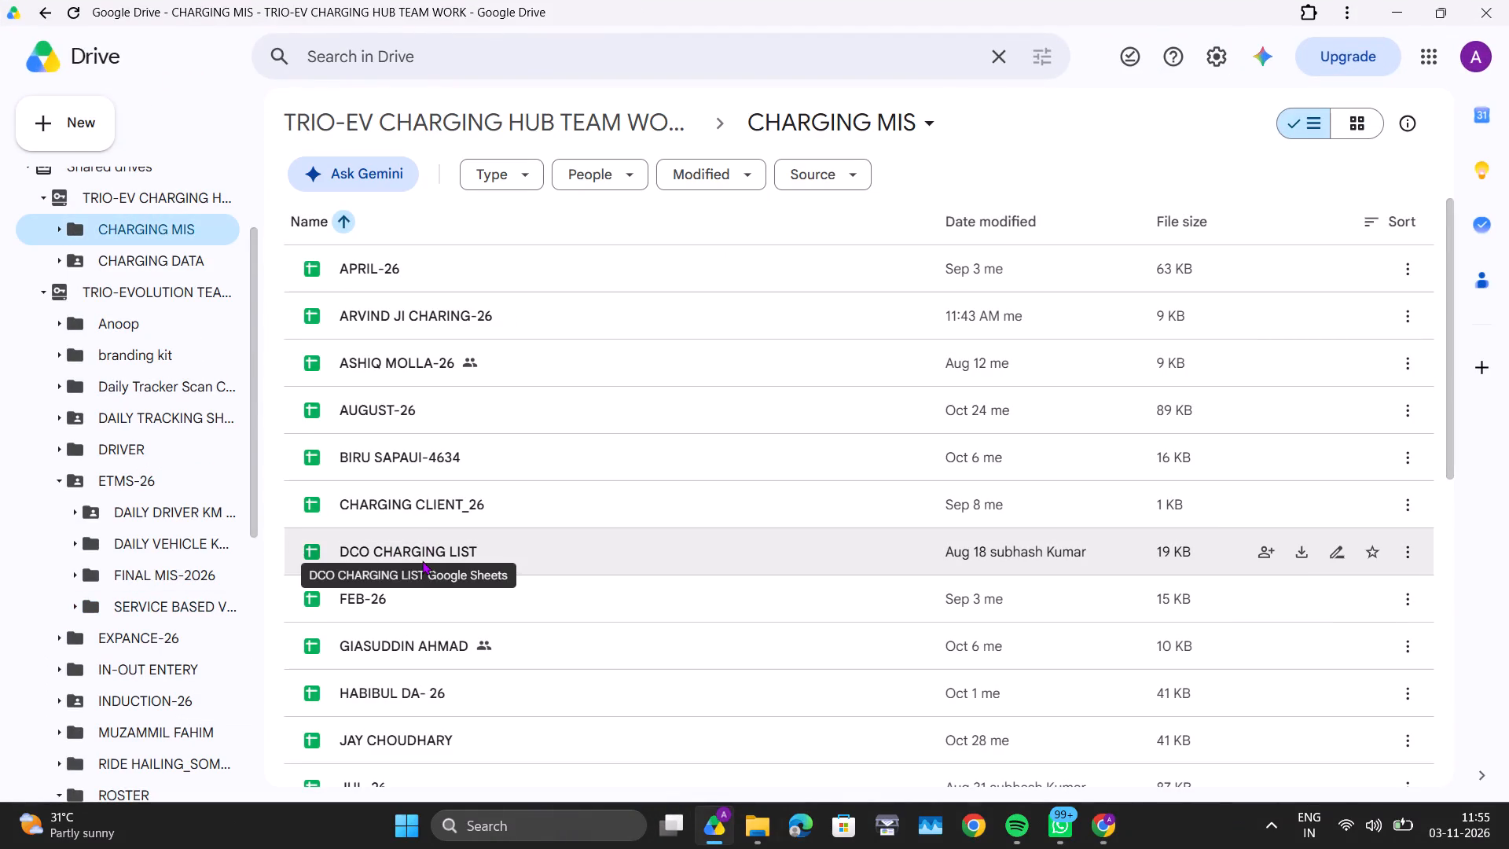
scroll(422, 560, "down", 4)
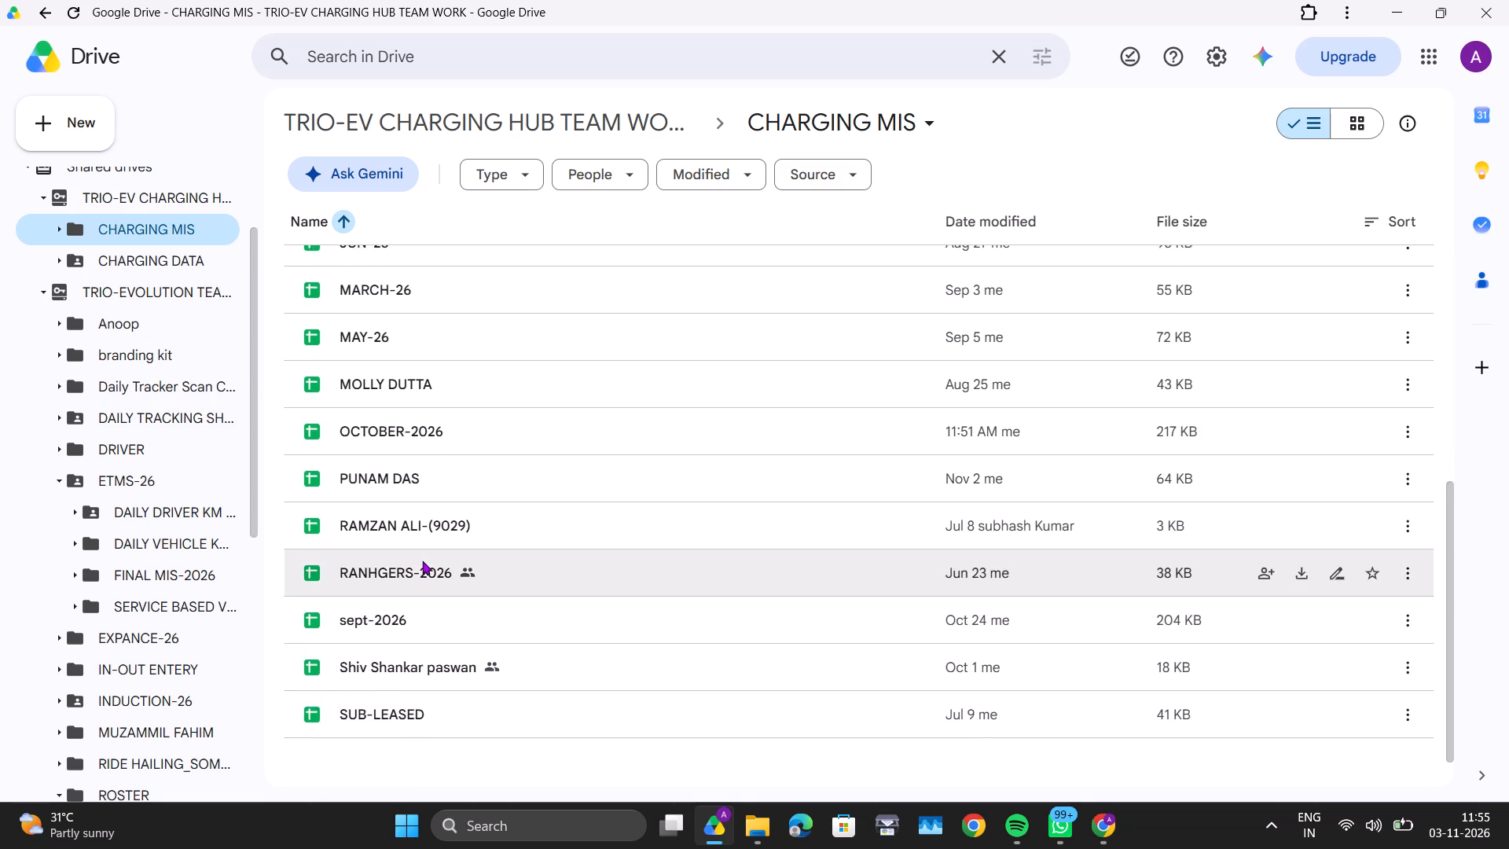
scroll(422, 560, "up", 7)
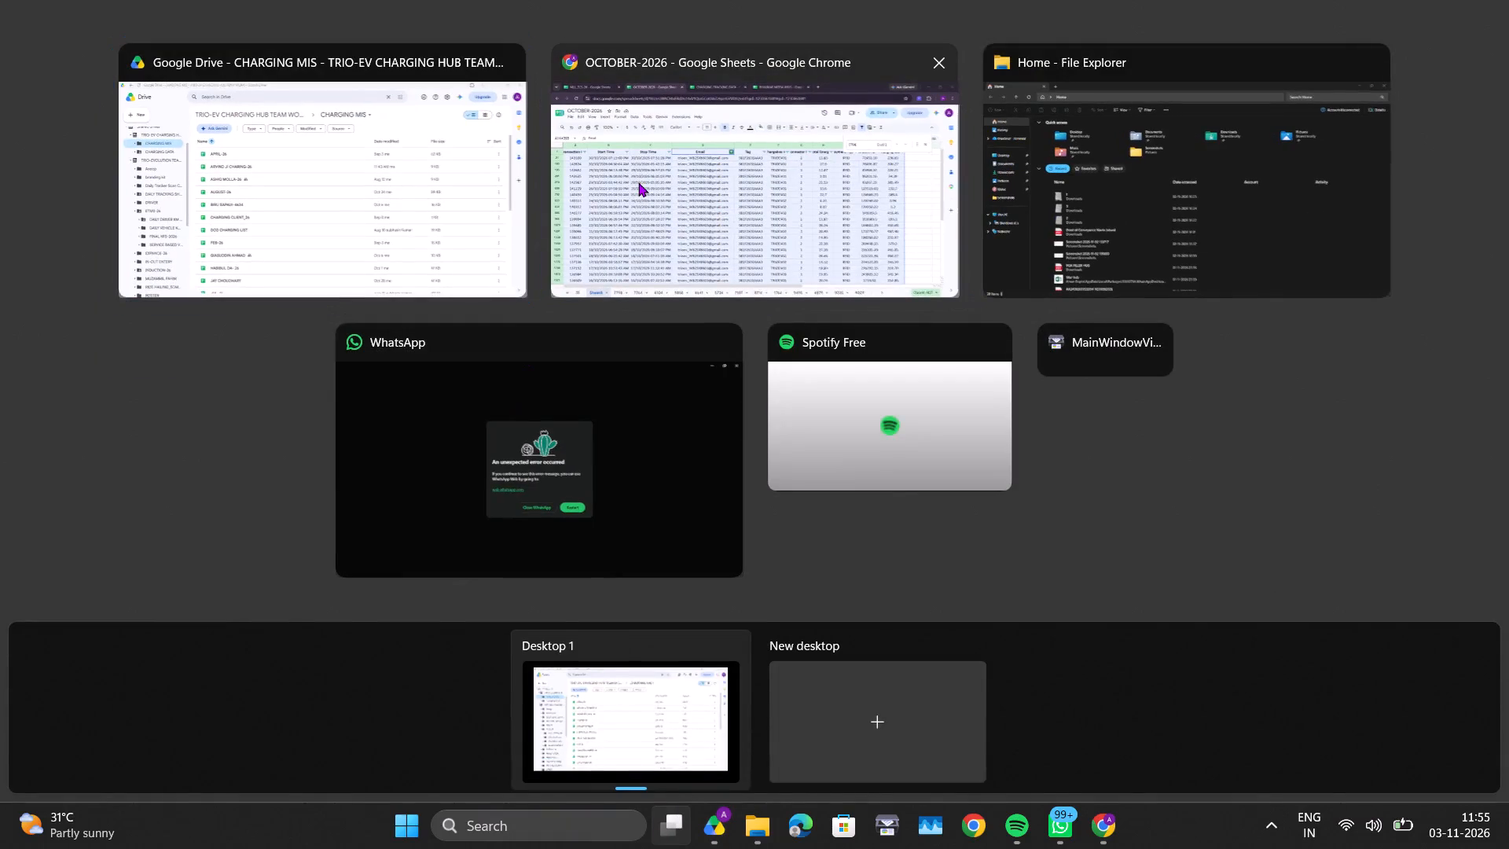
Return to the OCTOBER-2026 spreadsheet, paste the copied charging records into a new sheet, and name it 8603.
left_click(638, 182)
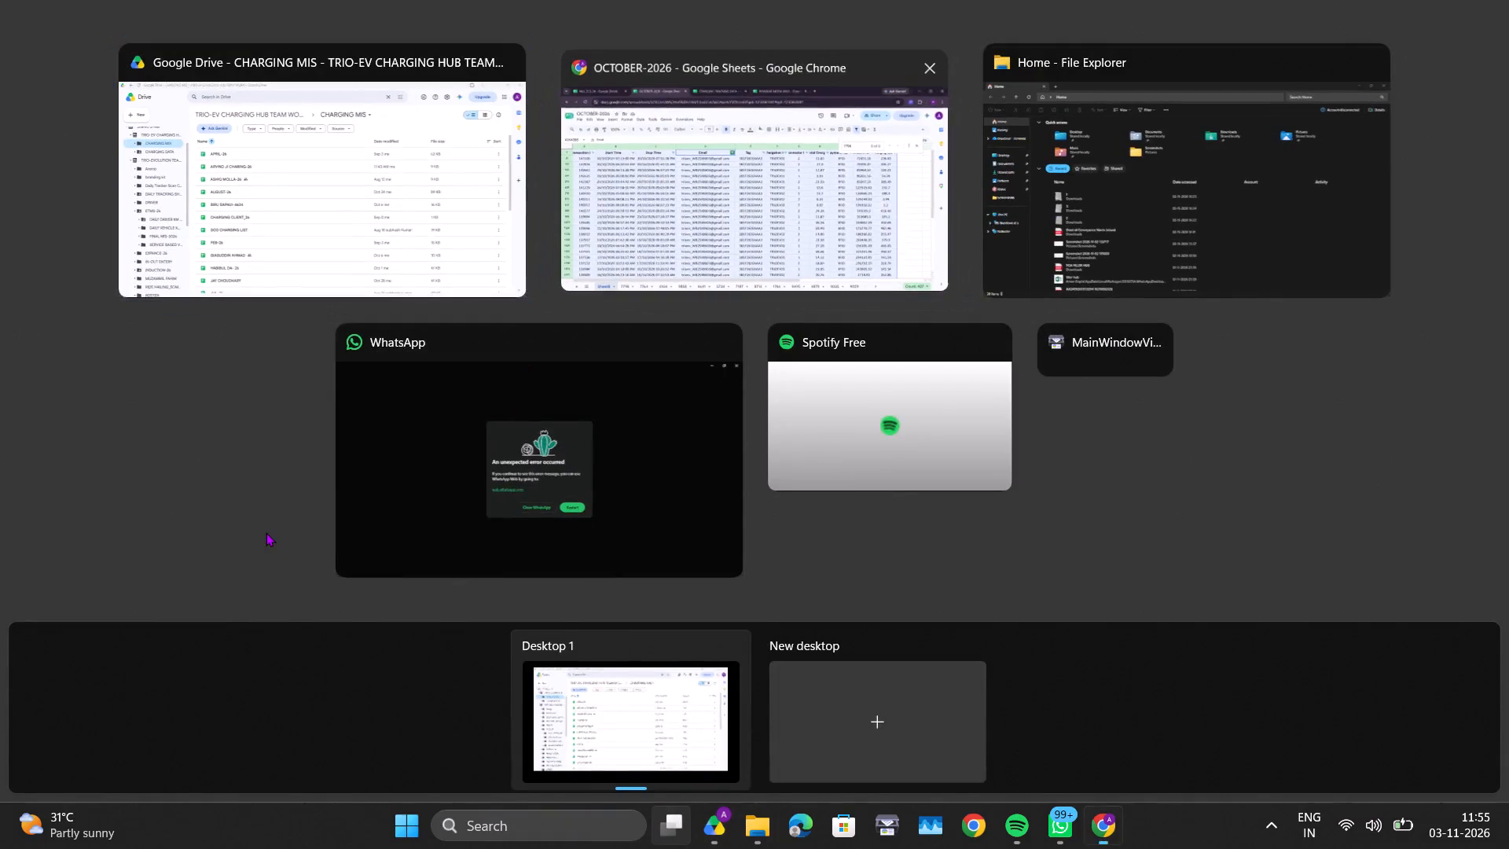
left_click(61, 783)
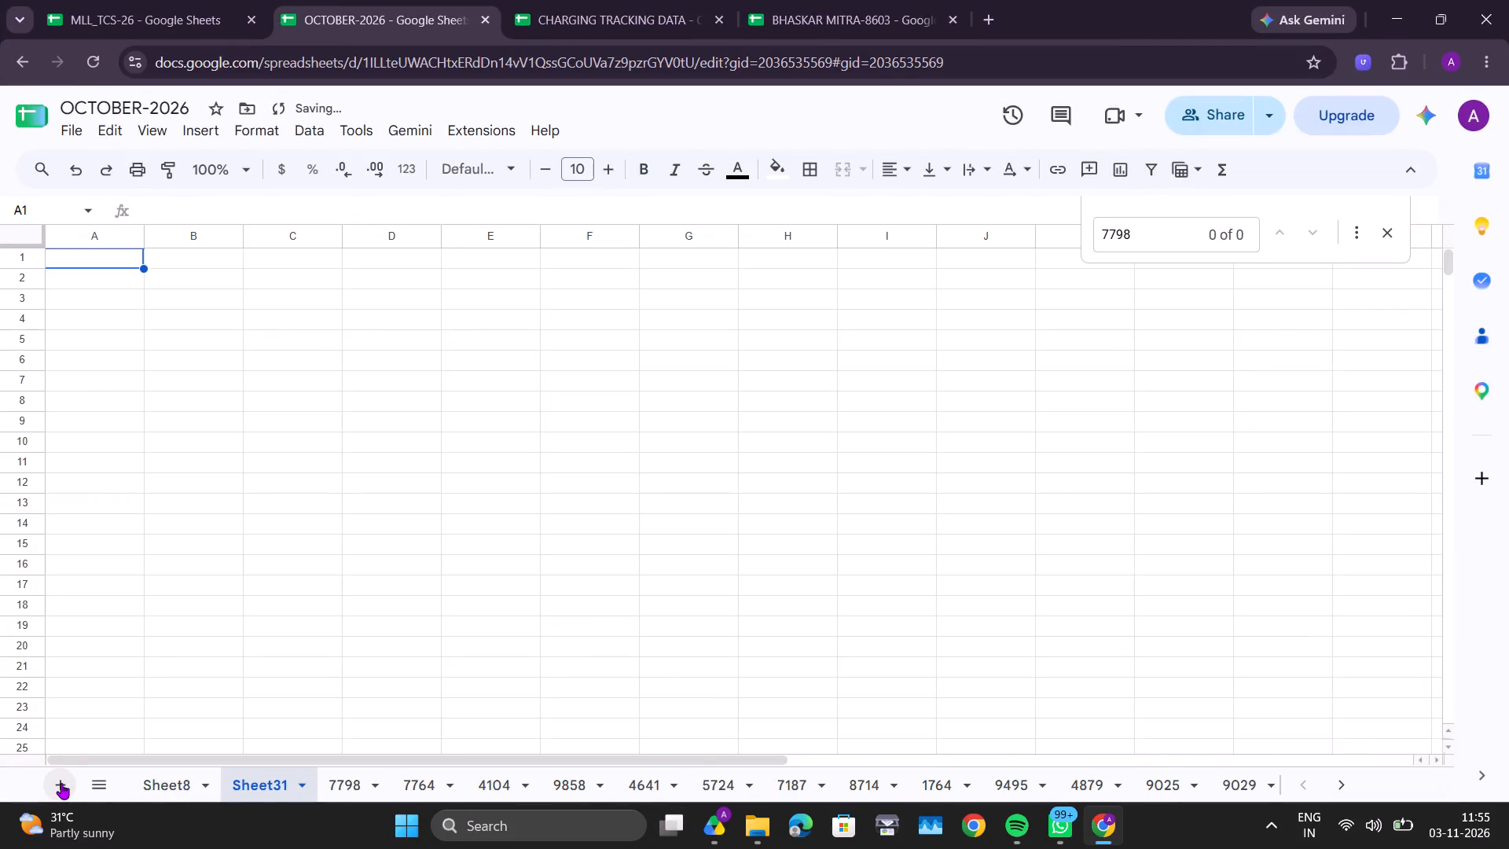
key("ctrl+v")
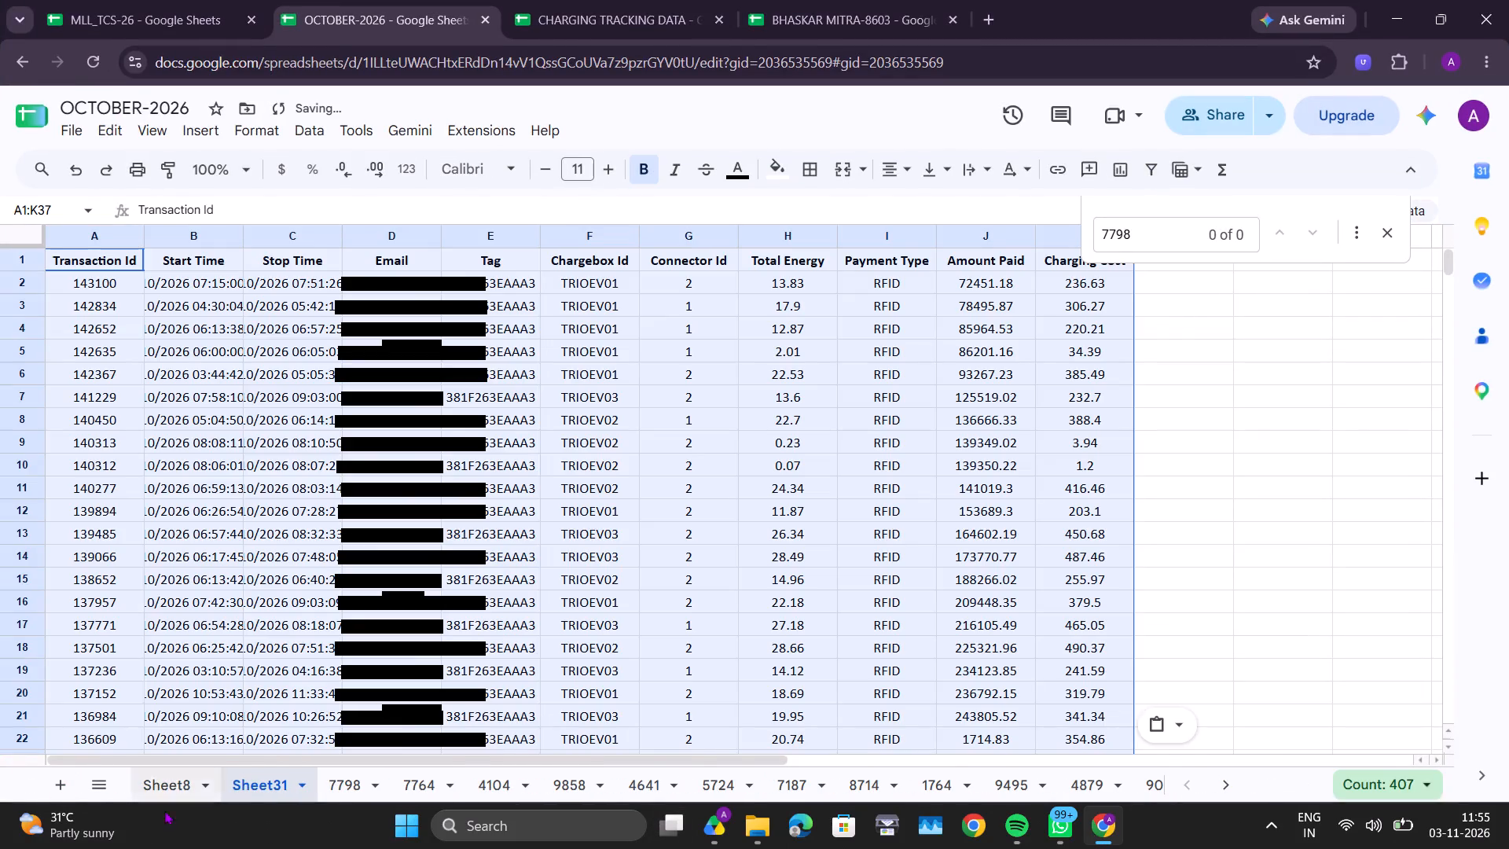
double_click(259, 783)
type("86")
type("03")
key("Return")
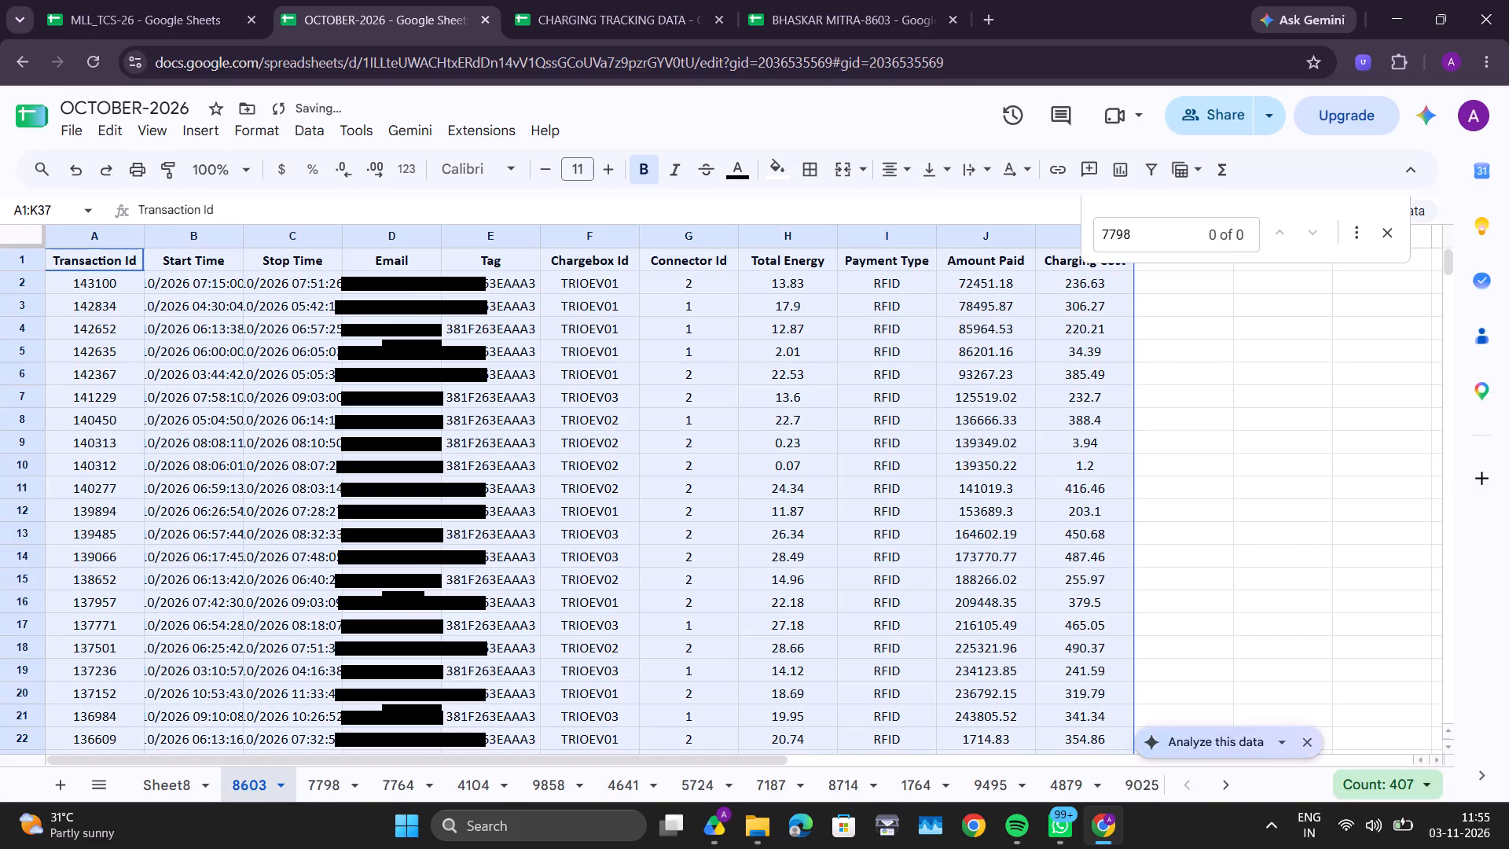
Auto-fit the widths of the Start Time, Stop Time and Email columns in sheet 8603 to their contents.
double_click(243, 241)
double_click(401, 232)
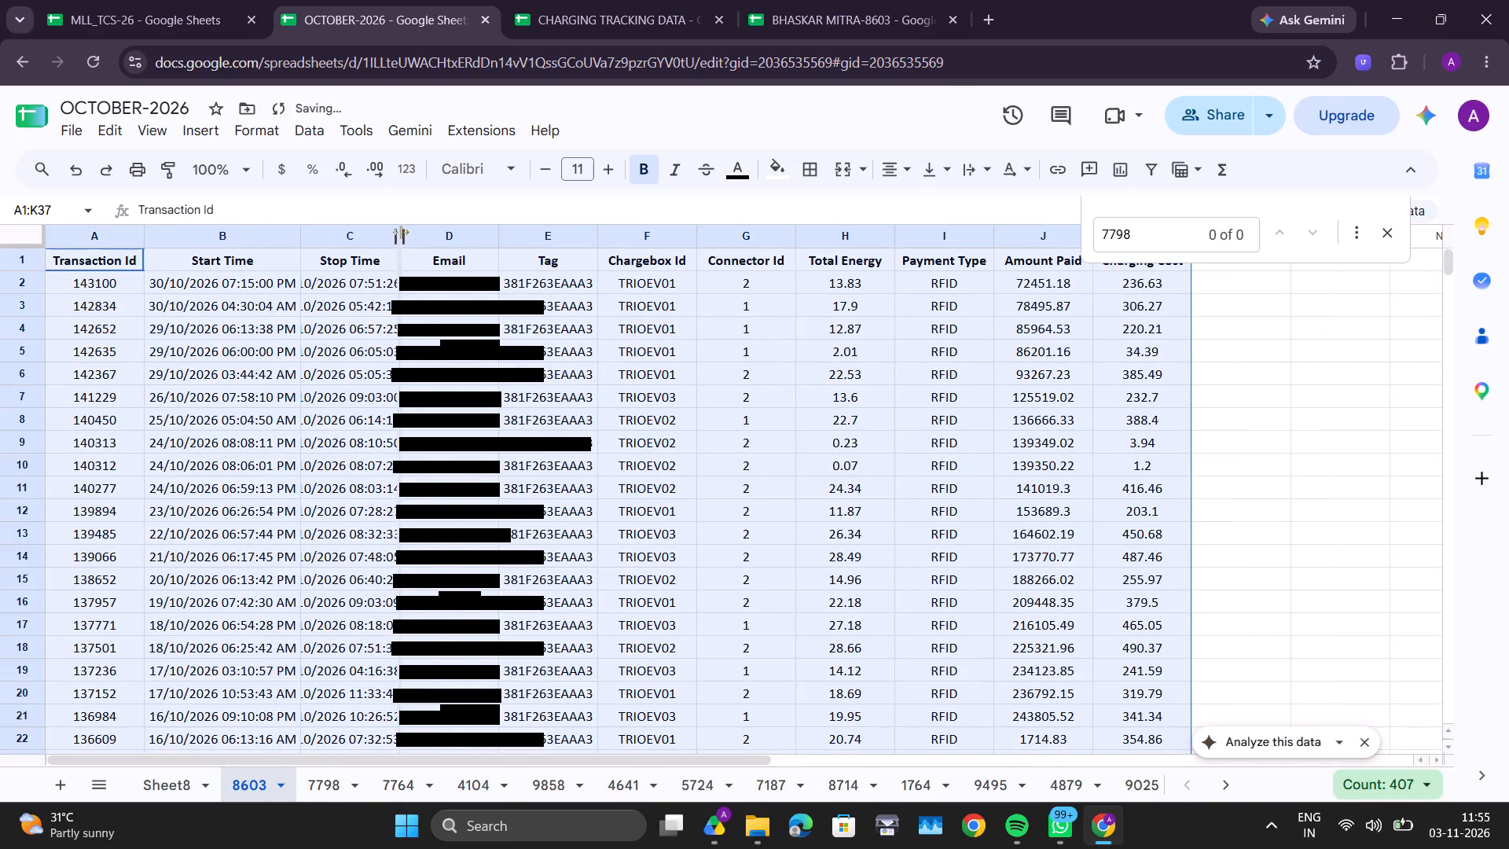
double_click(561, 235)
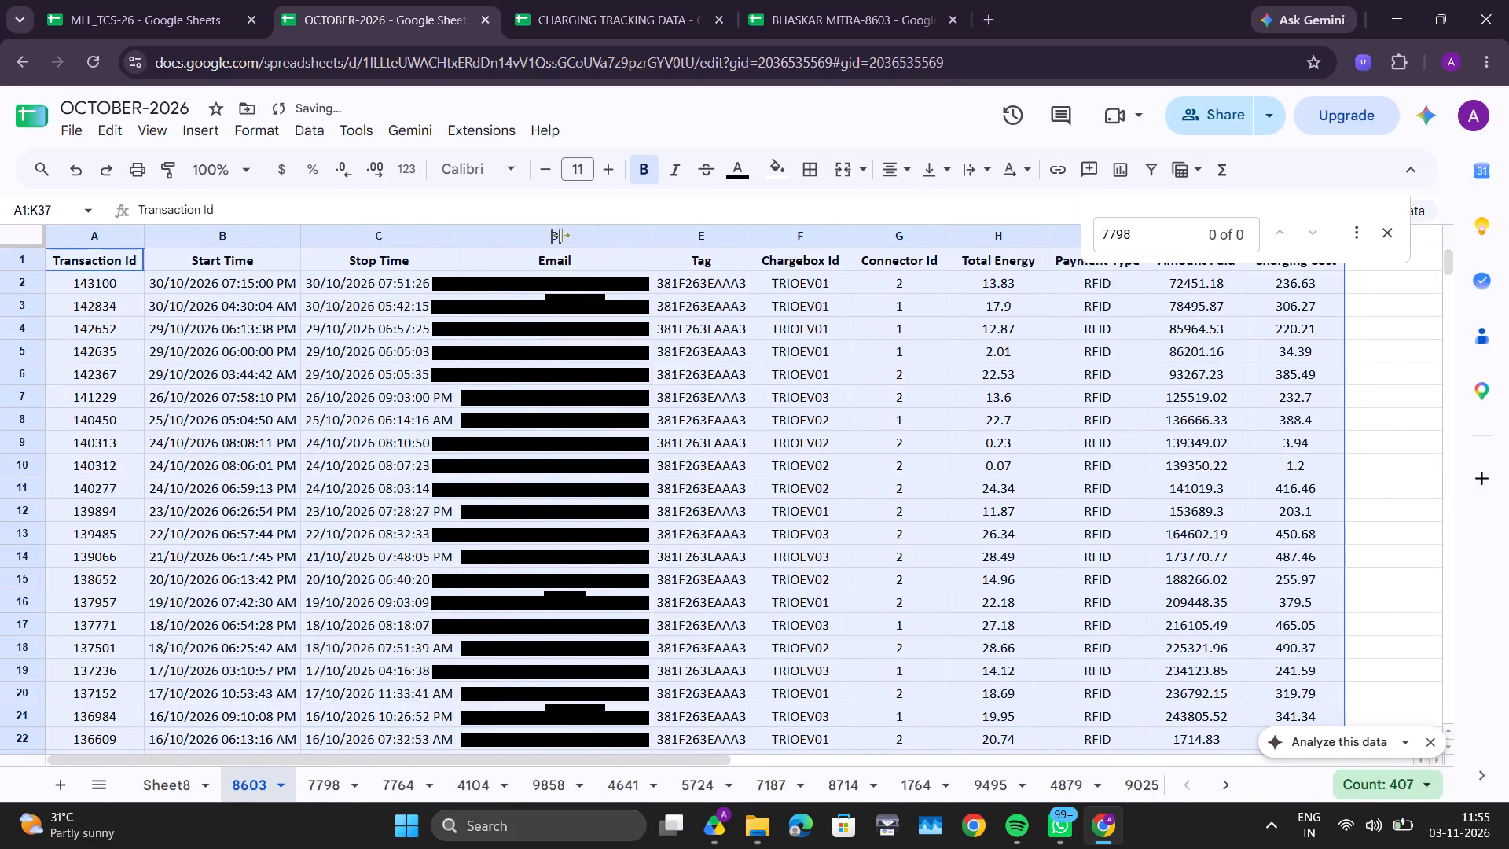
left_click(592, 435)
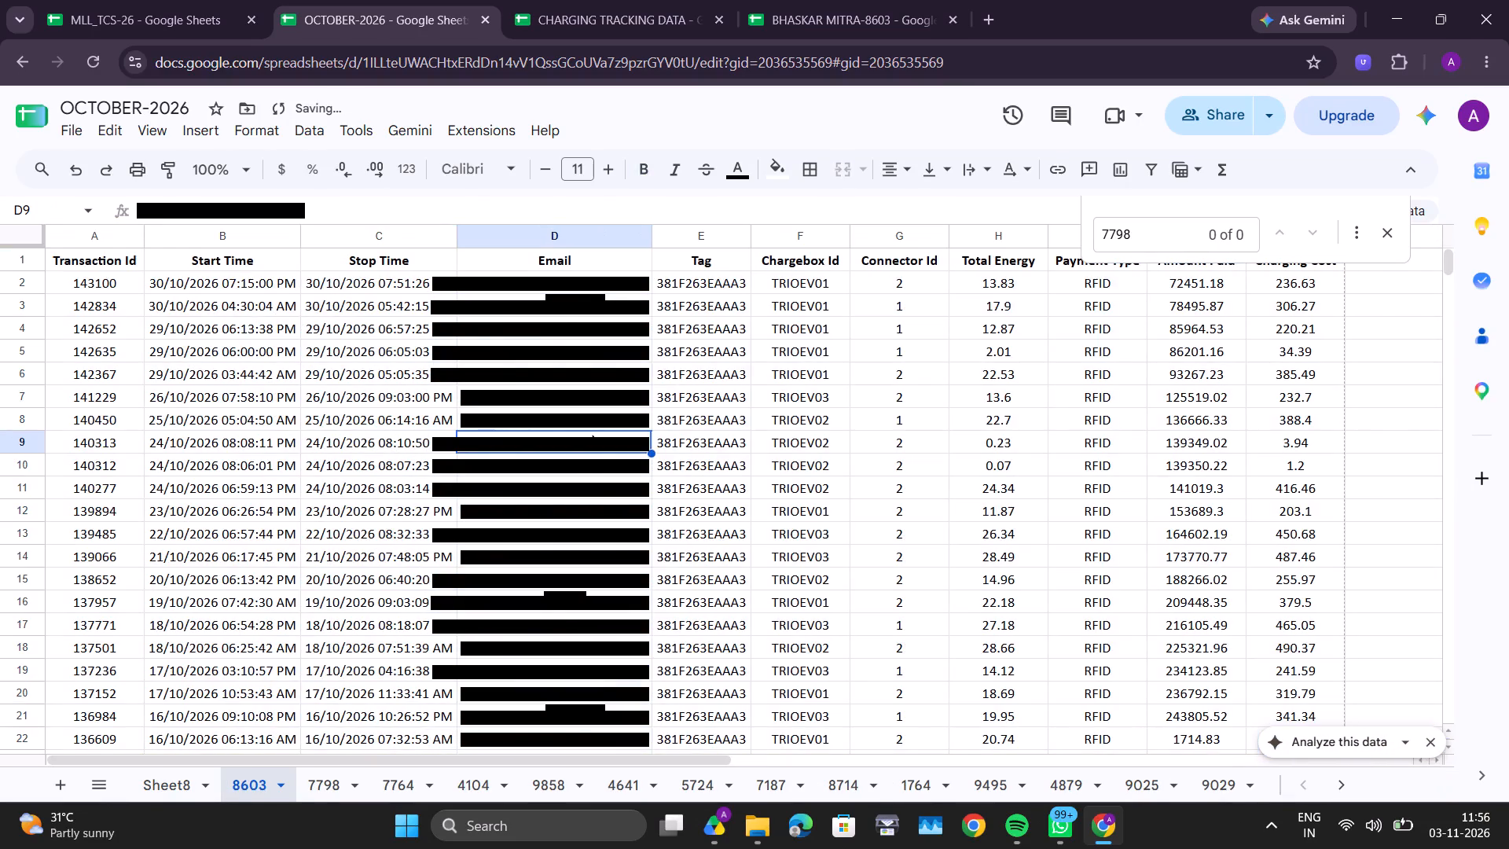